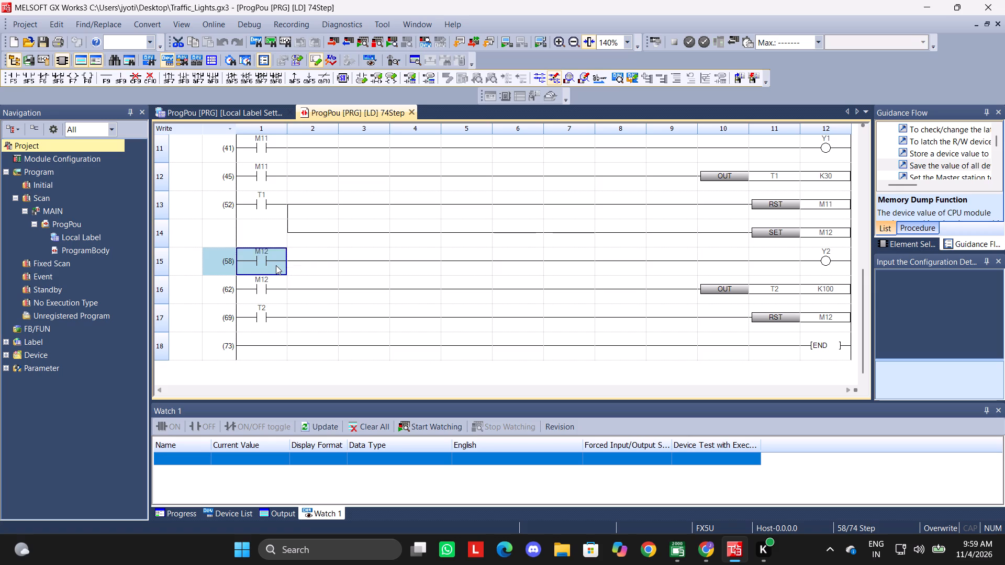
Turn on the comment display for the ProgPou ladder program.
right_click(276, 265)
right_click(276, 265)
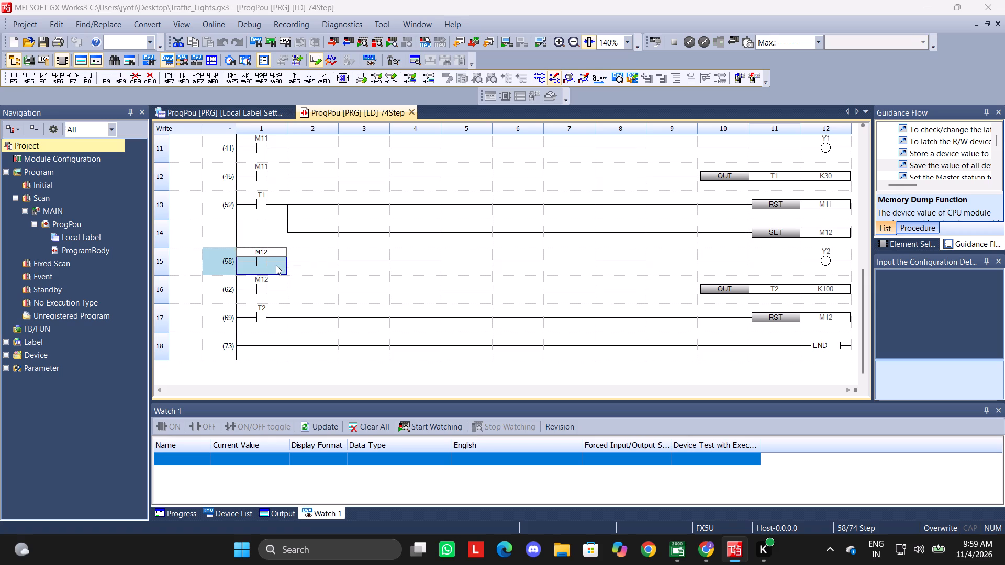
click(276, 265)
click(361, 81)
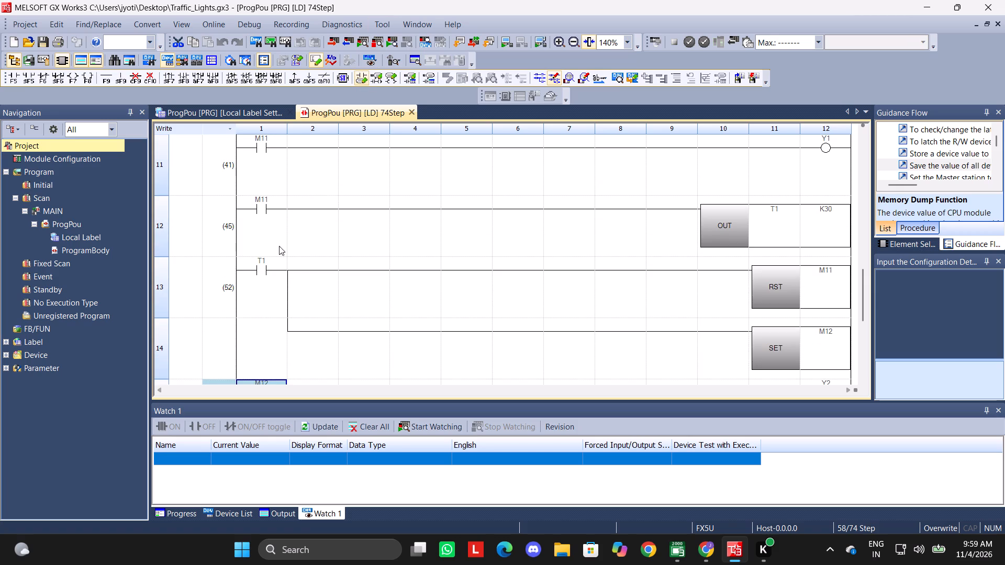
click(362, 75)
key(ctrl+z)
Open the project options and examine the Ladder Editor settings under Program Editor.
click(378, 26)
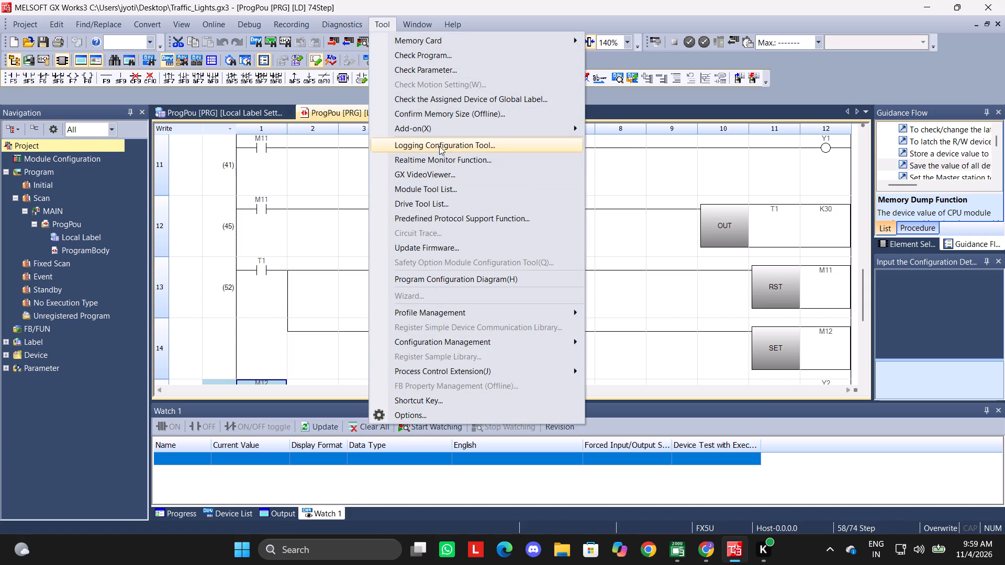
click(423, 414)
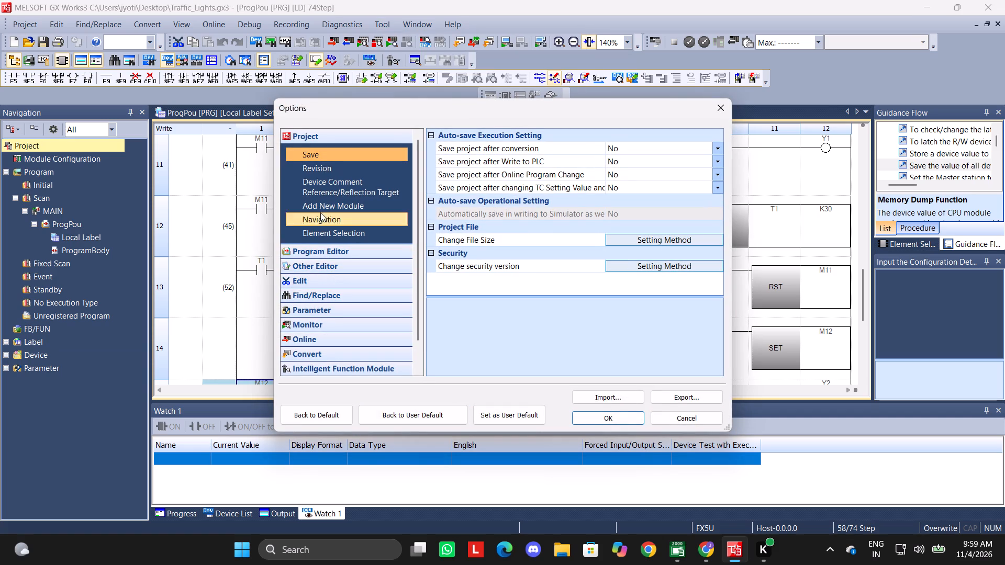
click(327, 252)
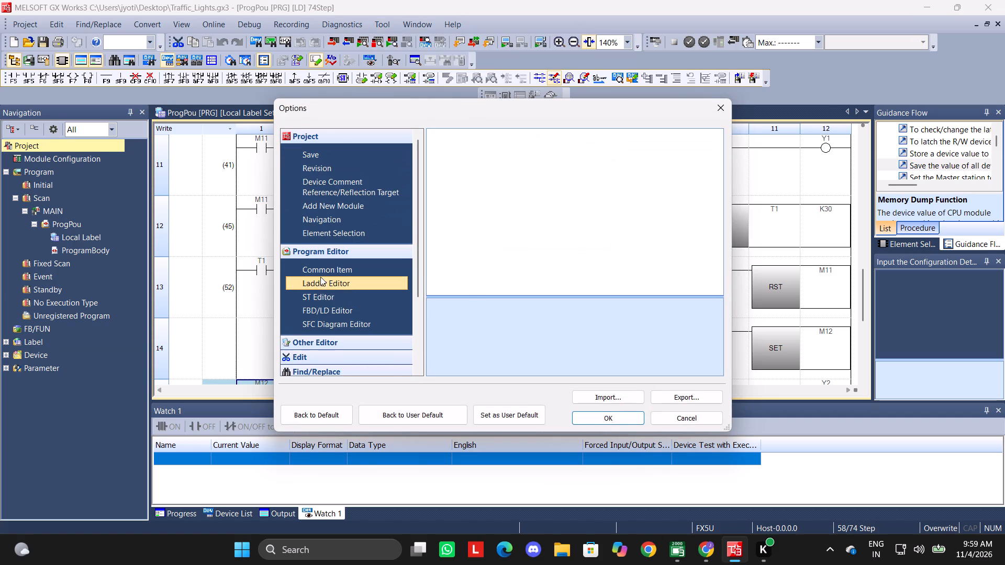
click(318, 283)
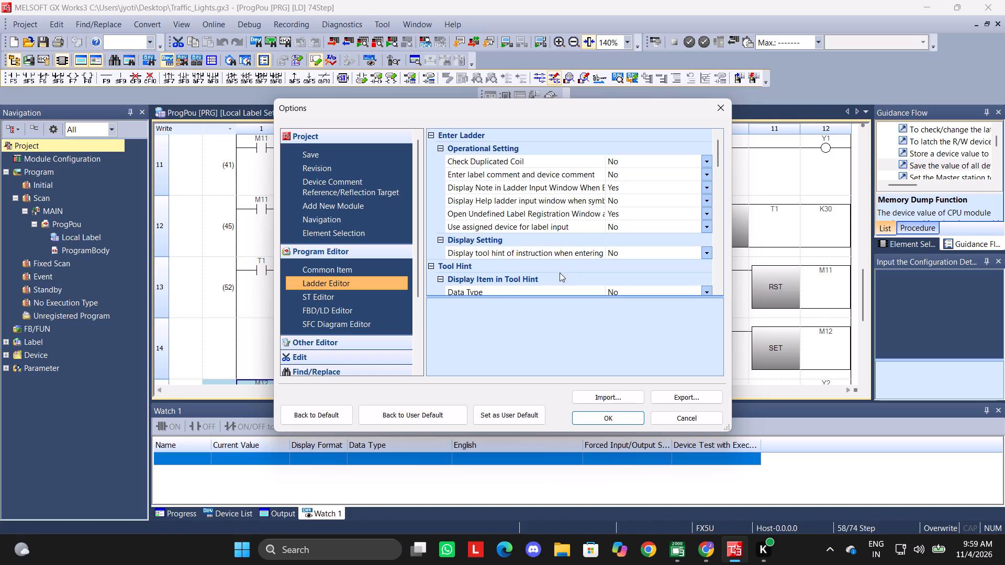
scroll(353, 332, down, 2)
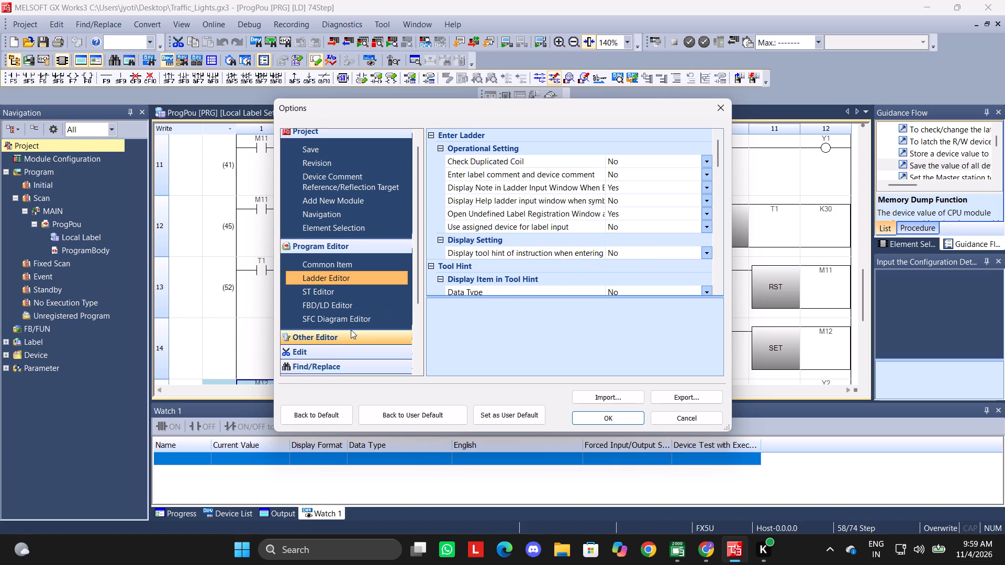
Examine the Monitor settings for the Ladder Editor and browse the Other Editor, Parameter, Find/Replace and Edit option categories.
scroll(350, 326, down, 9)
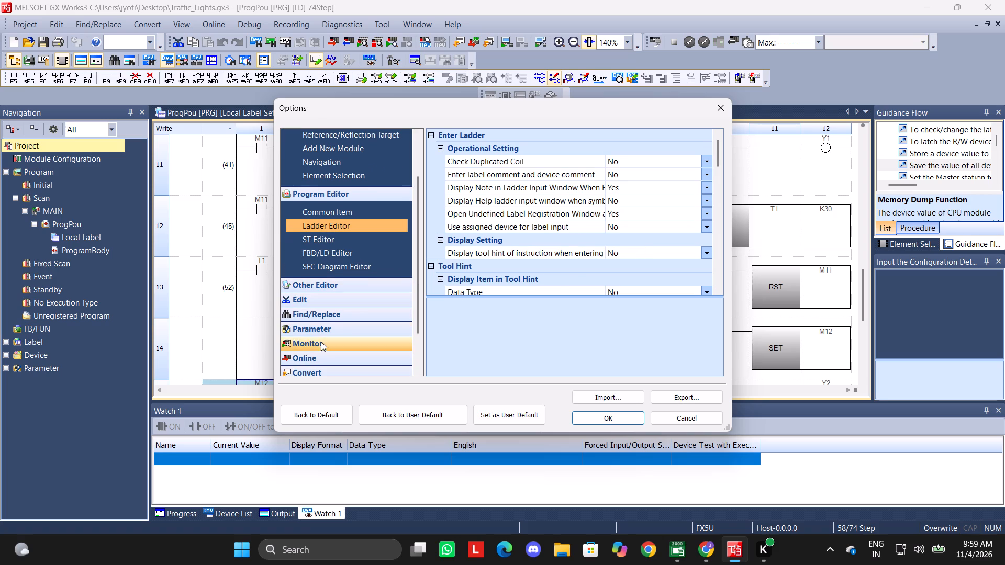
click(321, 343)
scroll(333, 340, down, 10)
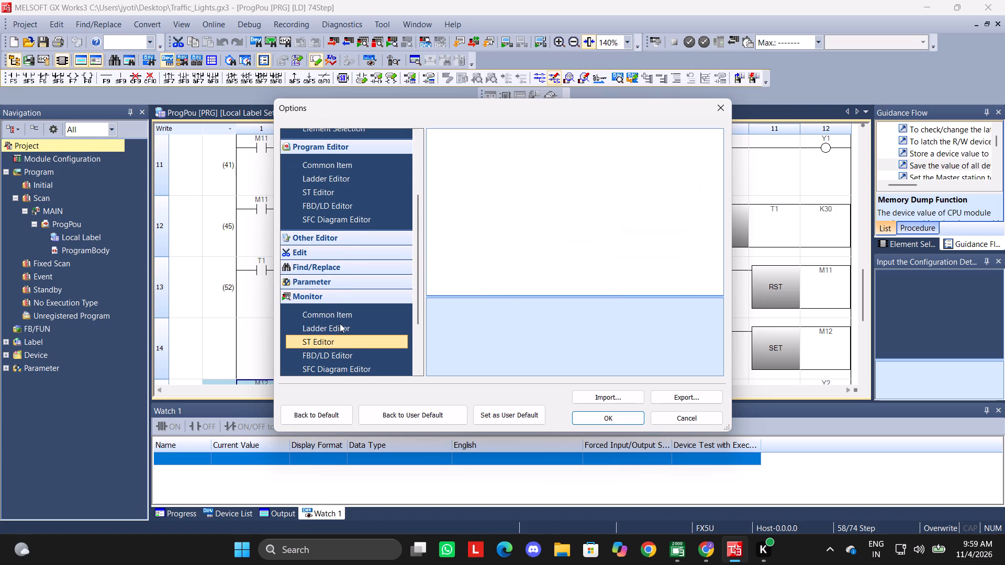
click(340, 323)
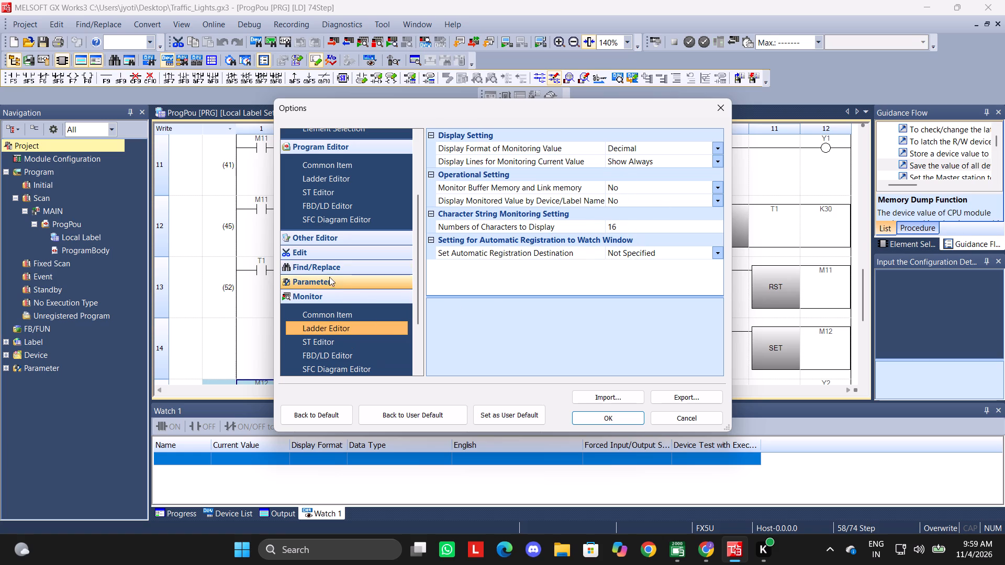
click(323, 241)
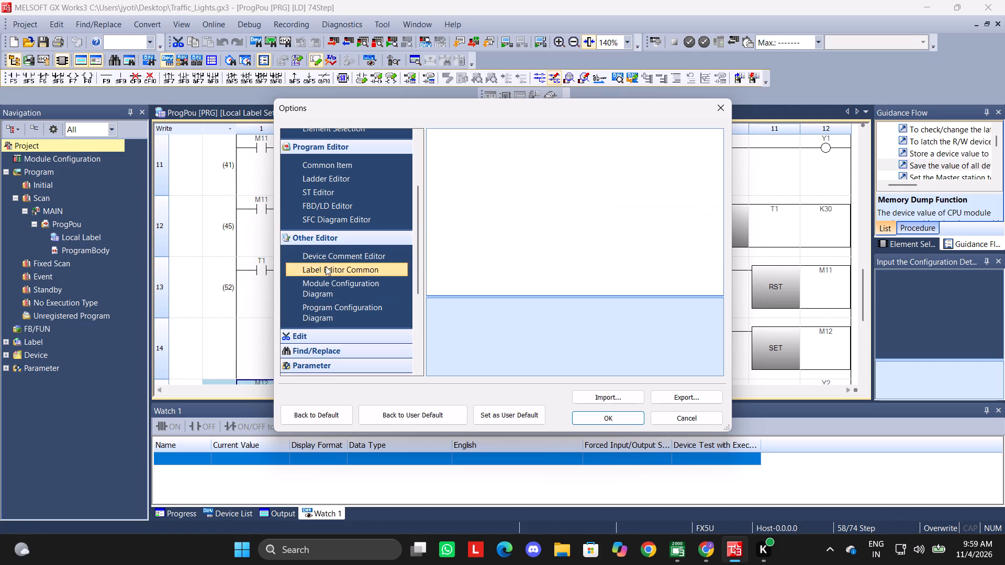
click(338, 238)
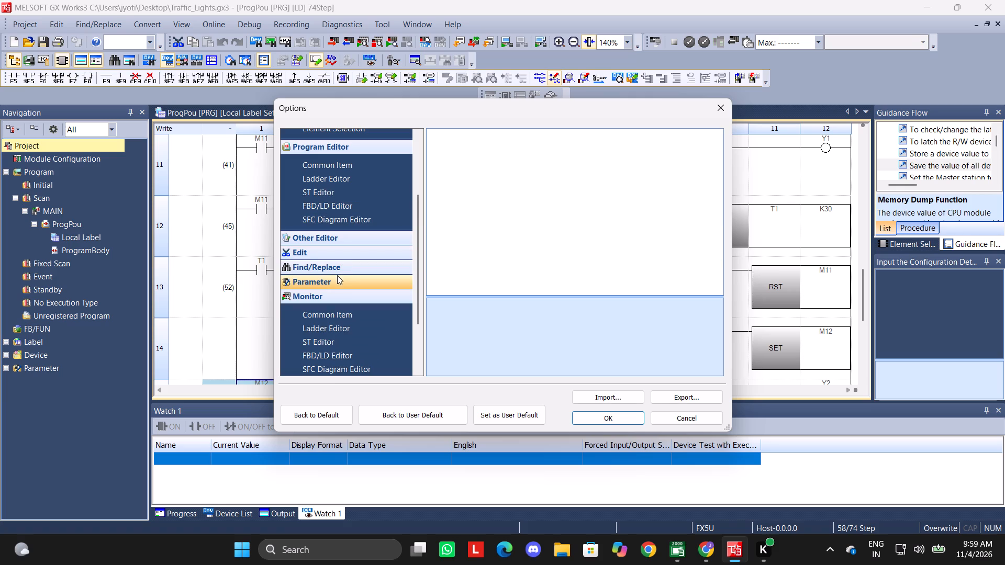
click(326, 325)
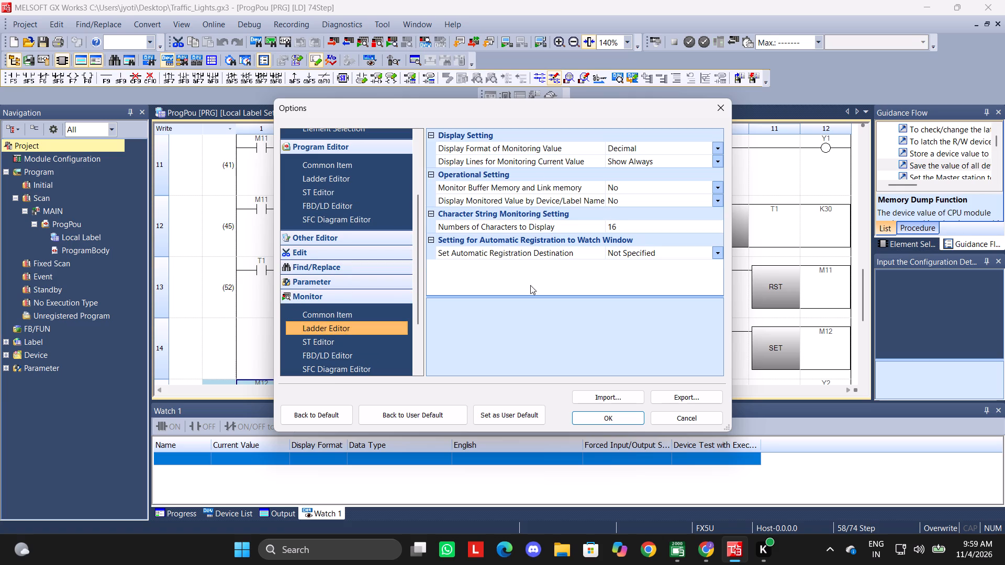
click(628, 225)
click(628, 225)
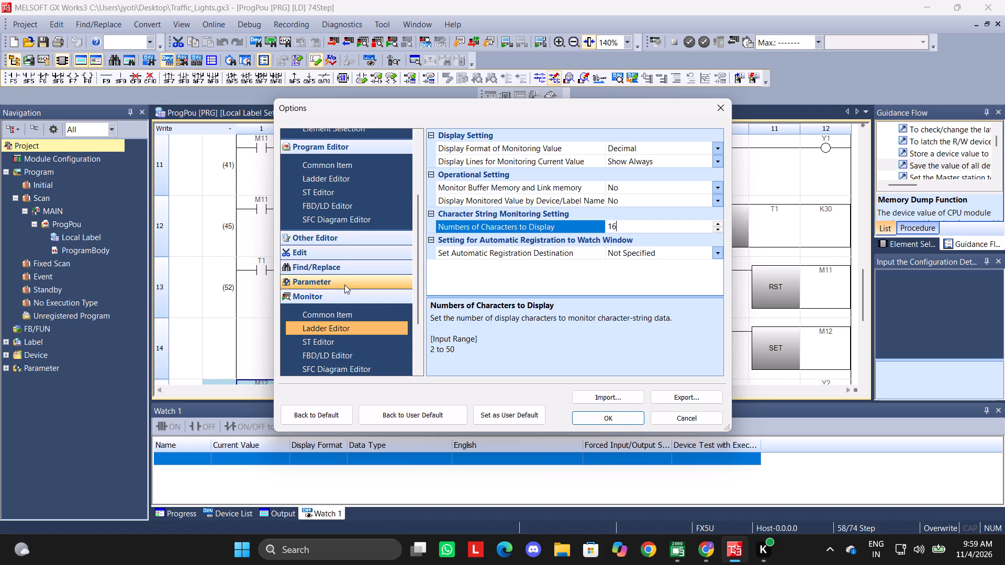
click(328, 278)
click(321, 267)
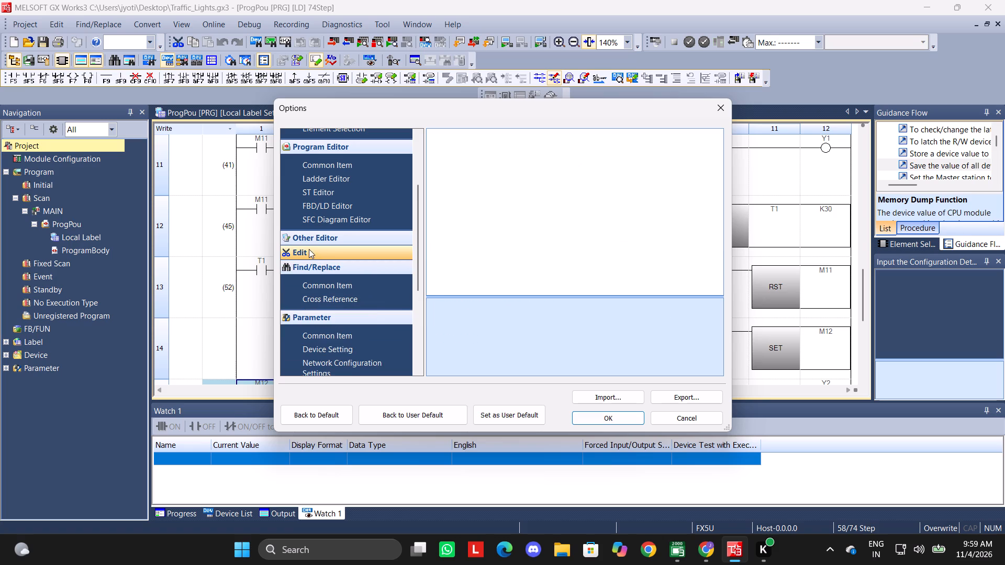
click(309, 249)
click(316, 234)
scroll(342, 274, up, 6)
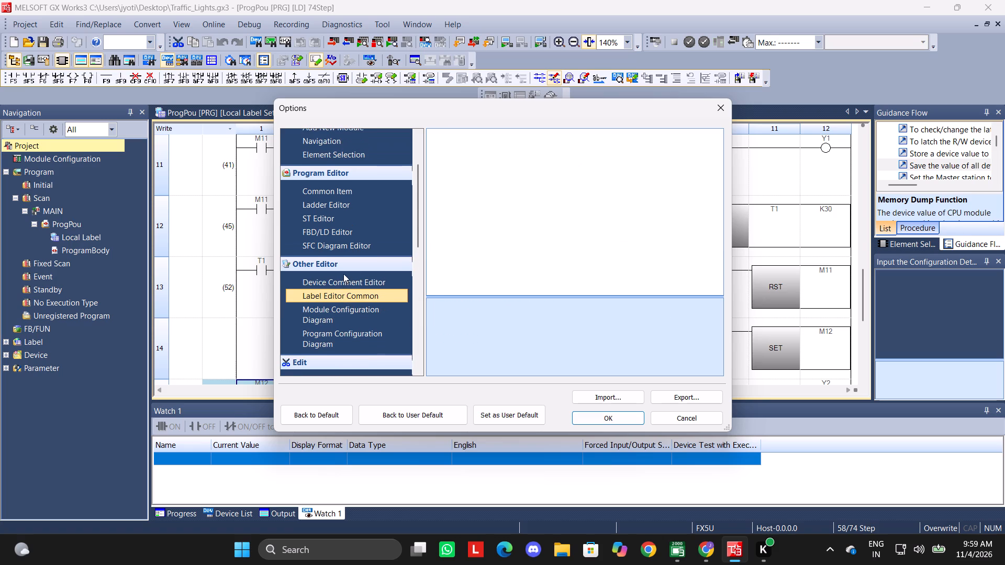
scroll(353, 271, up, 20)
scroll(353, 271, up, 3)
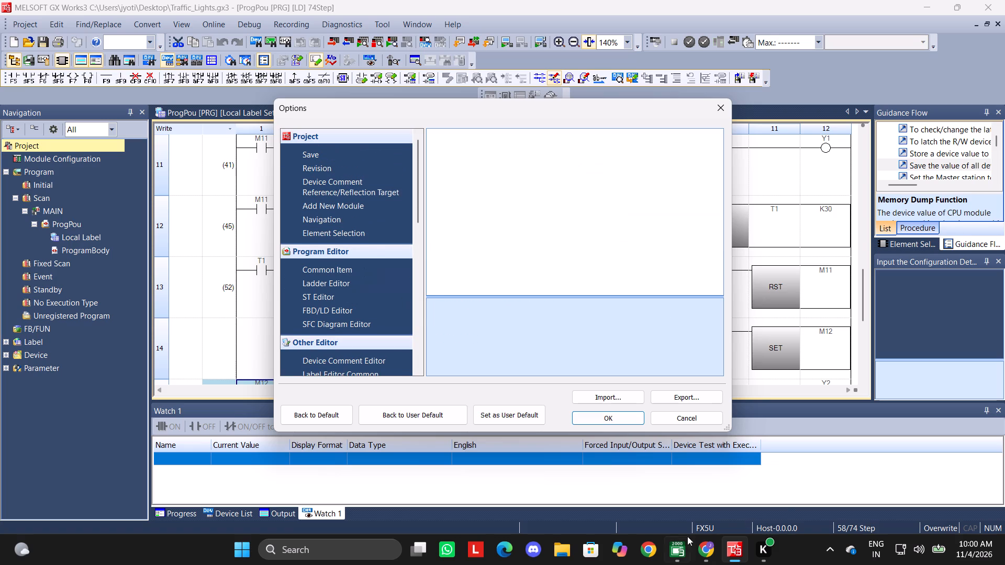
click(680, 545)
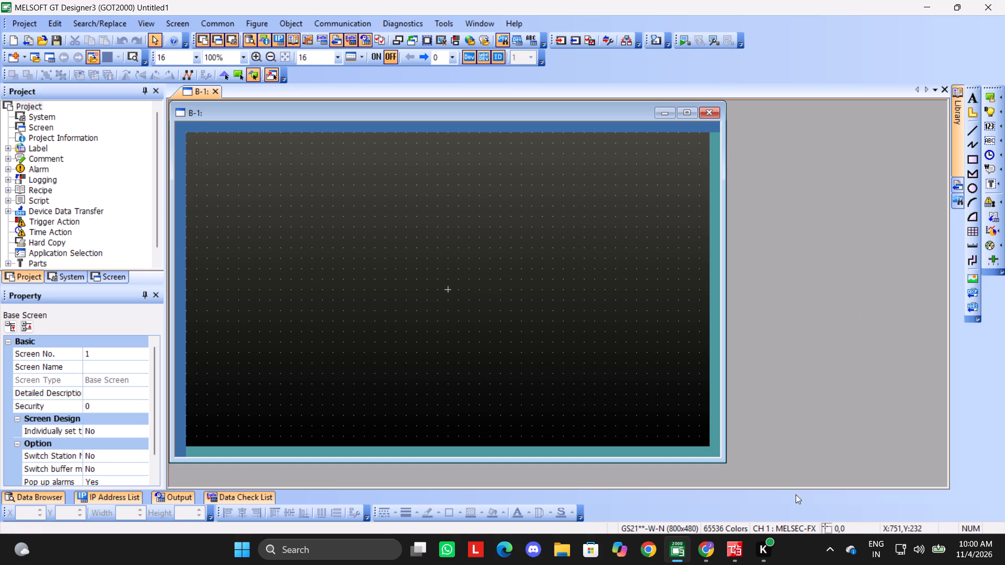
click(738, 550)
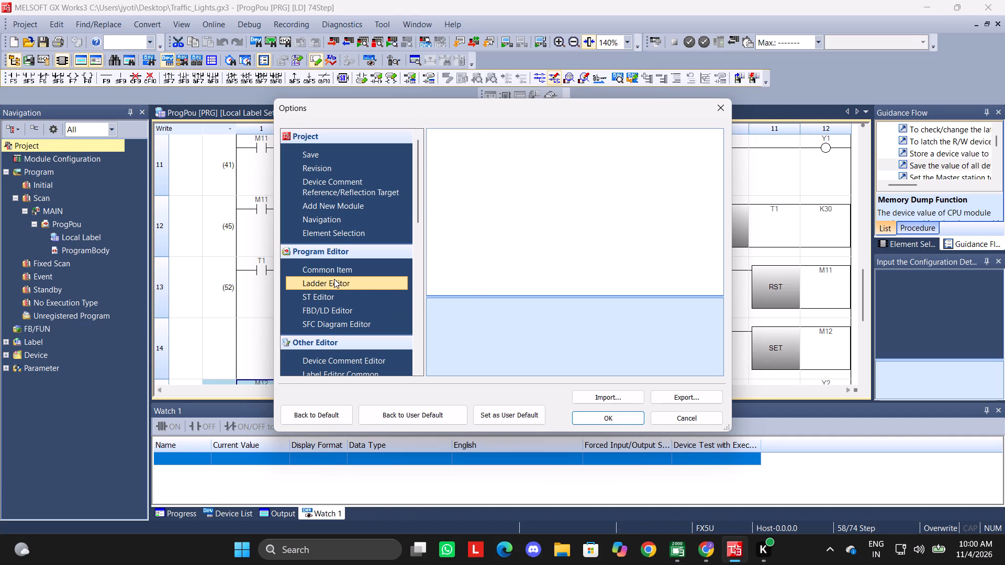
In the Program Editor's Ladder Editor options, set the comment display to 1 row with Cell Width characters and apply.
click(334, 279)
scroll(611, 248, down, 11)
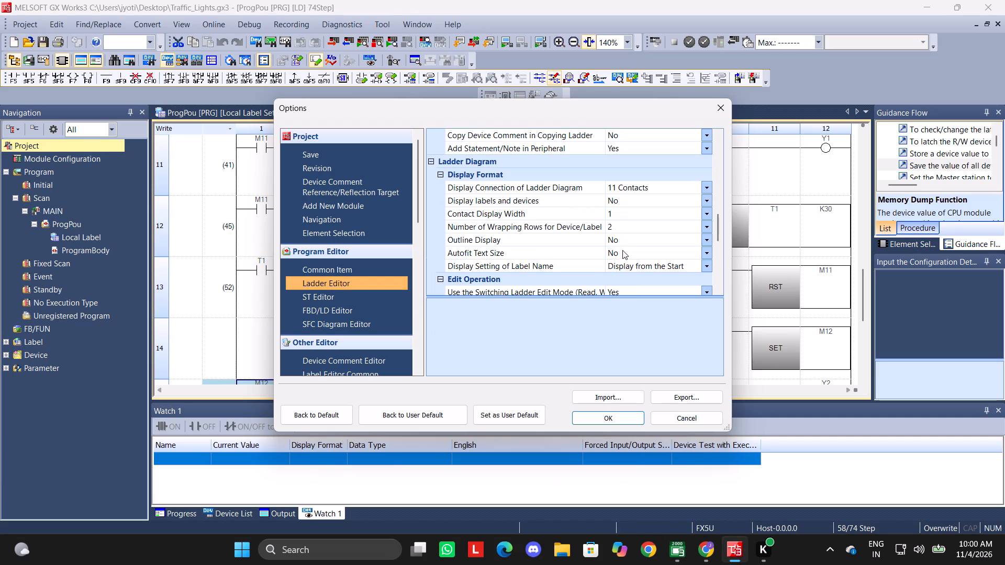
scroll(633, 235, up, 2)
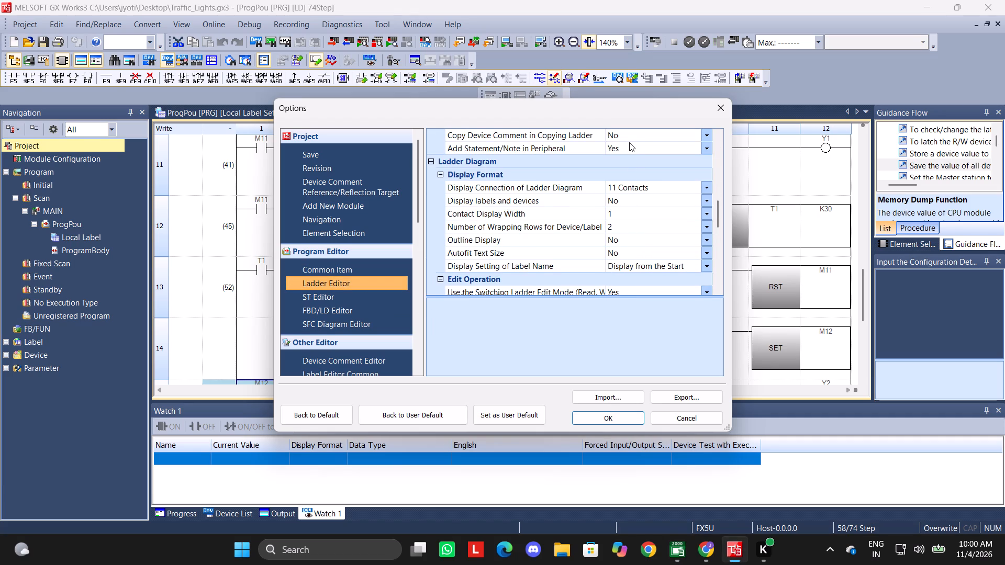
click(628, 133)
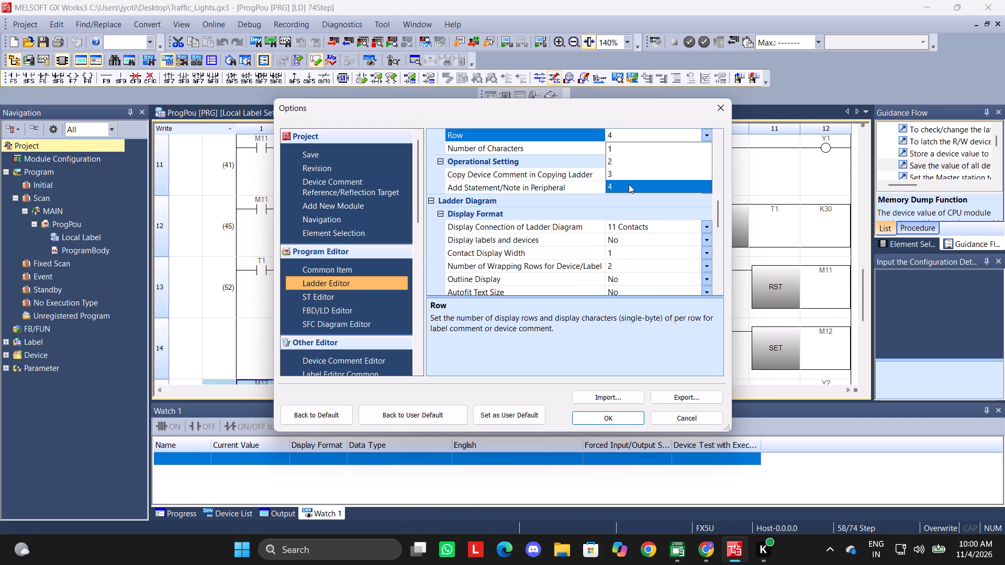
click(629, 184)
click(655, 147)
click(643, 190)
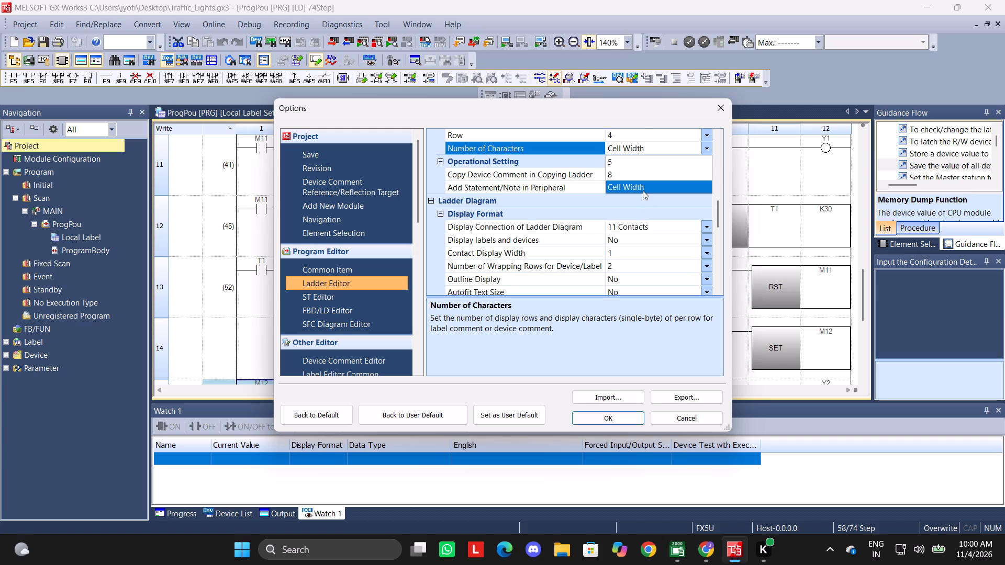
click(643, 129)
click(642, 150)
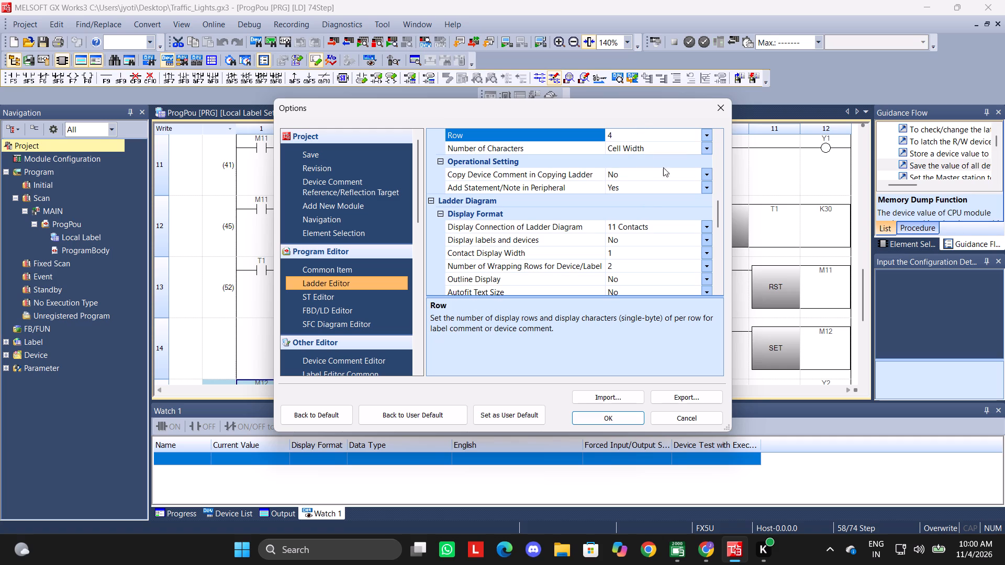
click(577, 418)
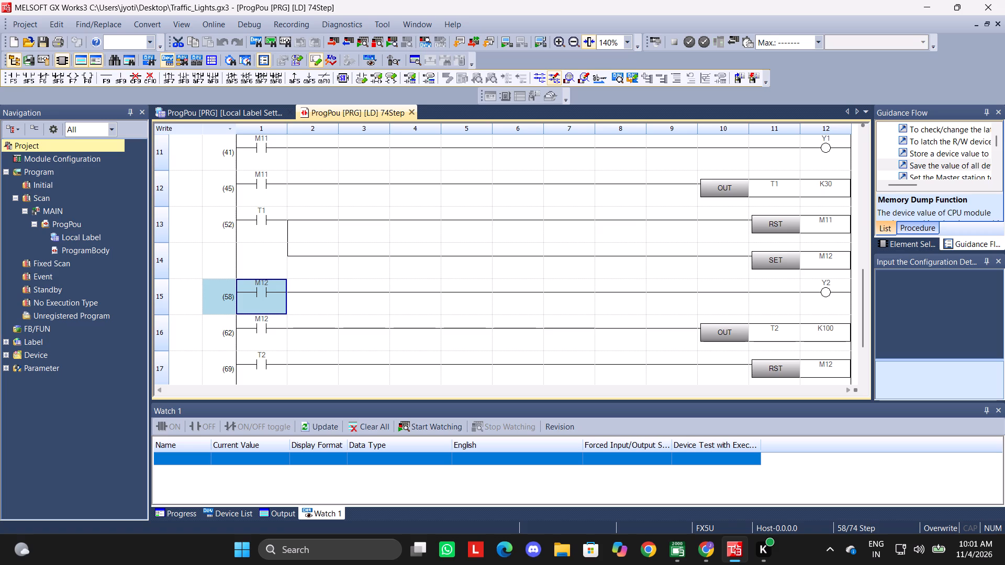
Switch to GT Designer3 and close it without saving the untitled project.
key(alt+Tab)
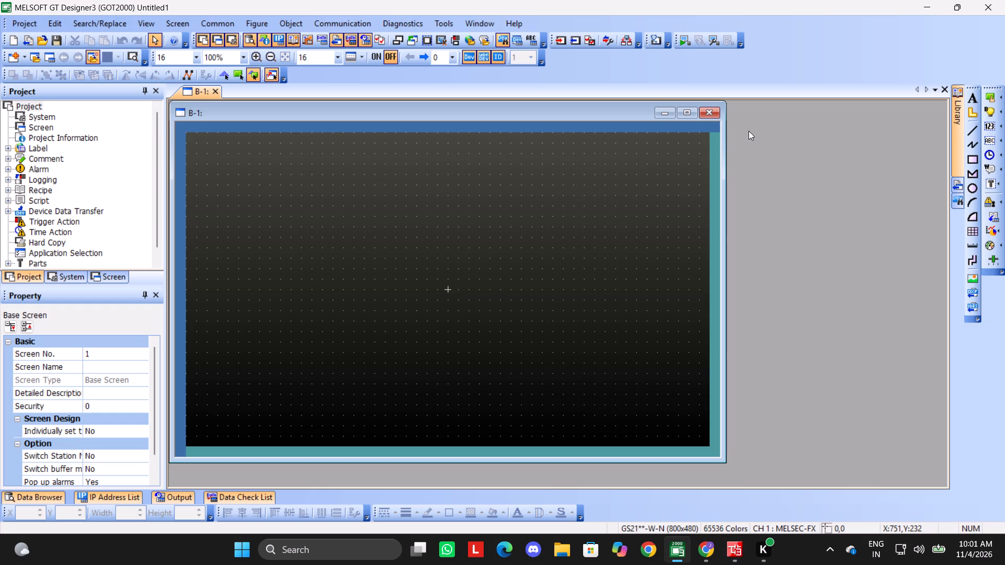
click(993, 4)
key(Return)
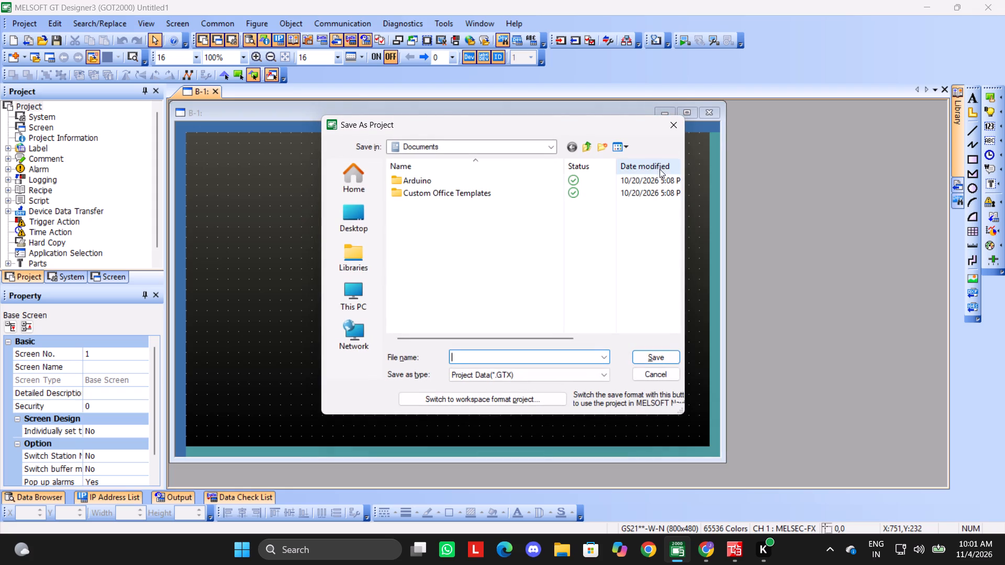
click(669, 134)
click(990, 3)
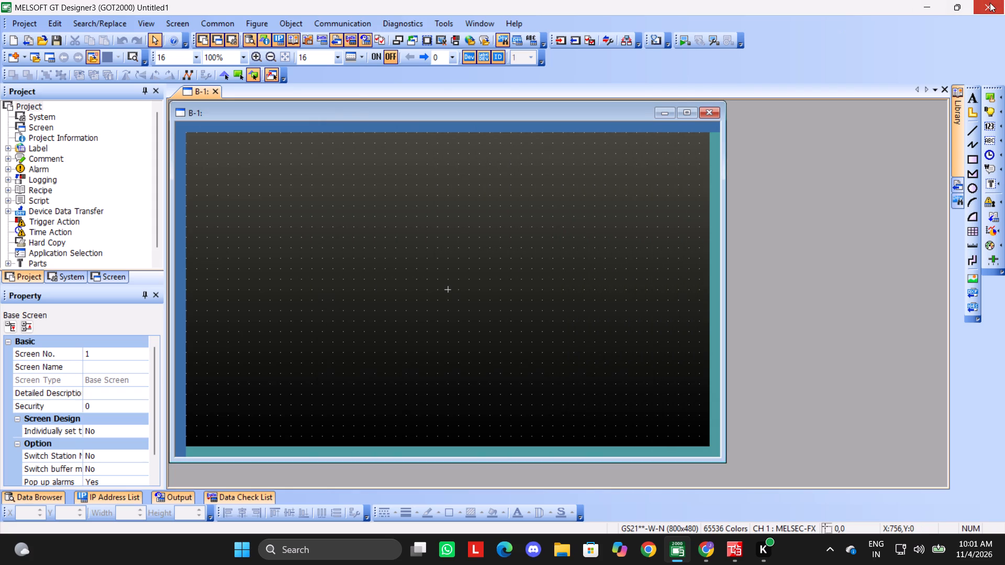
click(502, 325)
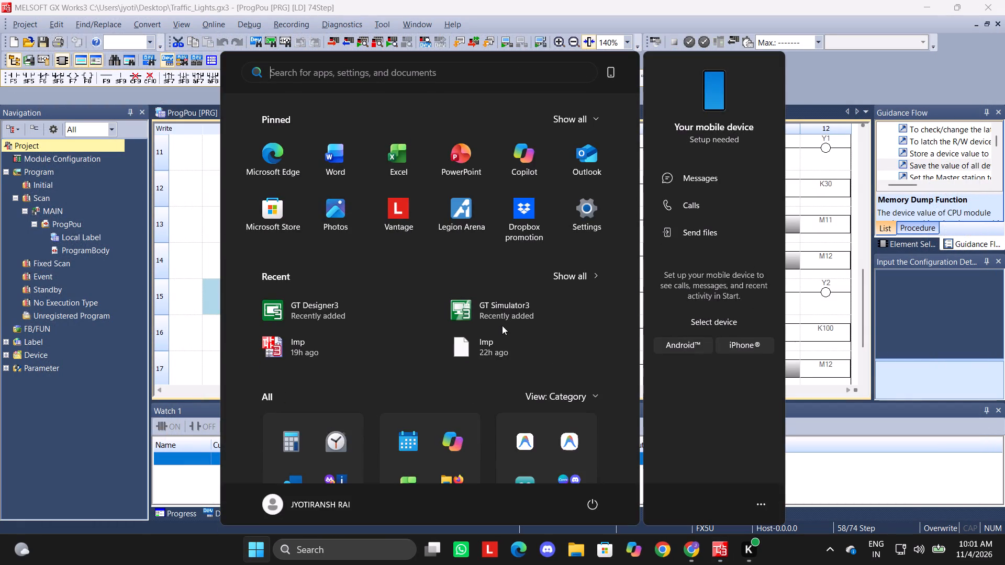
Launch GT Designer3 again and choose the GOT2000 / GS(GS25/GS21) series to edit.
text(gt)
key(Return)
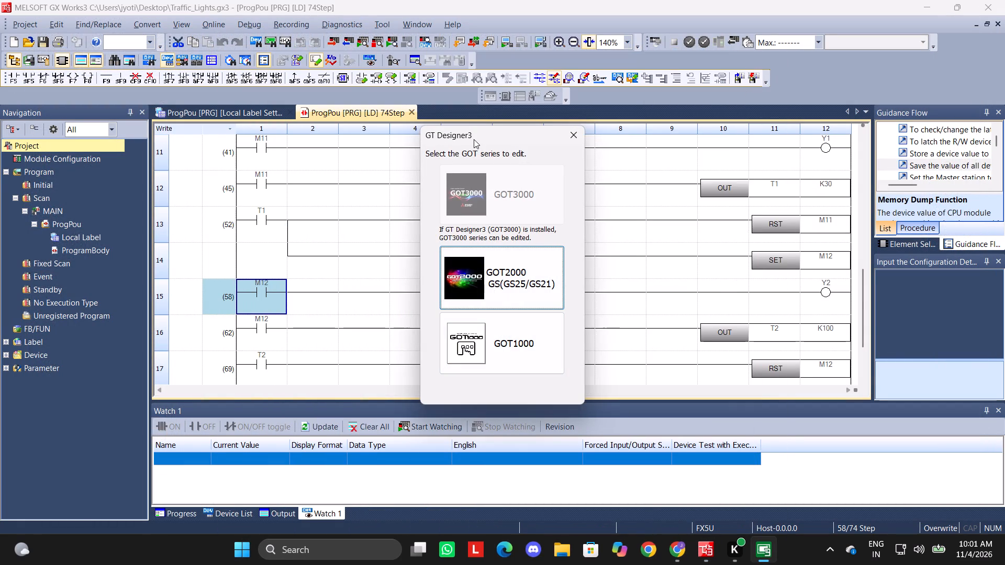
click(519, 267)
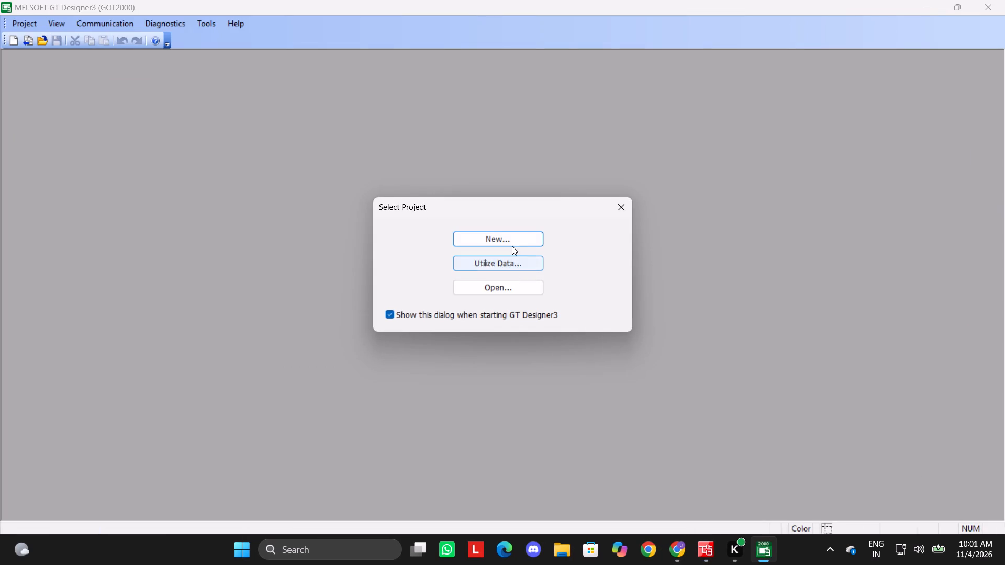
Start a new project and set the GOT system to GS Series (GS25/GS21), type GS21**-W-N (800x480).
click(510, 243)
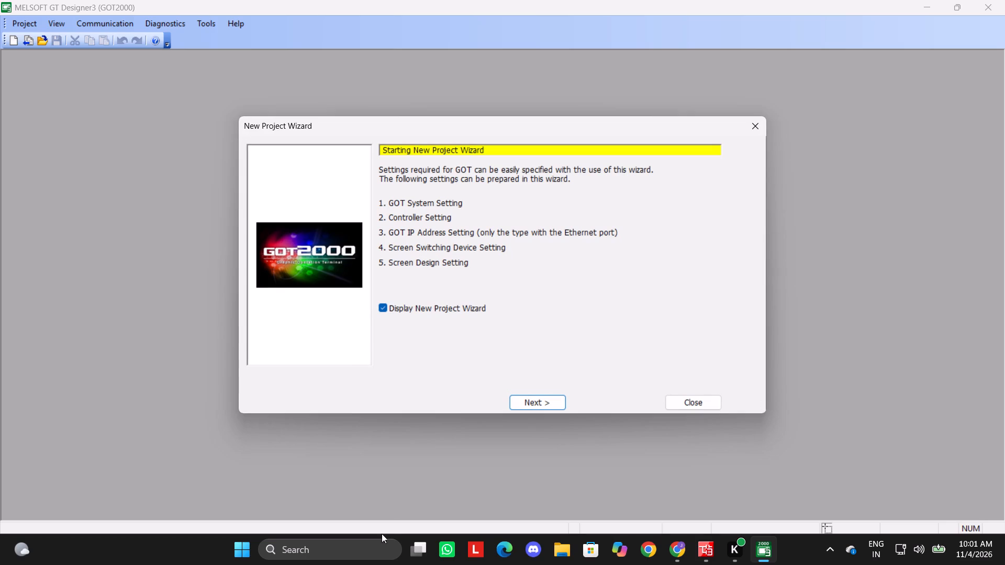
click(529, 401)
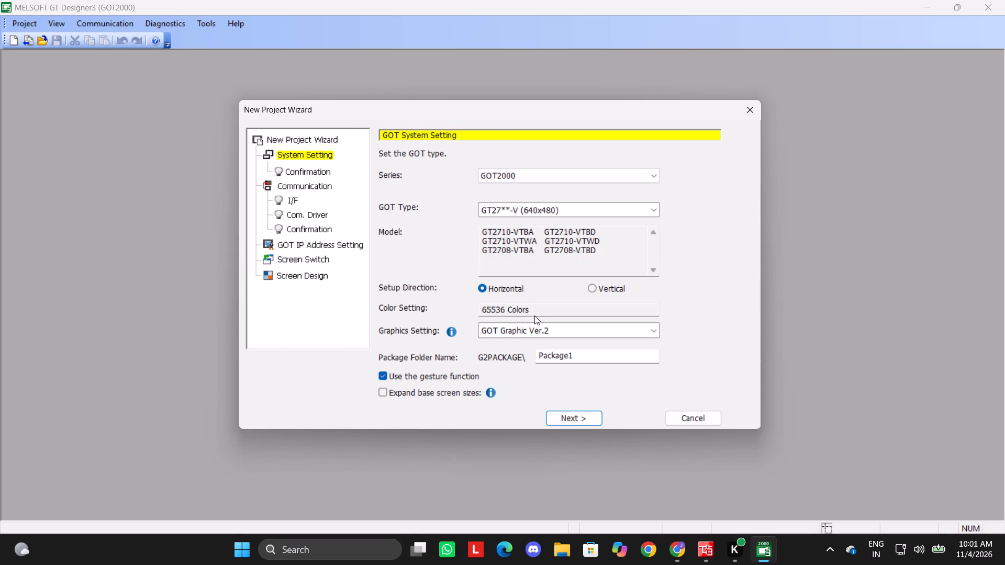
click(500, 177)
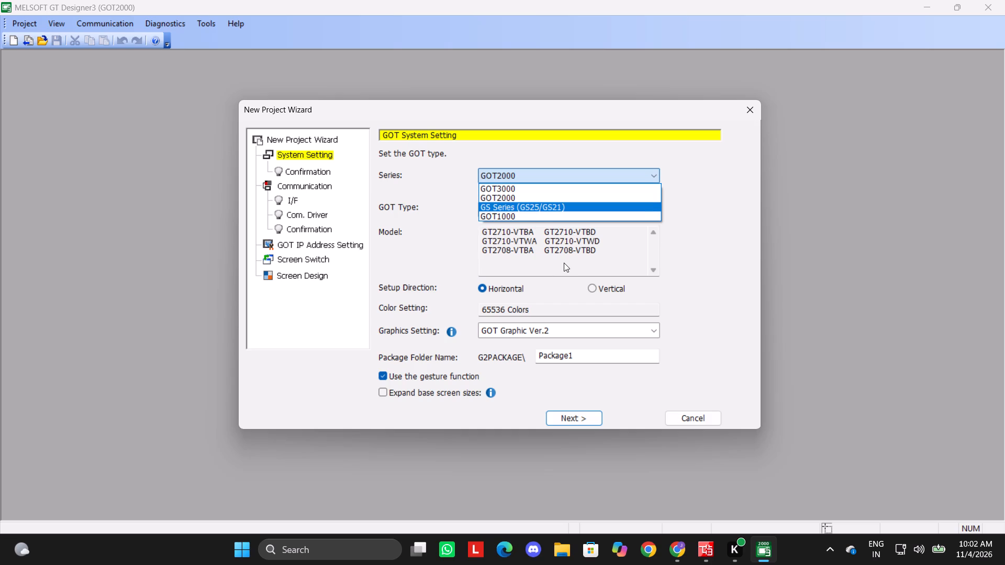
click(505, 204)
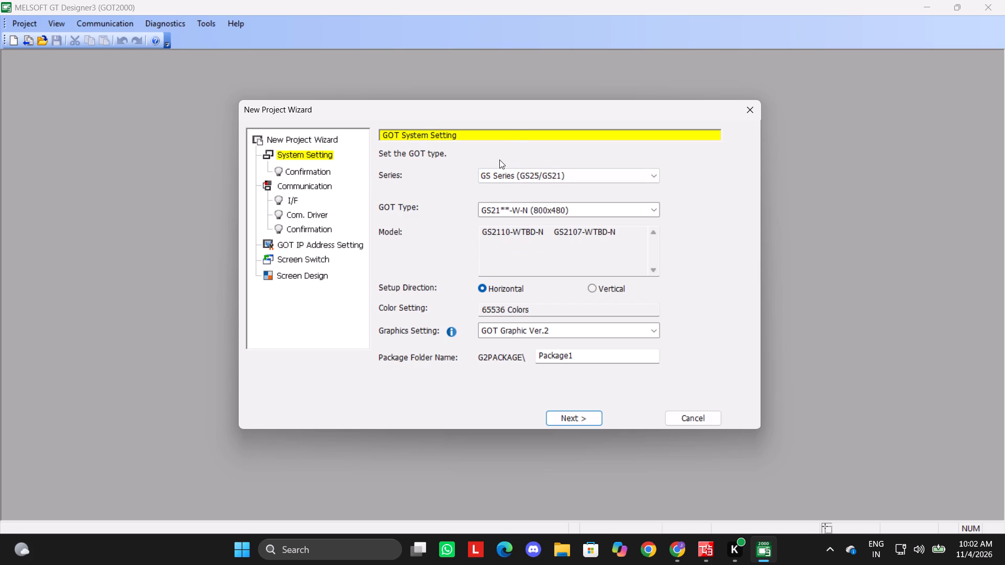
click(513, 176)
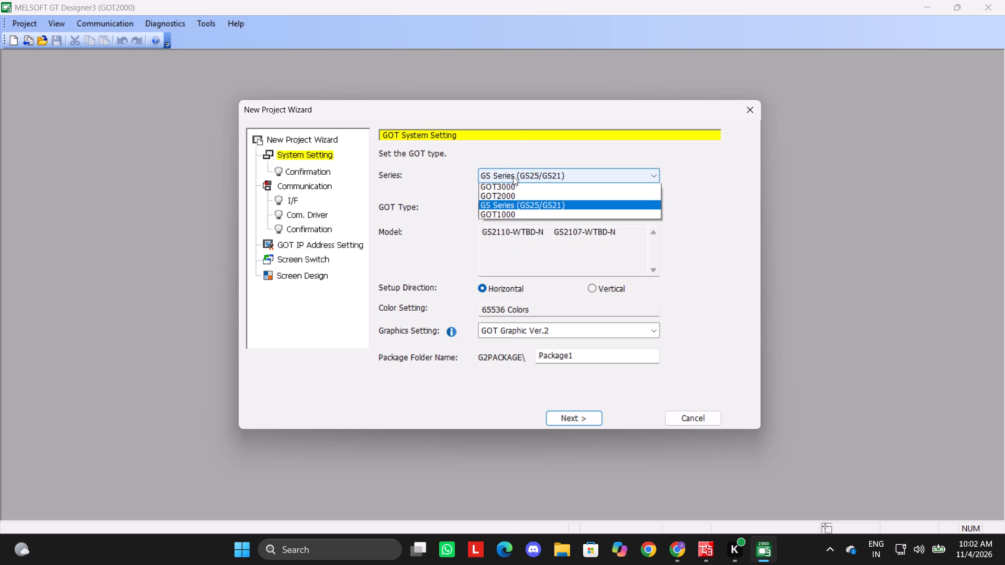
click(522, 198)
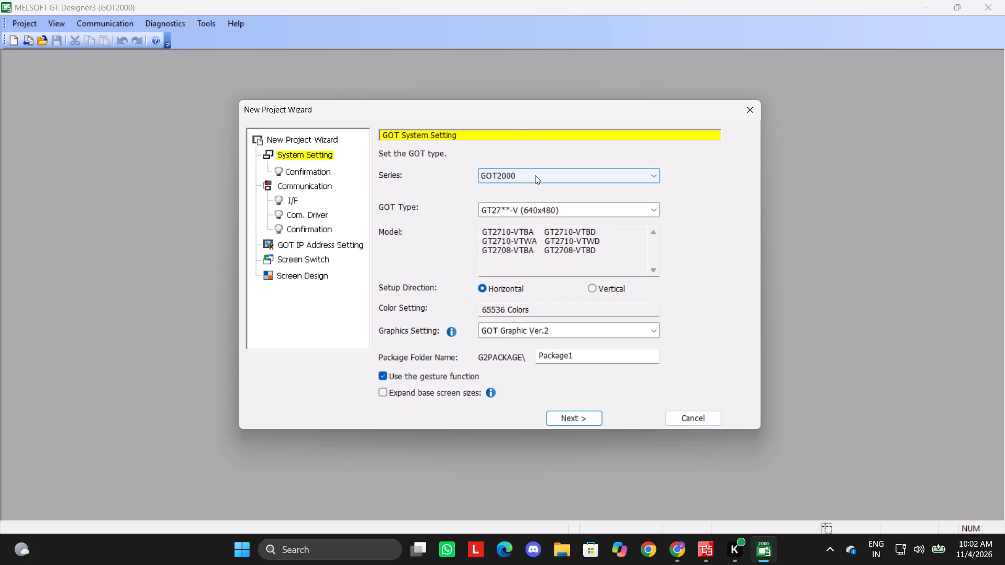
click(538, 171)
click(522, 206)
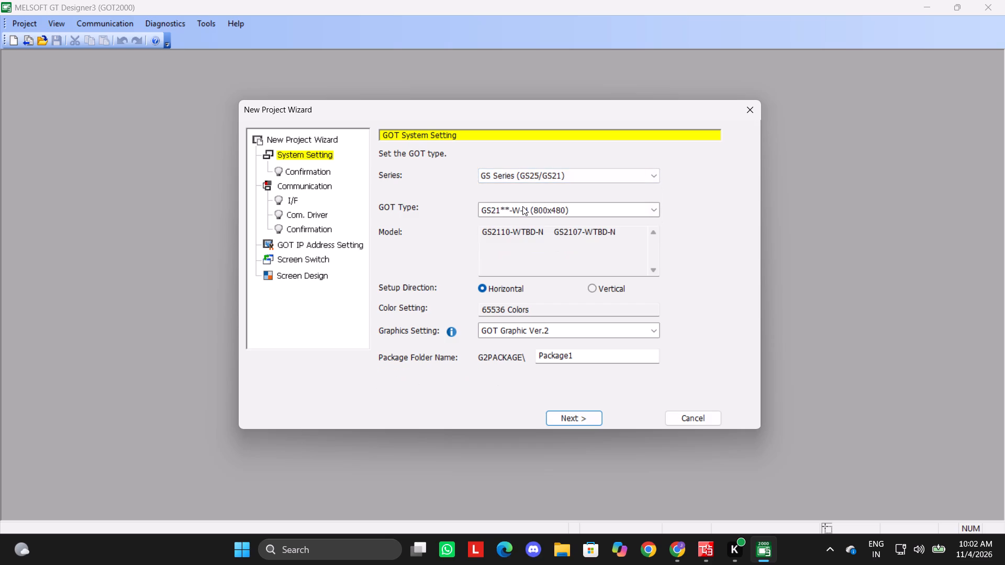
click(587, 219)
click(592, 211)
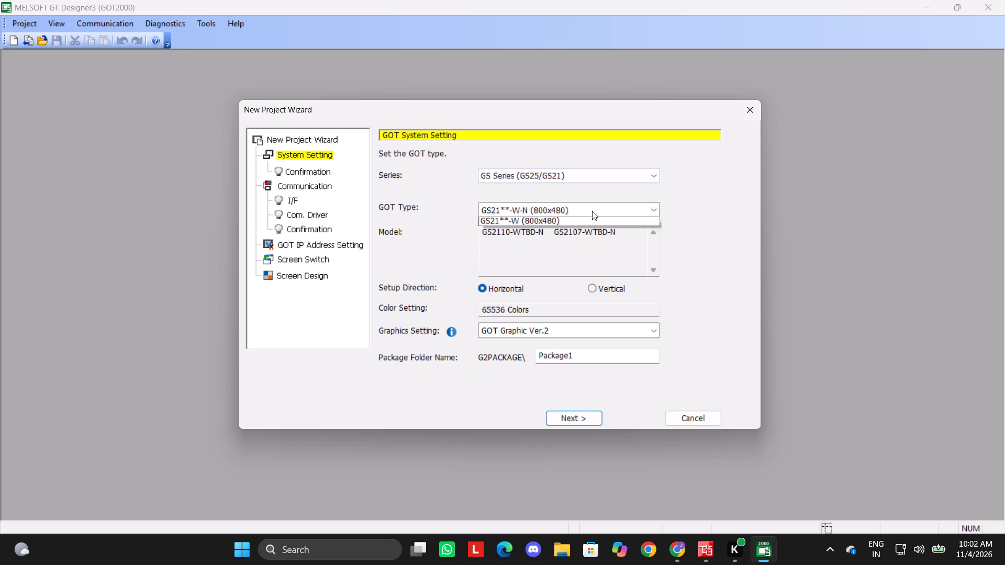
click(607, 222)
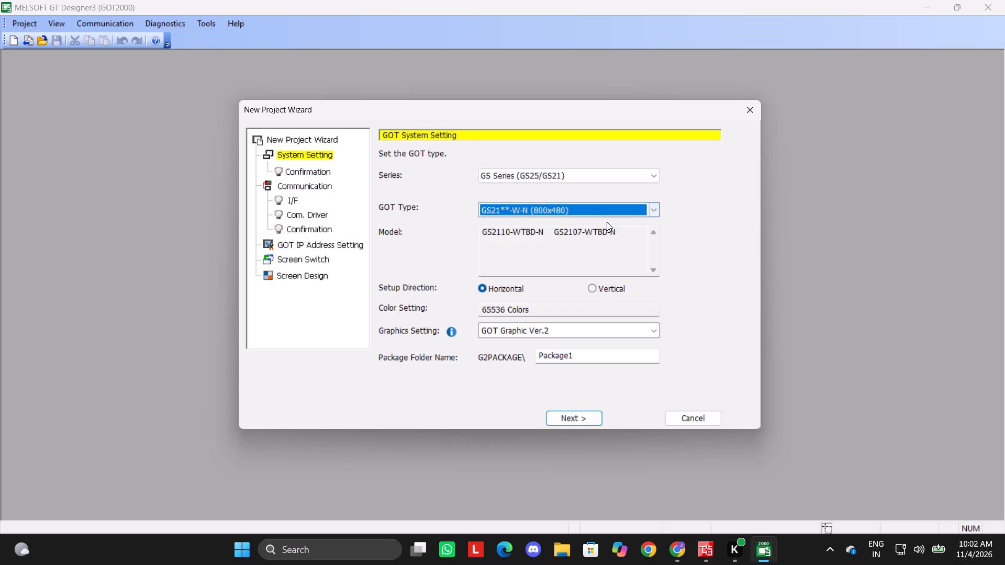
click(581, 417)
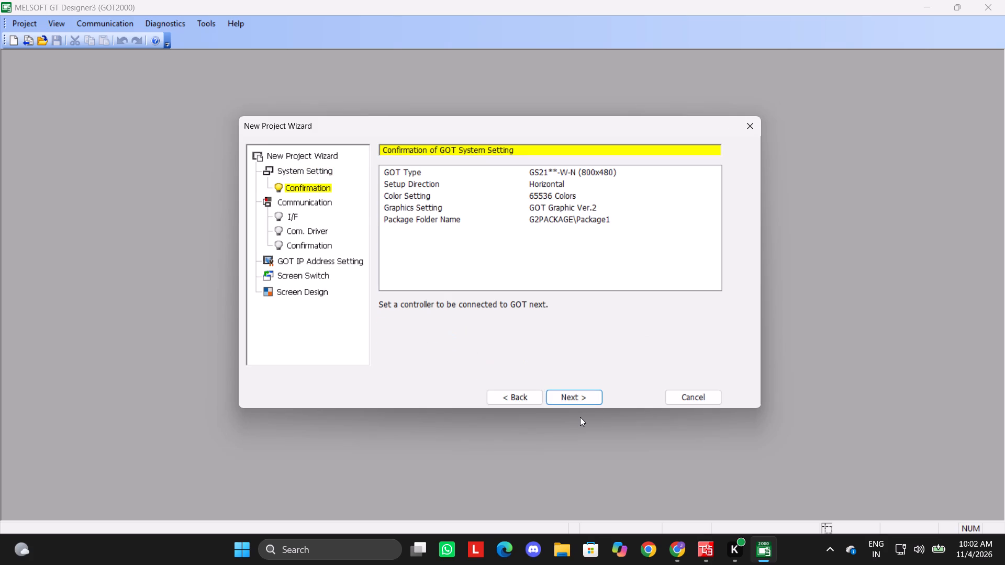
click(583, 394)
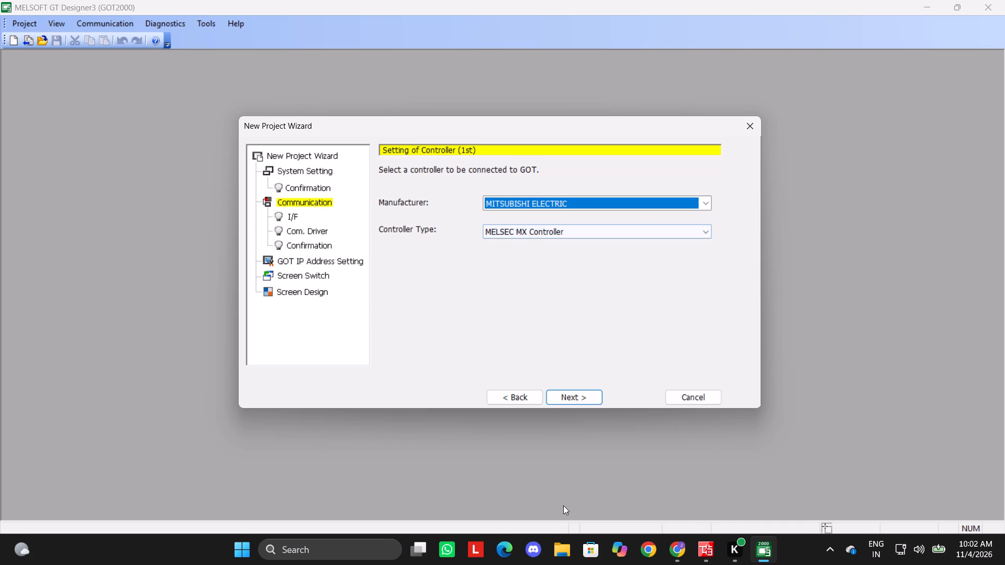
Set the connected controller to MITSUBISHI ELECTRIC with controller type MELSEC iQ-F.
click(561, 395)
click(509, 400)
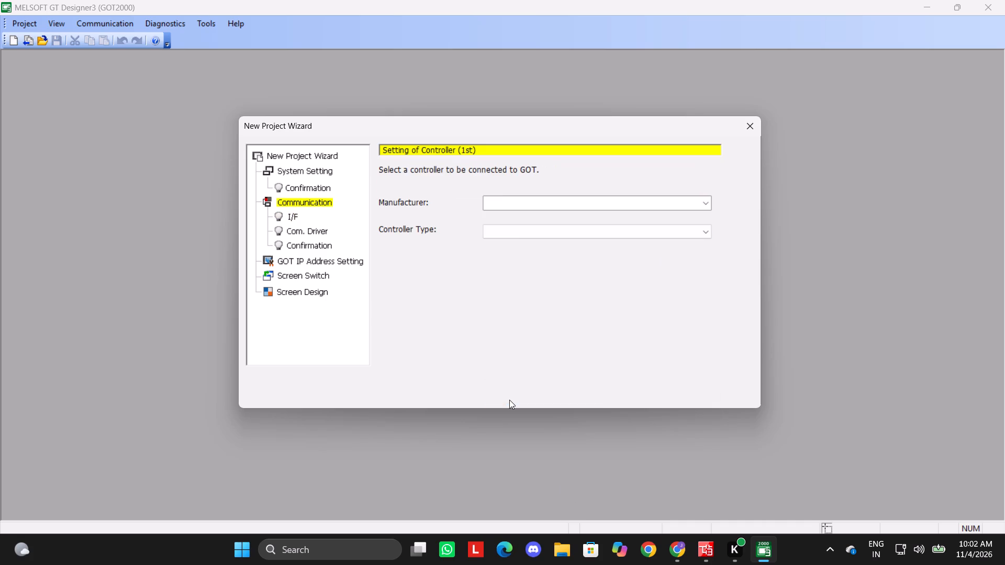
click(709, 231)
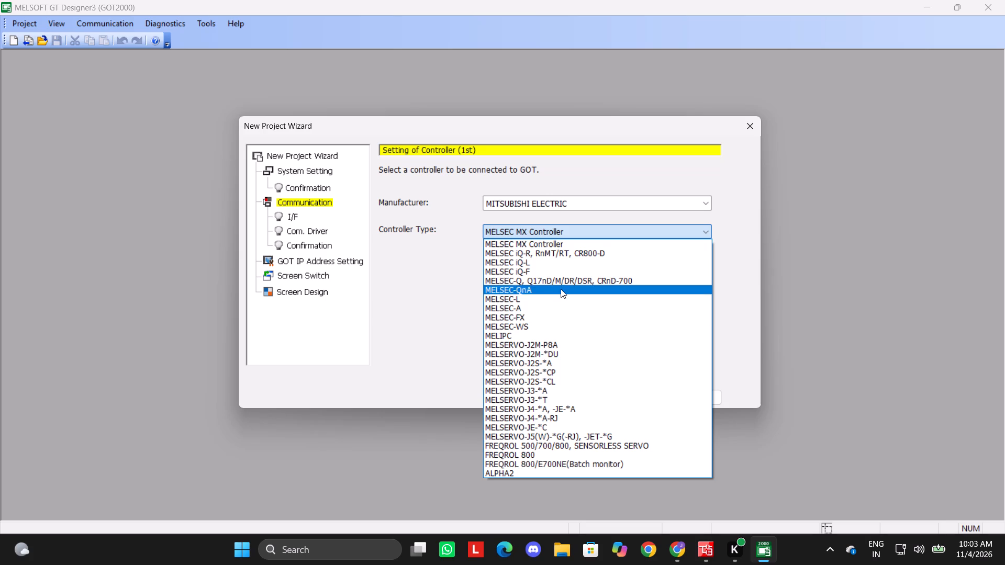
Set the controller type to MELSEC iQ-F and continue to its connection interface setting.
click(539, 266)
click(561, 234)
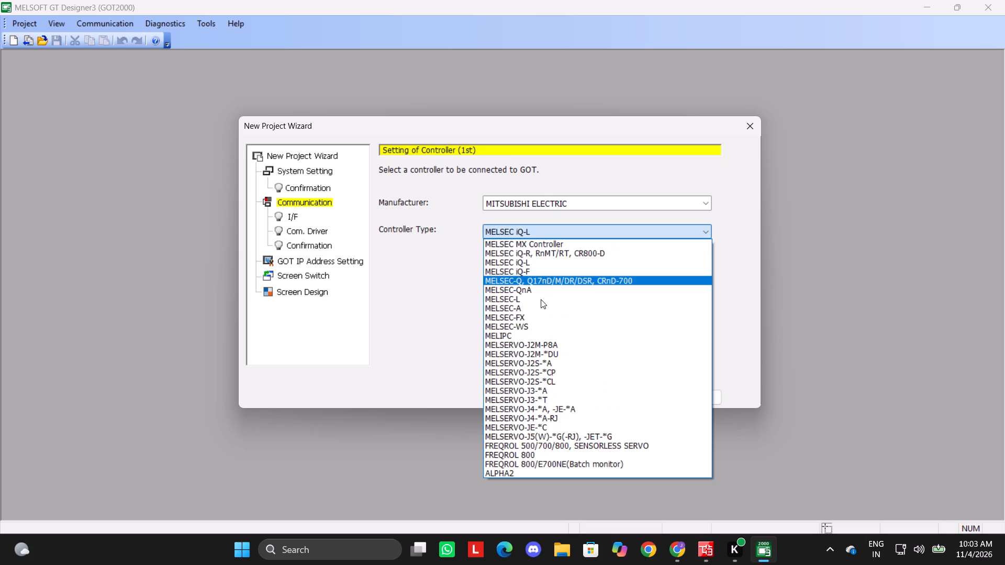
click(541, 268)
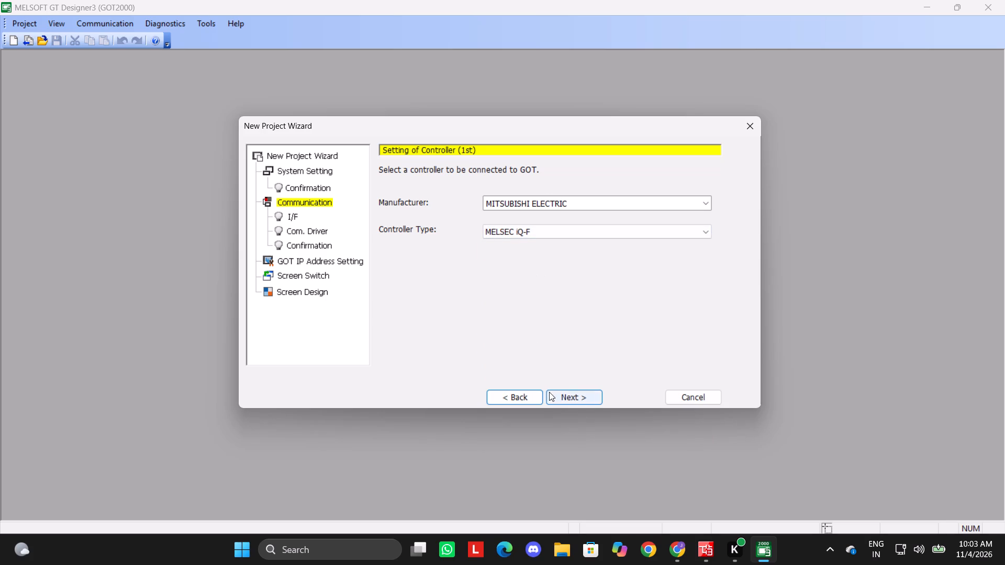
click(575, 395)
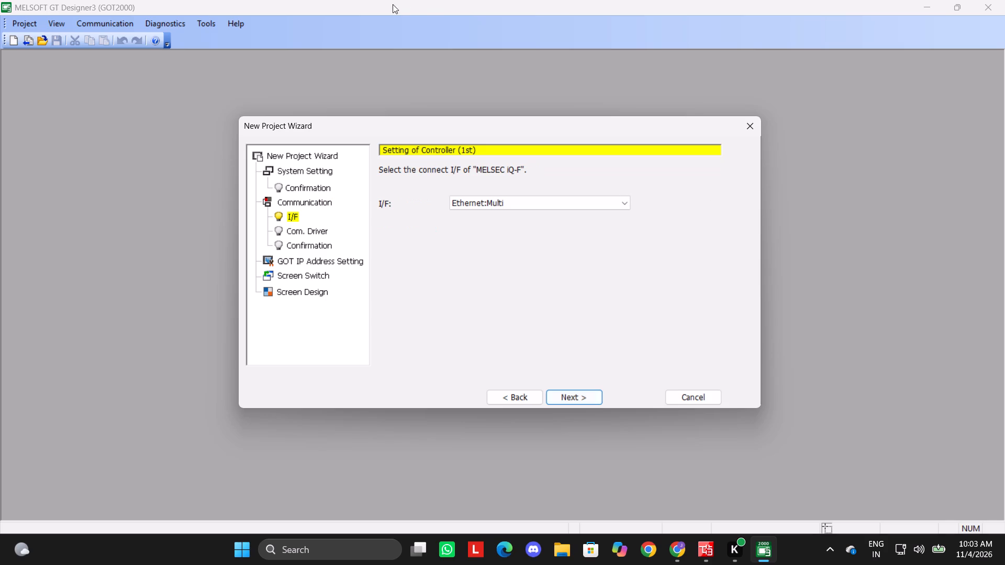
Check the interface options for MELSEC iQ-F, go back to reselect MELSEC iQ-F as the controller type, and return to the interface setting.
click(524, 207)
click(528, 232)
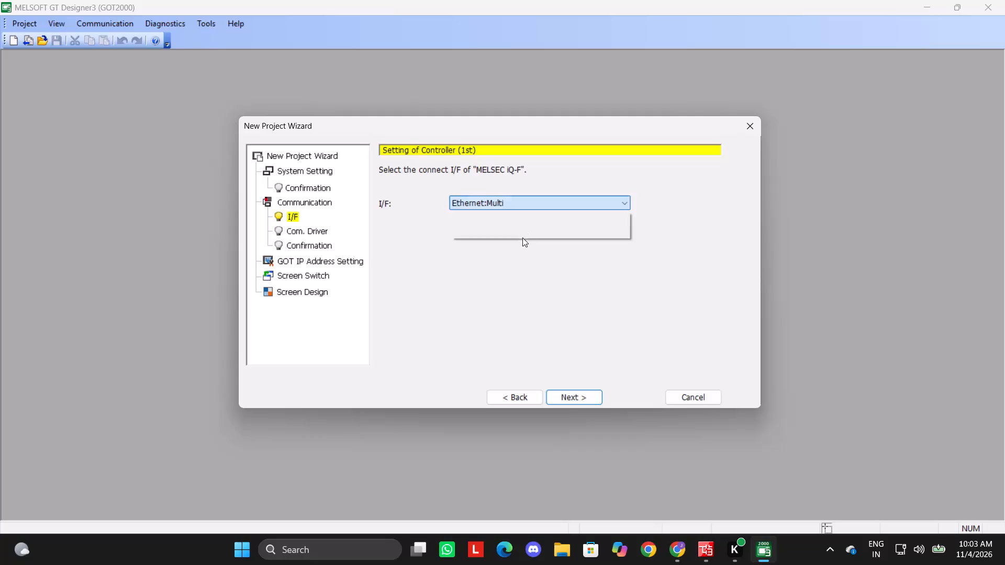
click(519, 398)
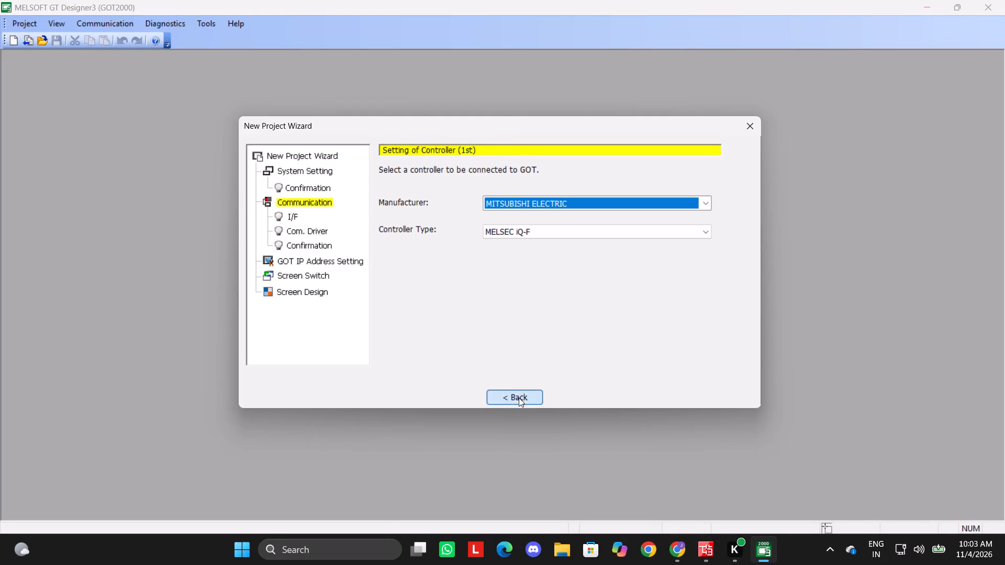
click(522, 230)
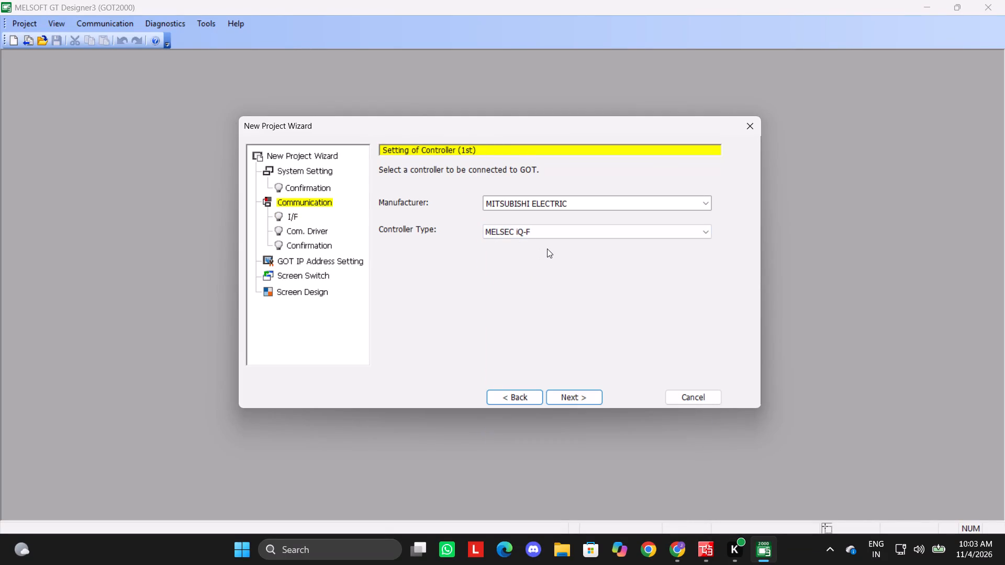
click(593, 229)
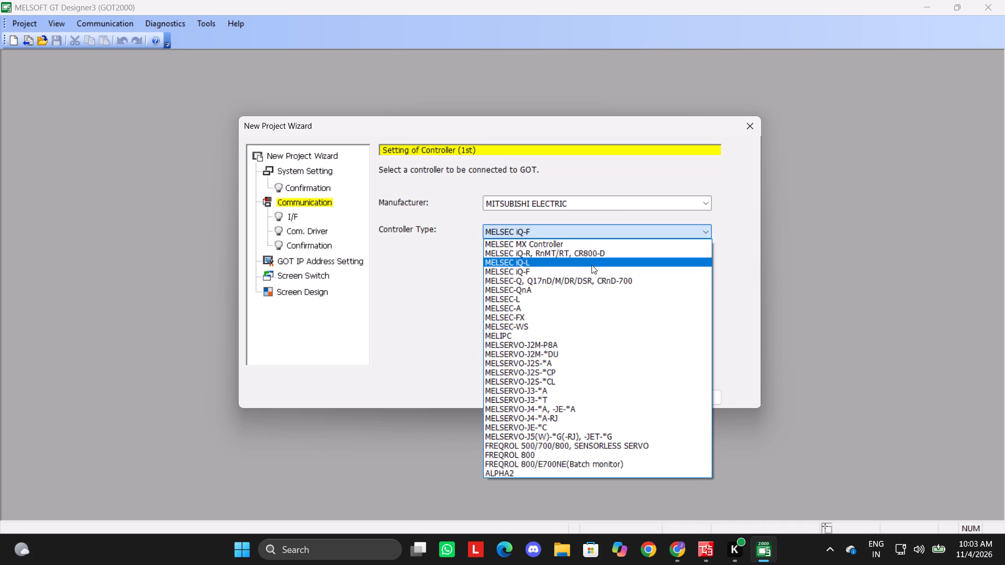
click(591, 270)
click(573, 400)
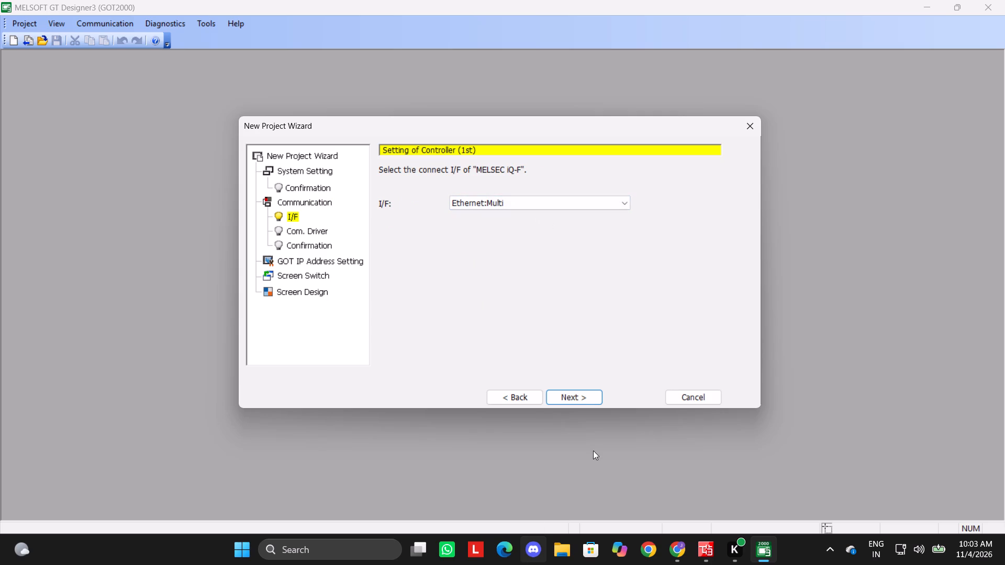
Accept the Ethernet:Multi interface and the Ethernet(MITSUBISHI ELECTRIC), Gateway driver, and continue through the communication confirmation to the GOT IP address setting.
click(582, 398)
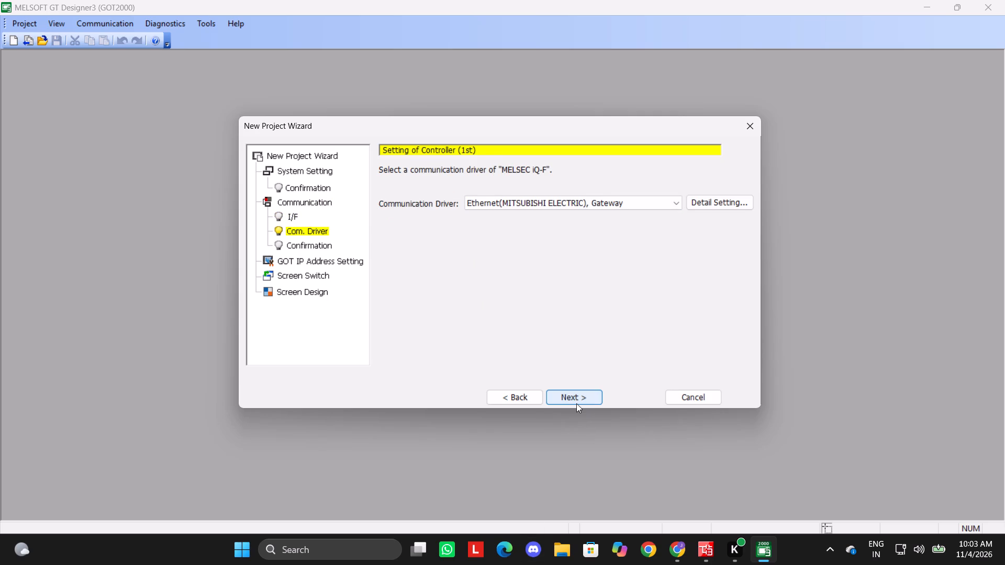
click(576, 403)
click(576, 403)
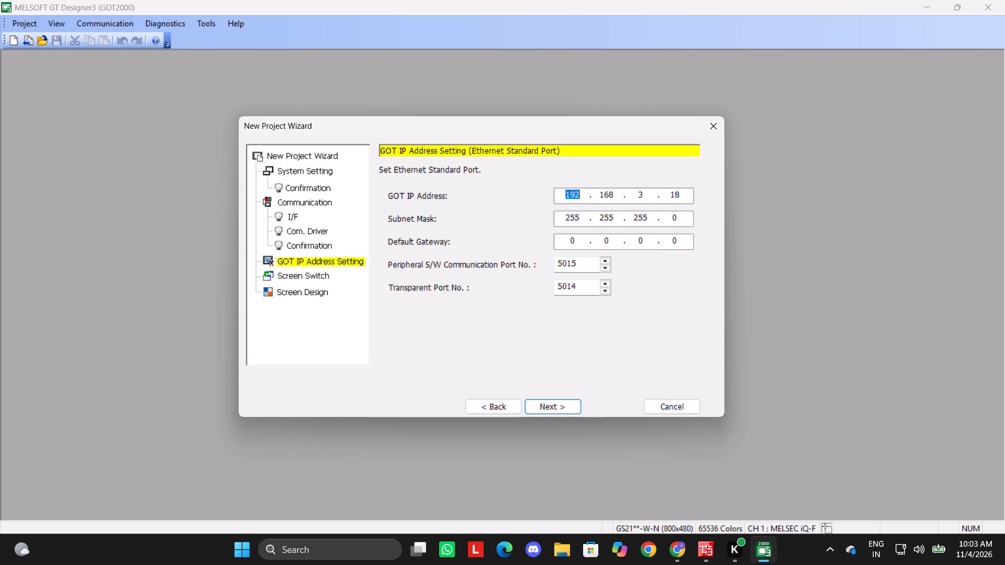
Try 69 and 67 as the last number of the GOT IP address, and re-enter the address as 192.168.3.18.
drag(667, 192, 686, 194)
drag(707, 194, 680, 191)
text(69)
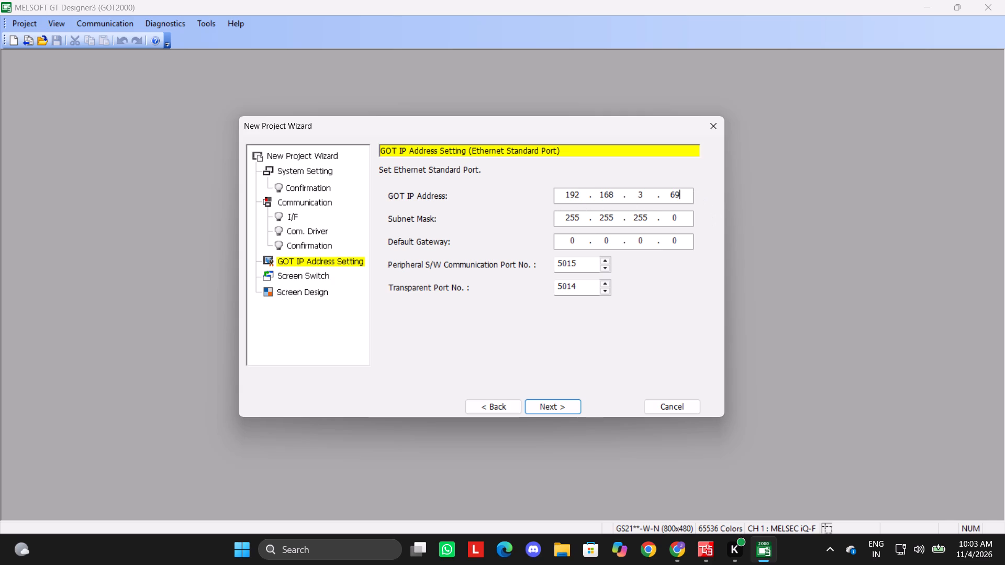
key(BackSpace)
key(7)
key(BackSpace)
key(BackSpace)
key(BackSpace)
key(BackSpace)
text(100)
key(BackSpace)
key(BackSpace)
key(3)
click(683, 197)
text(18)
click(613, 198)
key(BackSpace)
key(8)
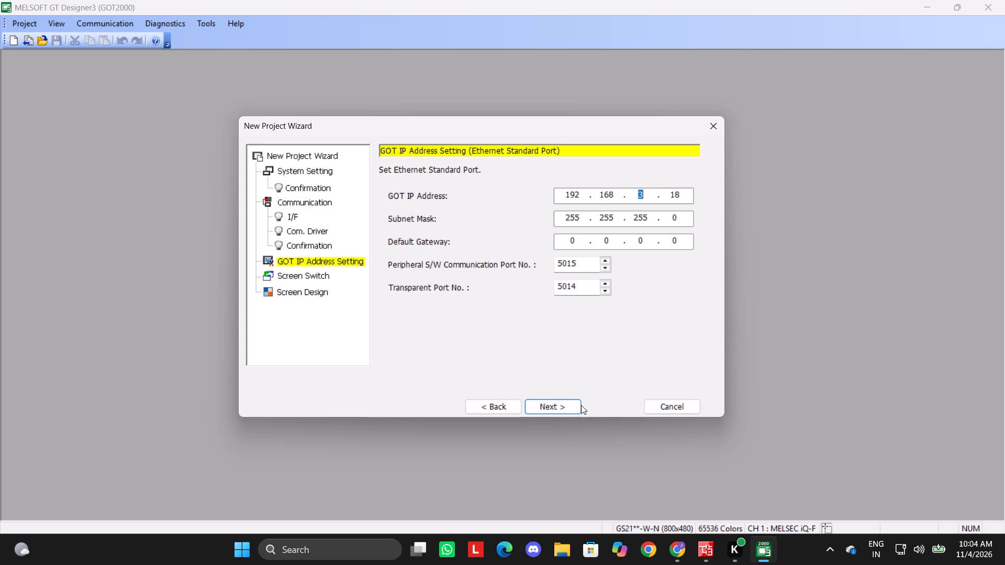
Complete the new project wizard, keeping the default screen switching devices GD100 and GD101 and the first screen design.
click(566, 407)
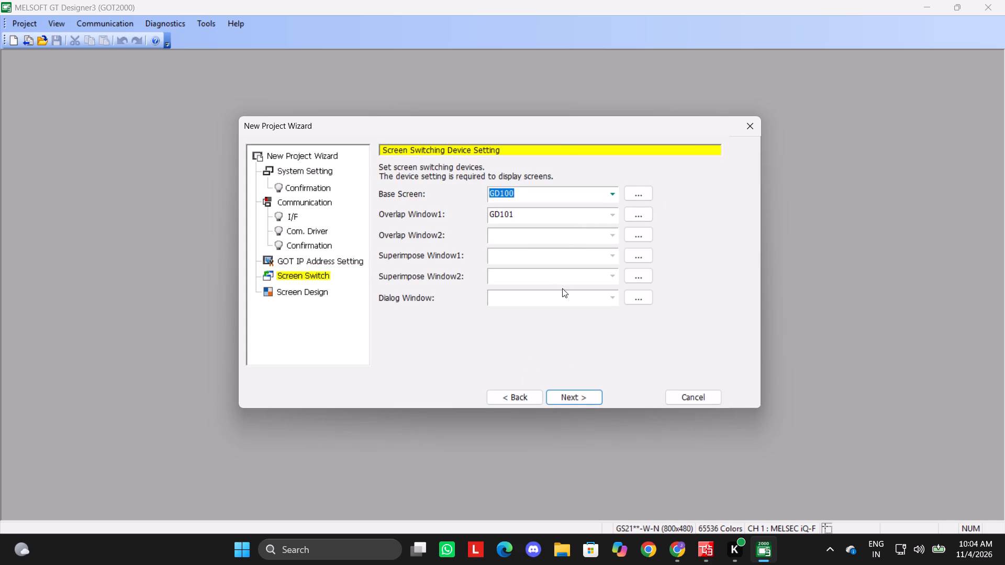
click(572, 397)
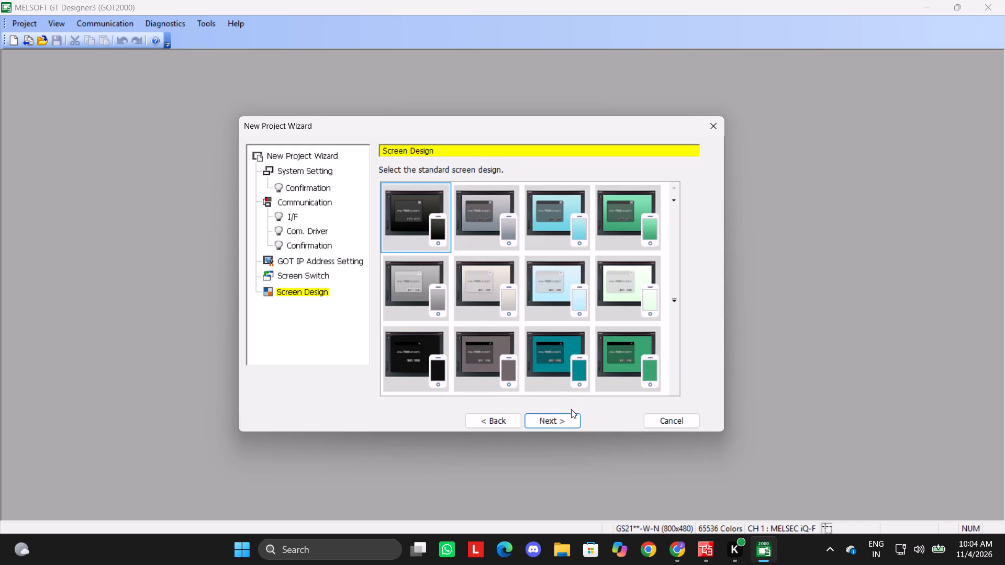
click(568, 417)
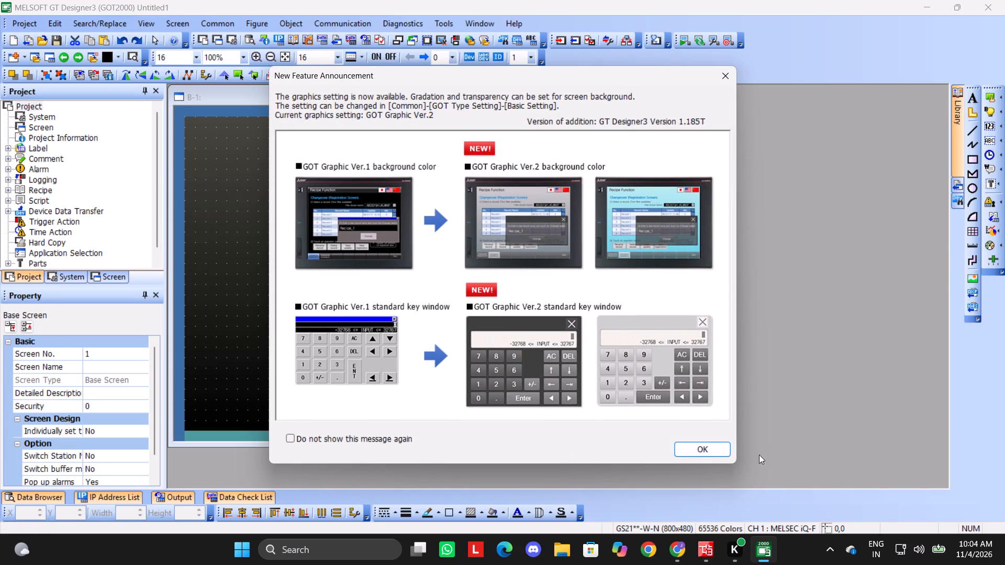
click(719, 453)
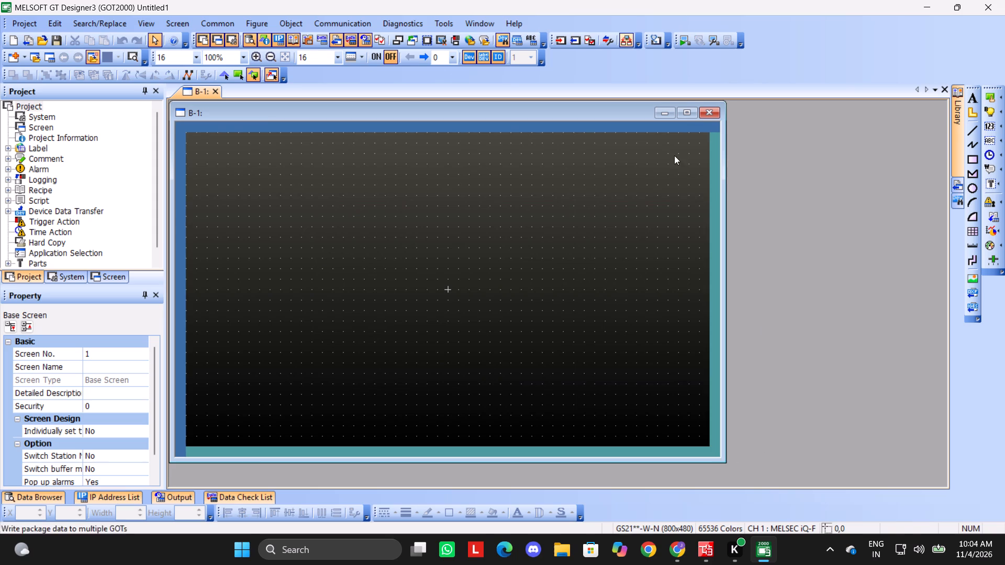
Maximize base screen B-1 and draw a rectangle about 801 by 481 dots from the origin, covering the whole screen.
click(686, 116)
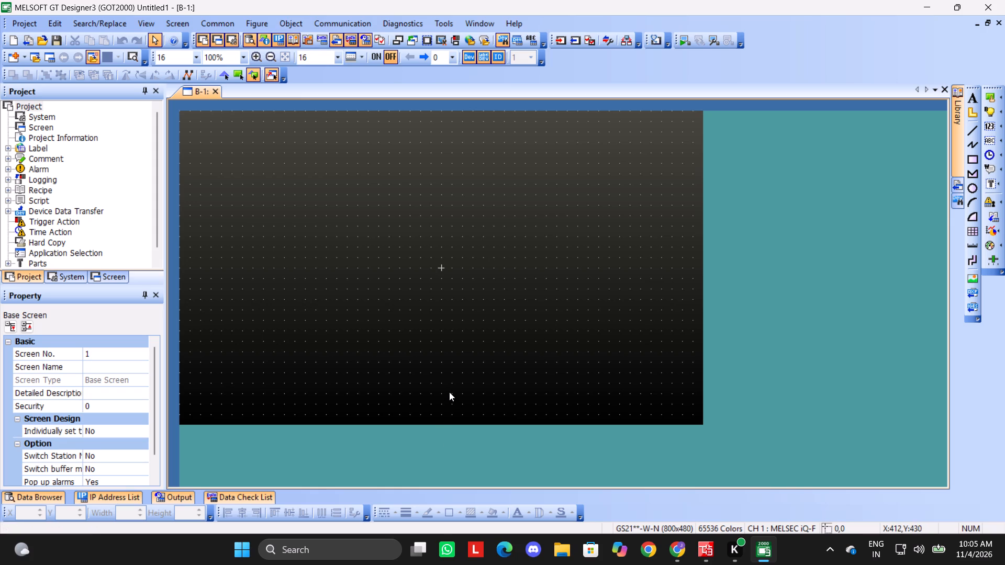
click(297, 27)
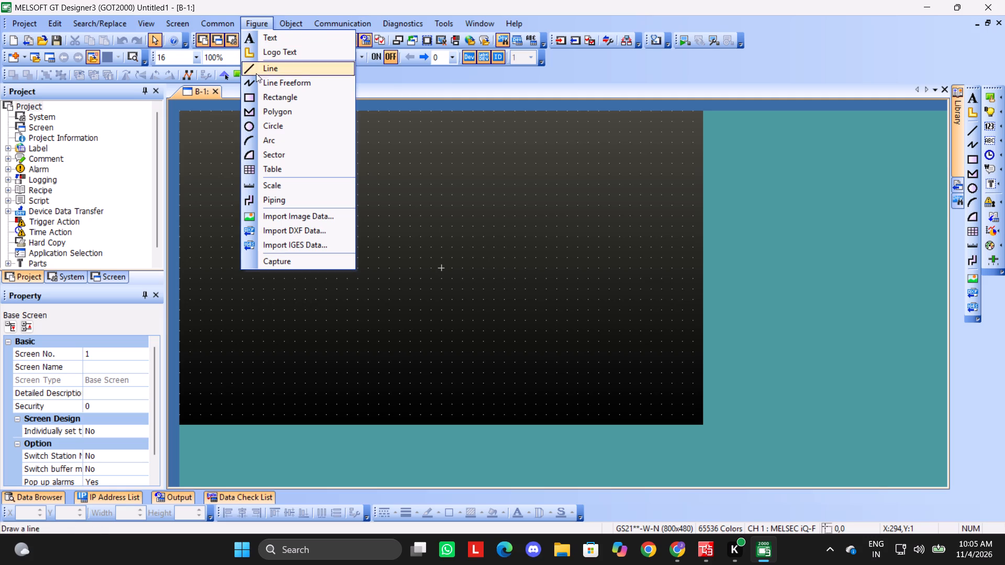
click(260, 95)
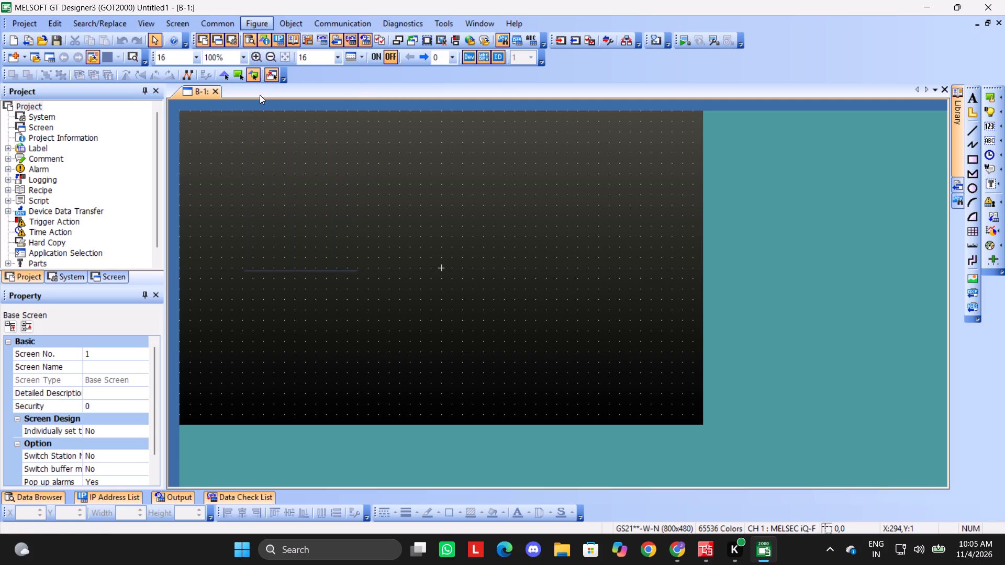
drag(177, 106, 731, 447)
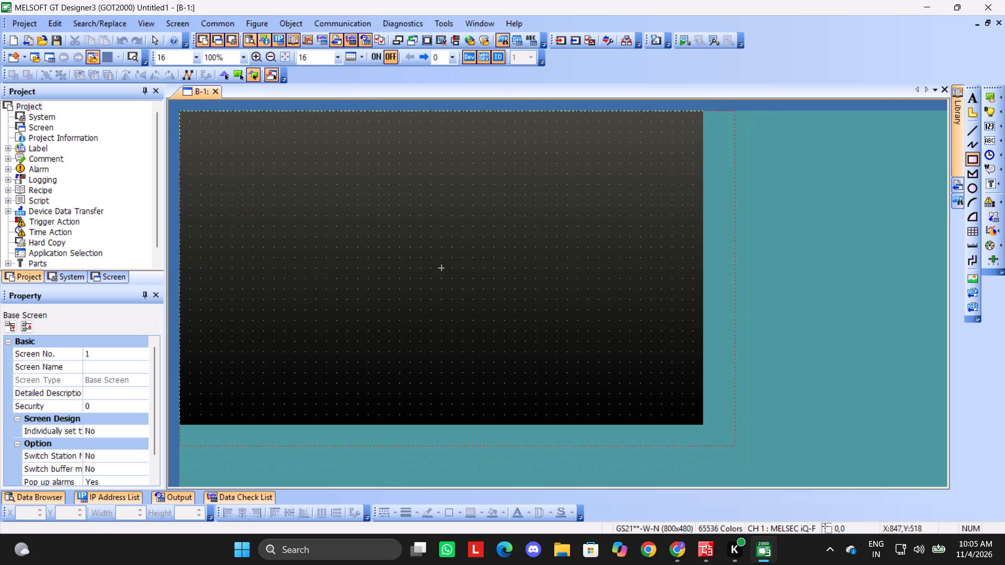
drag(731, 447, 706, 427)
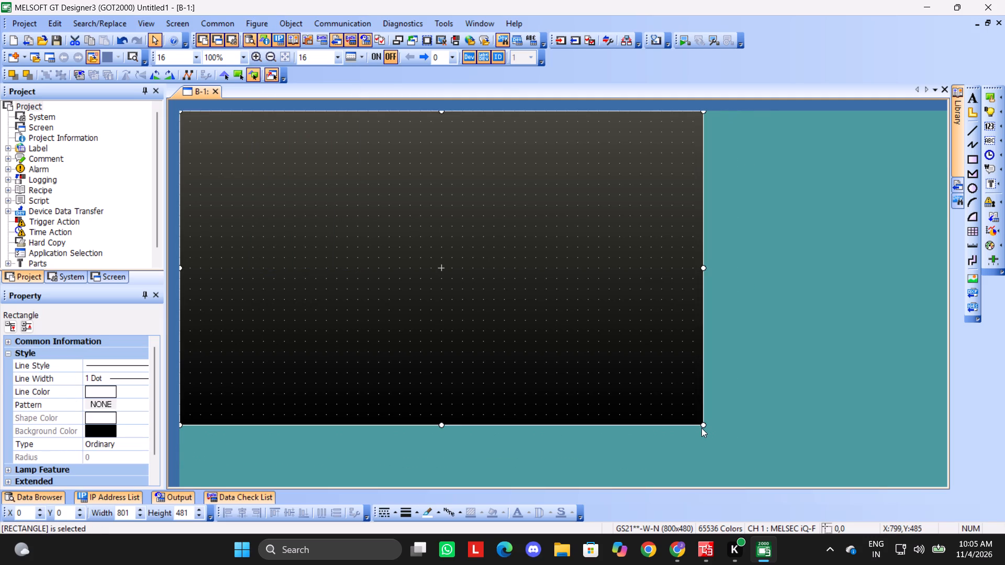
Fill the full-screen rectangle with pattern 8 and a dark teal shape color.
double_click(700, 267)
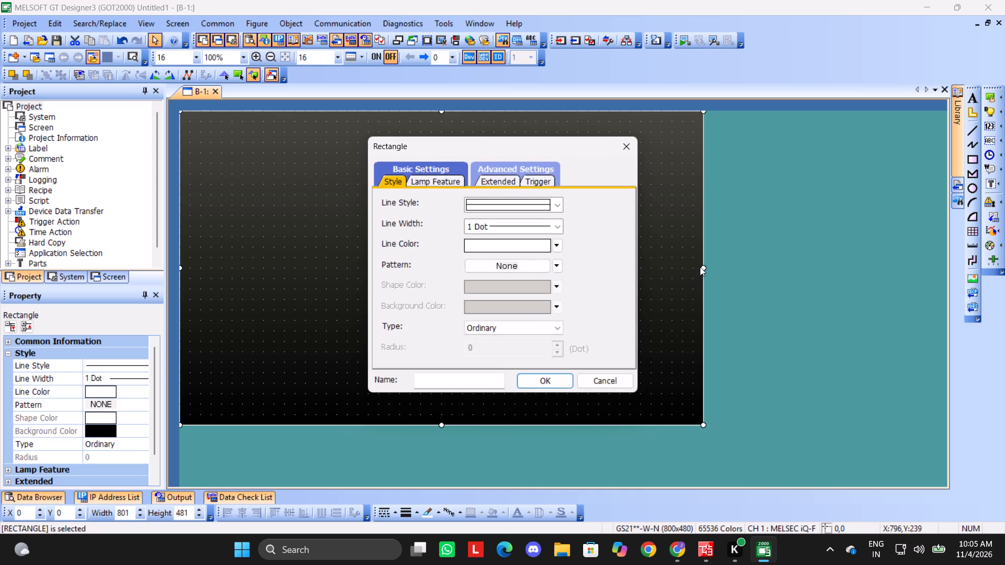
click(556, 262)
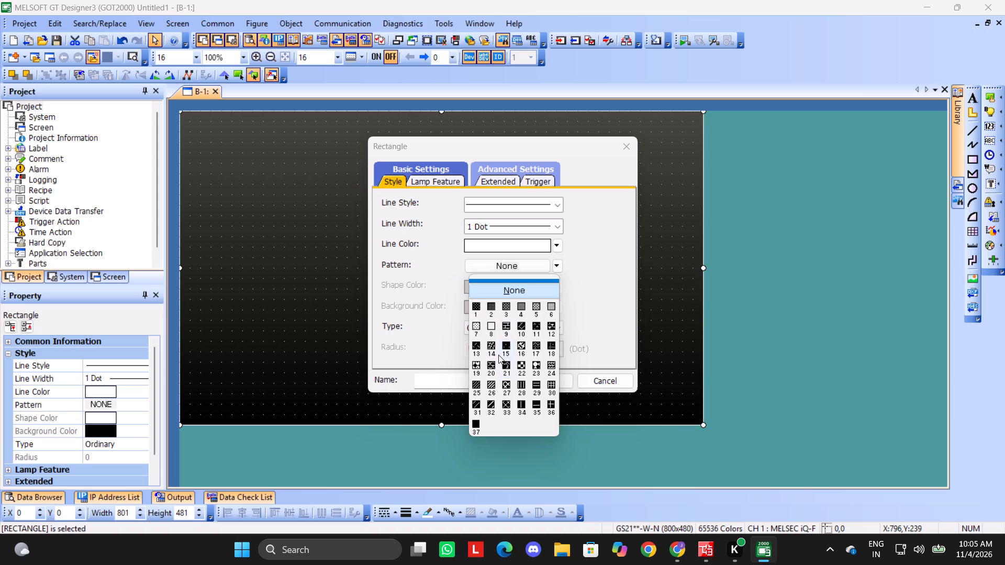
click(488, 327)
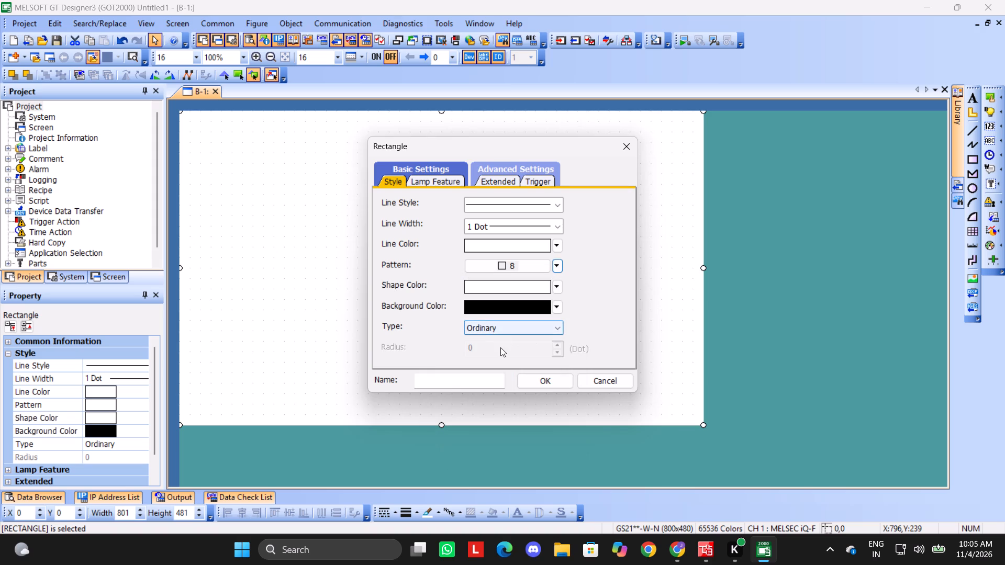
click(554, 306)
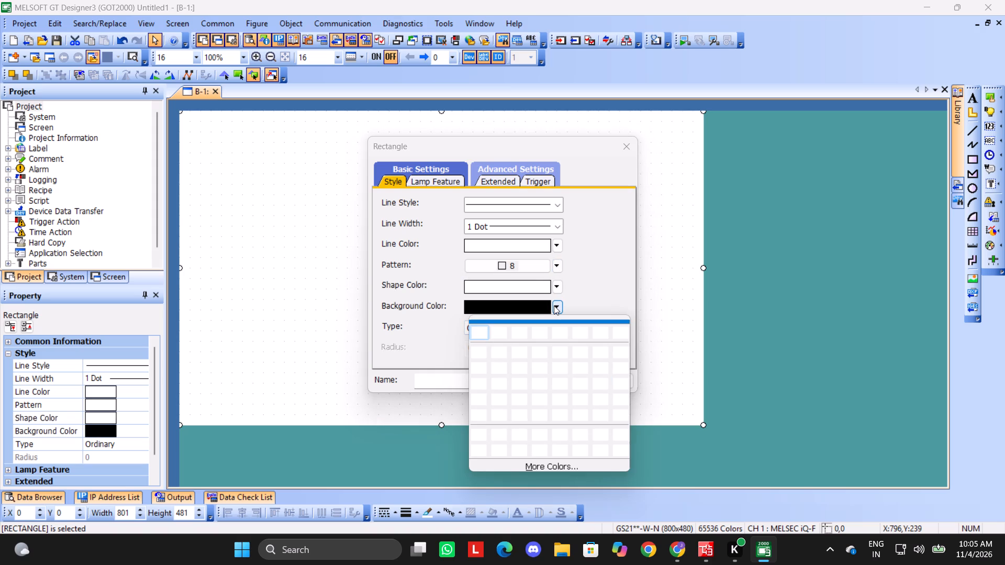
click(578, 289)
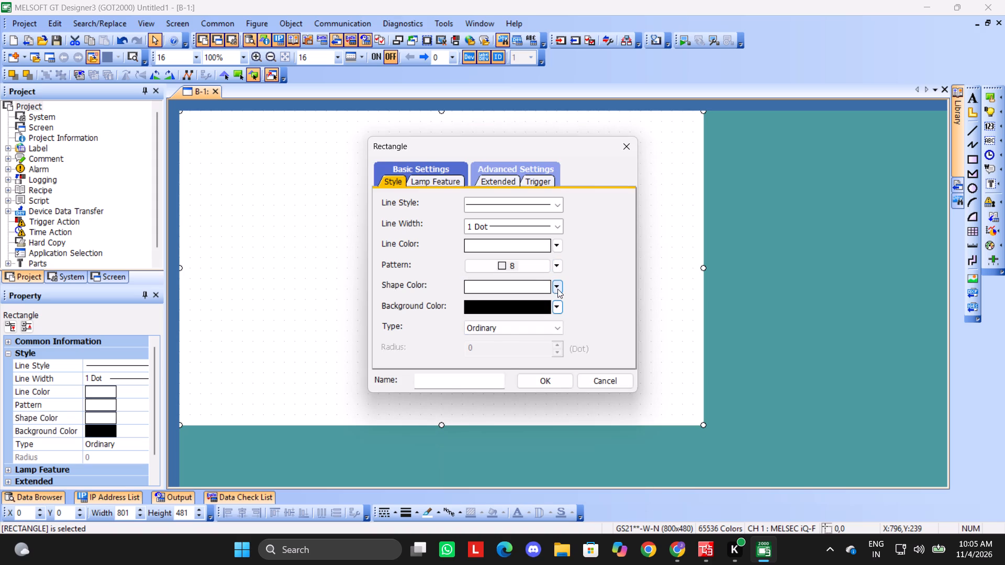
click(557, 289)
click(498, 358)
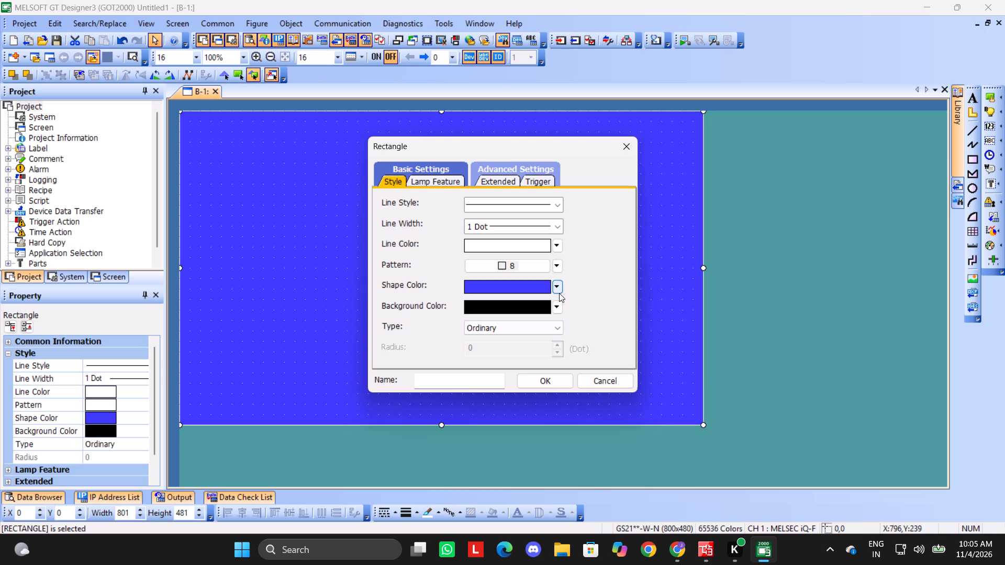
click(559, 290)
click(541, 331)
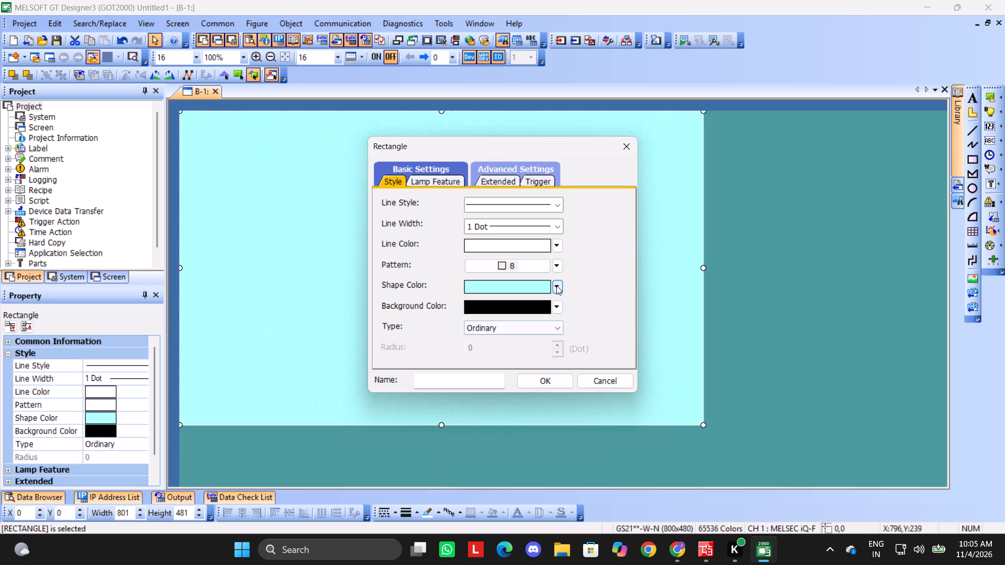
click(555, 287)
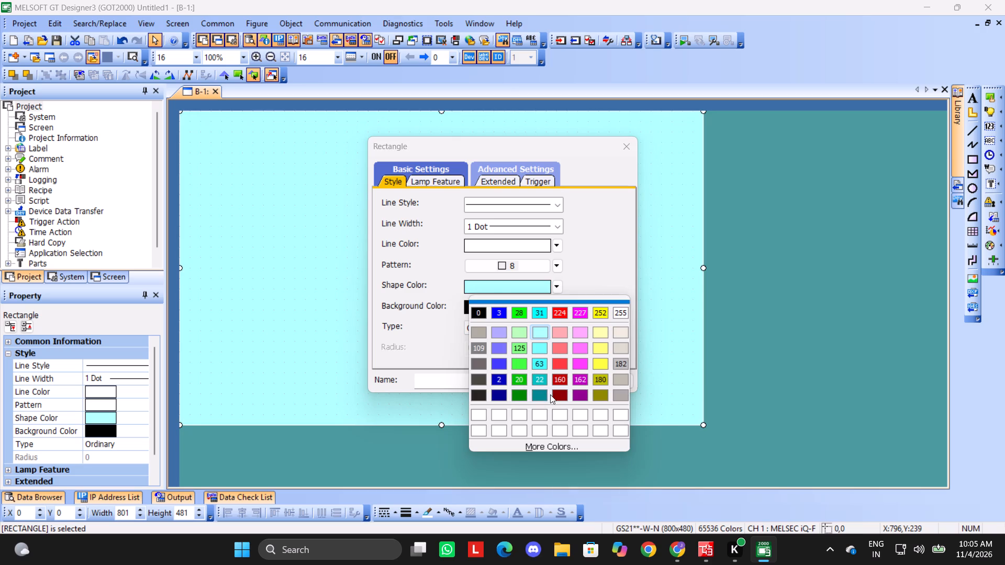
click(543, 396)
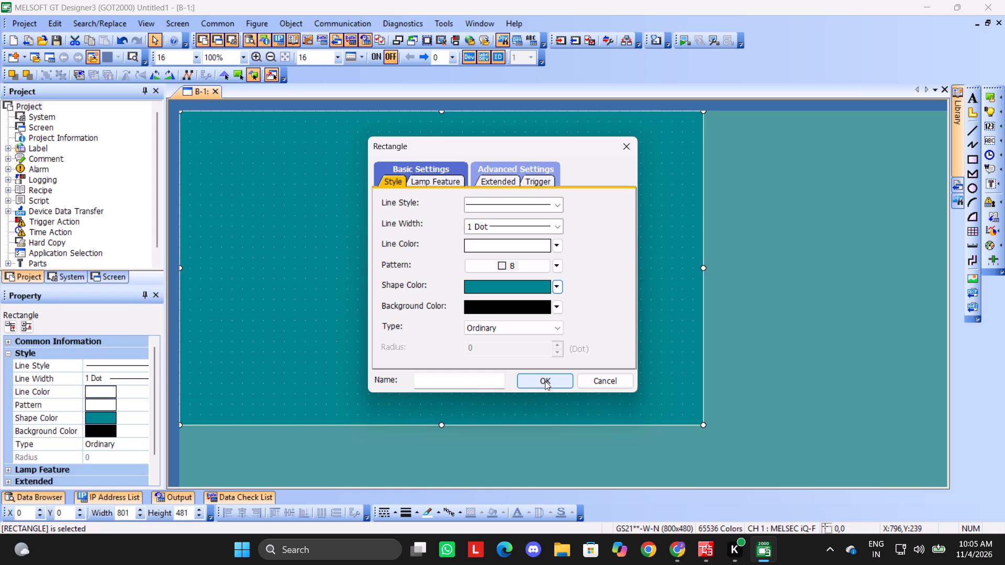
click(847, 312)
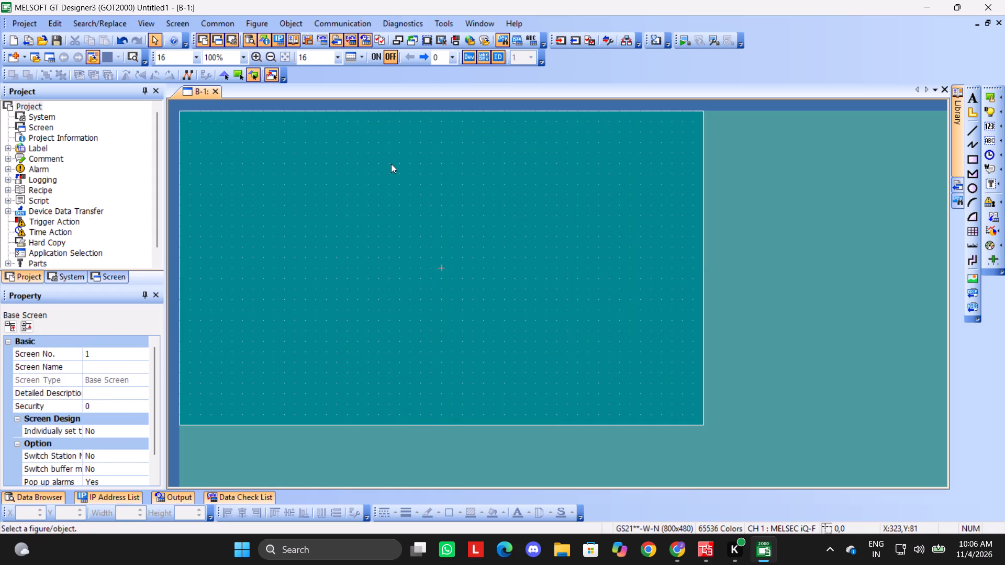
Place a switch about 97 by 81 dots at X 48, Y 64 on the base screen.
click(279, 28)
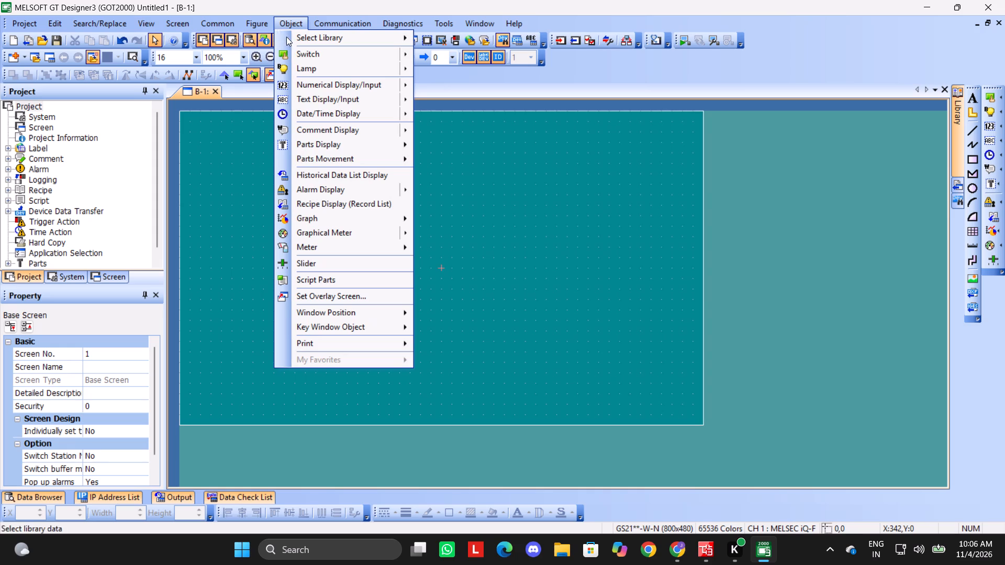
click(321, 53)
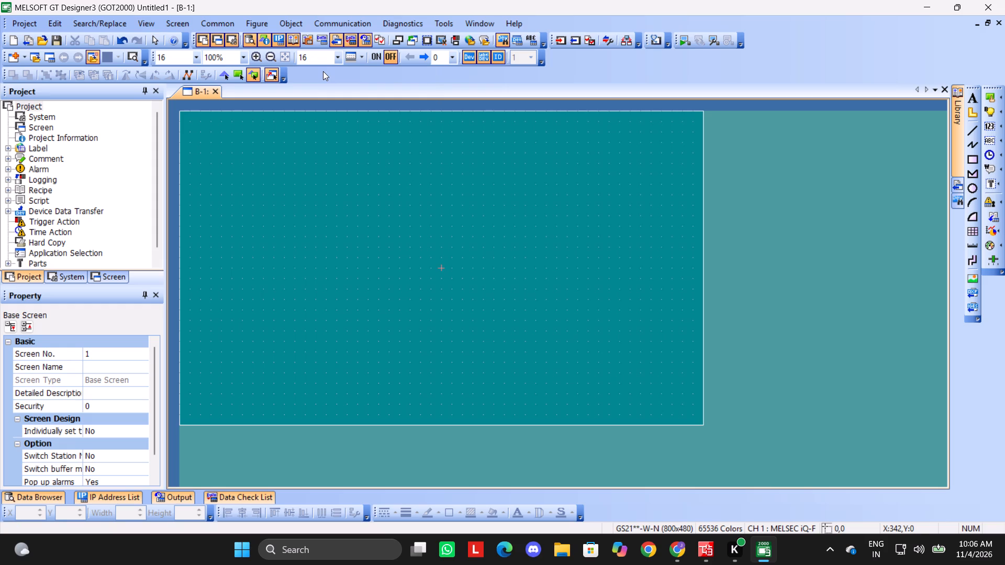
drag(212, 153, 268, 198)
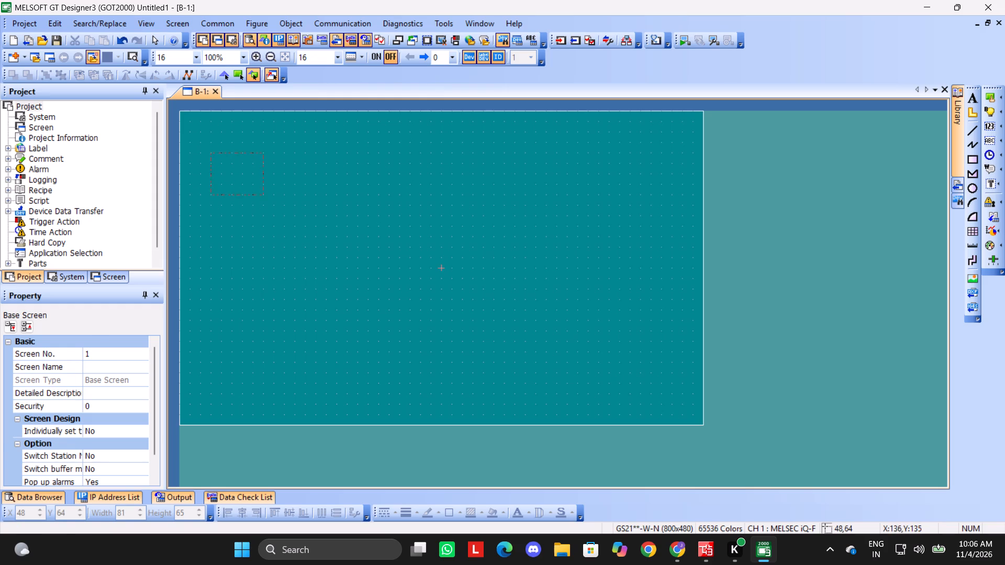
drag(268, 198, 269, 198)
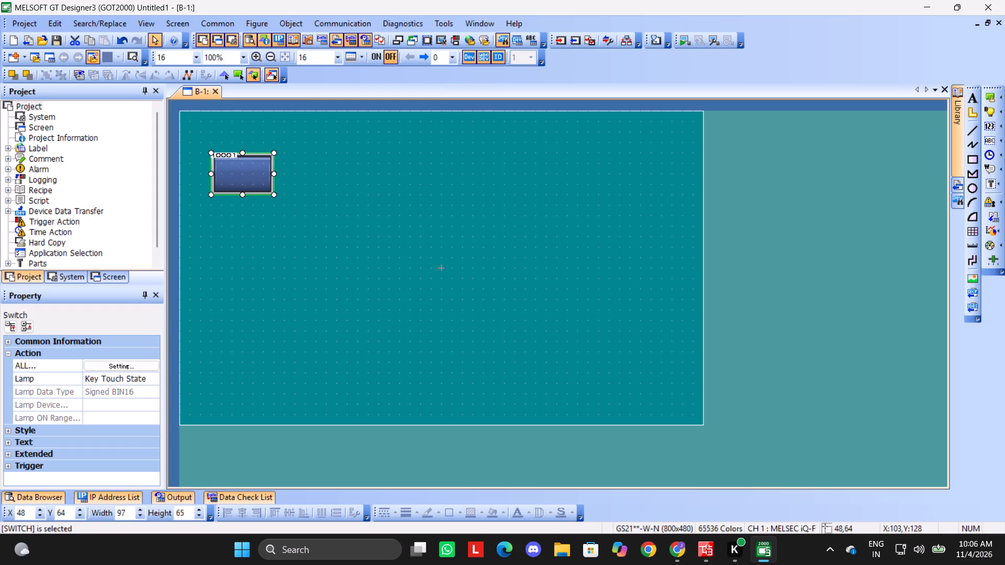
drag(240, 192, 240, 208)
Add a momentary bit action to the switch, leaving its device blank.
double_click(244, 182)
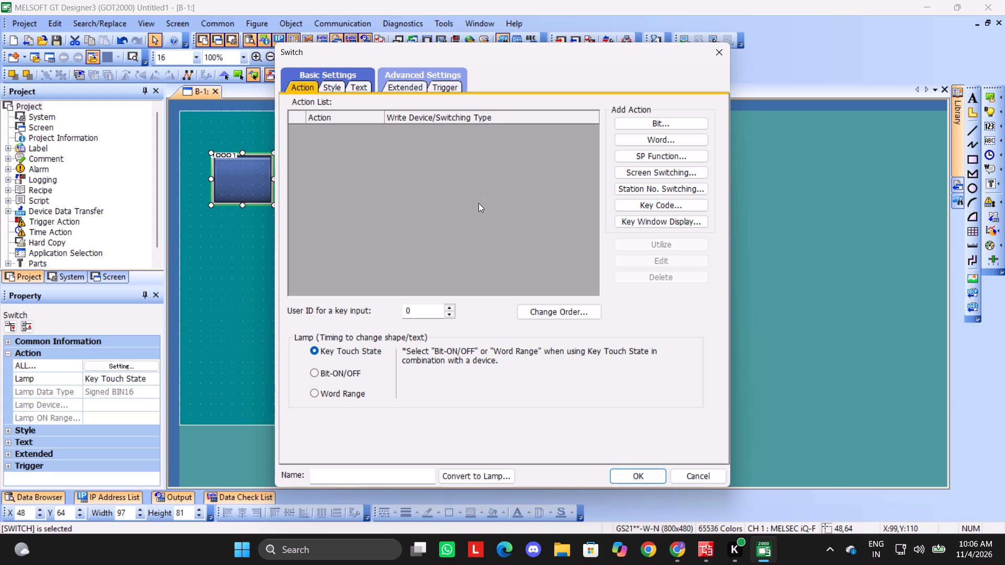
click(637, 126)
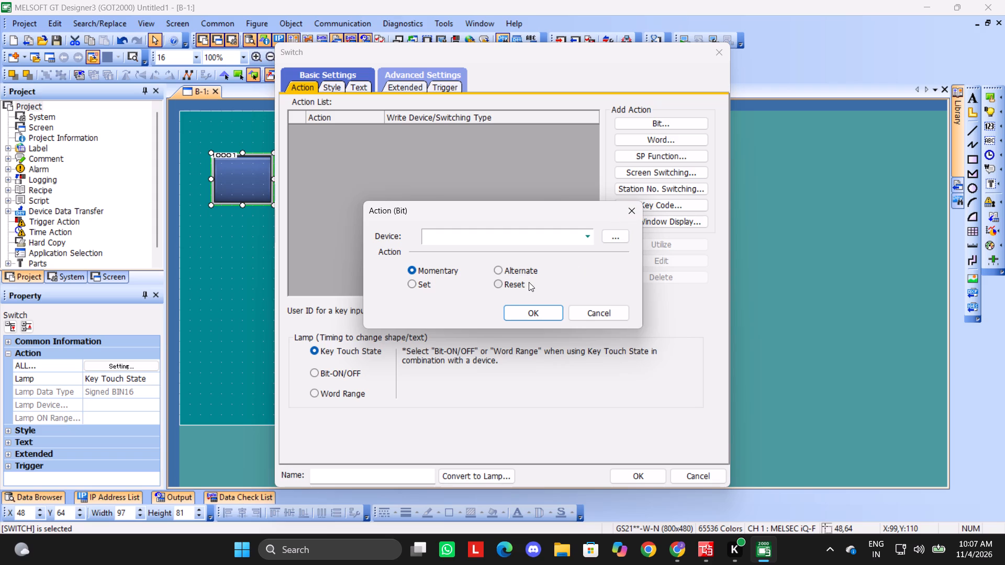
click(522, 311)
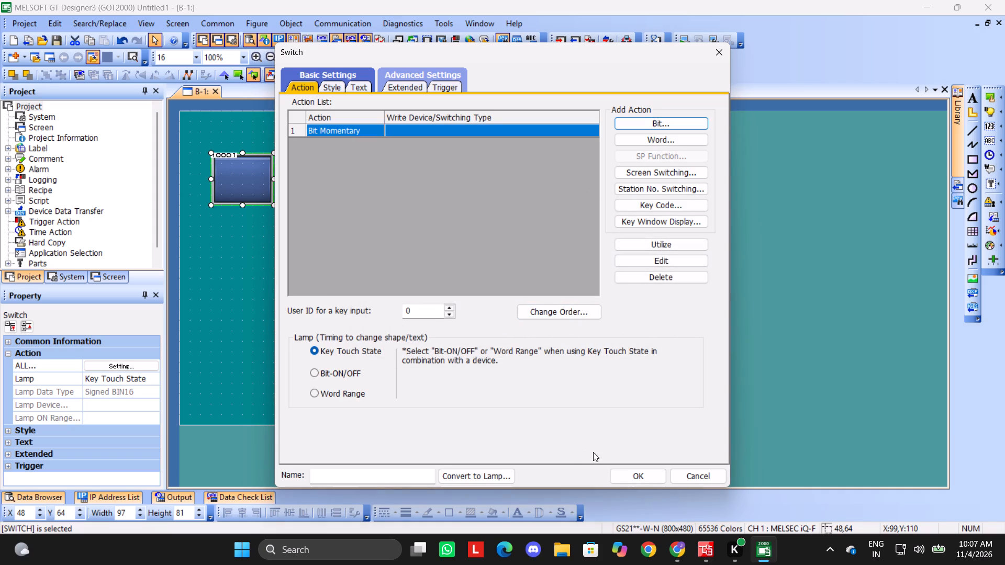
Set the switch's shape color to Green for both the Key Touch OFF and Key Touch ON states.
click(339, 83)
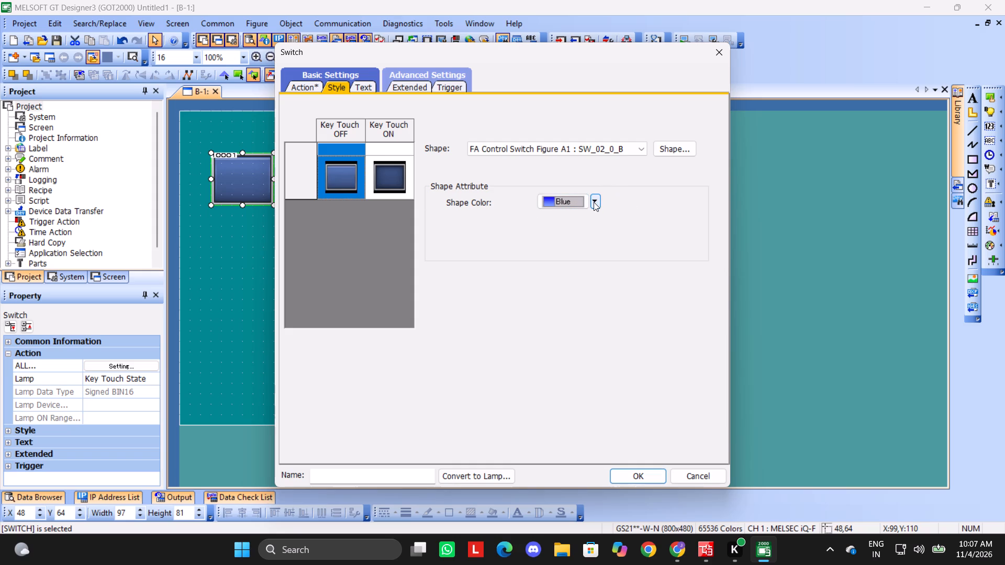
click(594, 202)
click(568, 273)
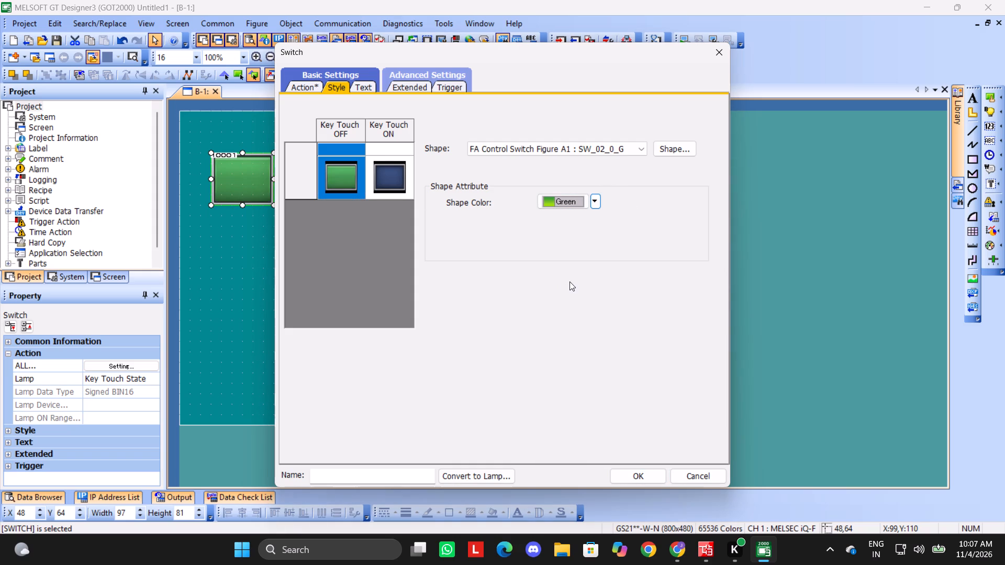
click(378, 179)
click(594, 202)
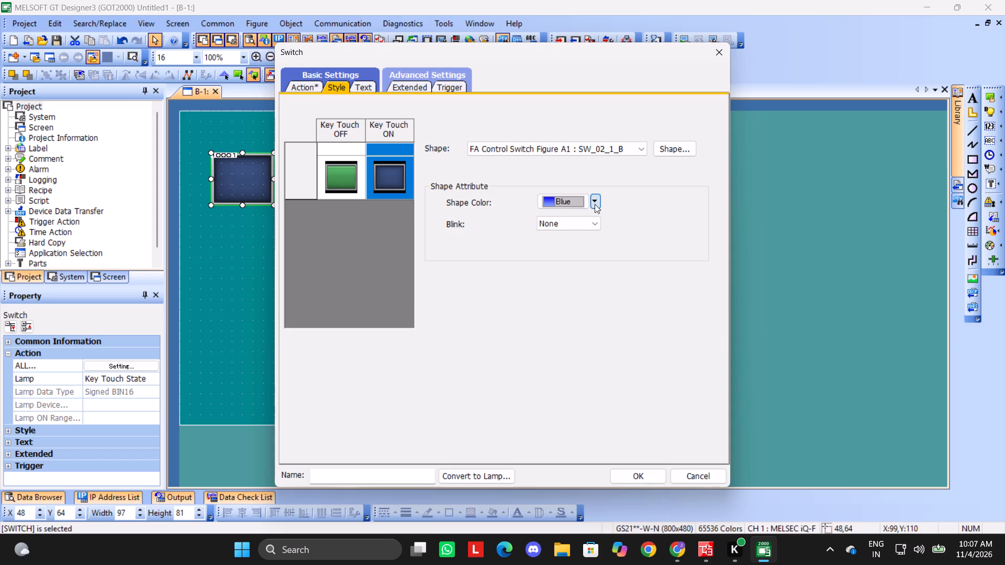
click(563, 277)
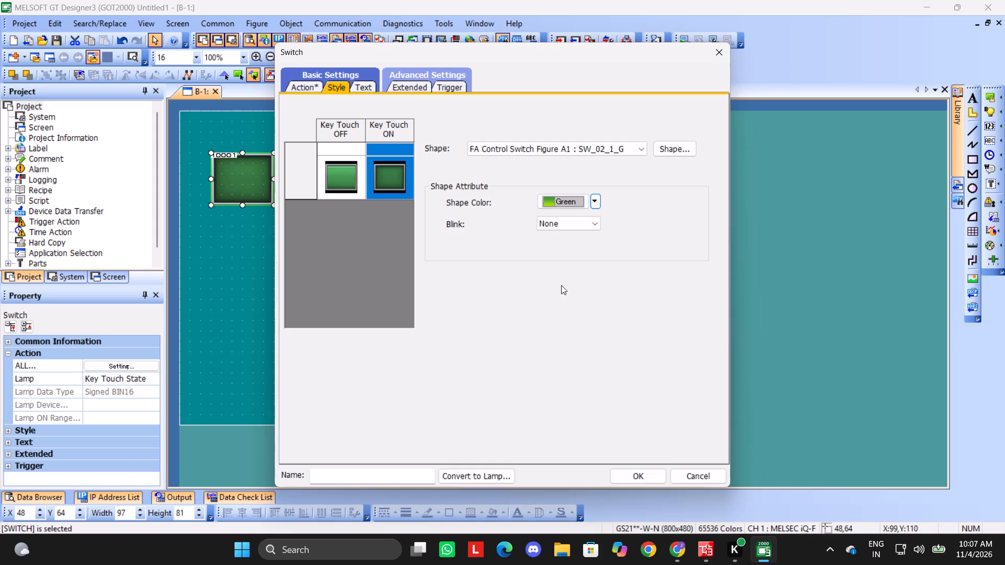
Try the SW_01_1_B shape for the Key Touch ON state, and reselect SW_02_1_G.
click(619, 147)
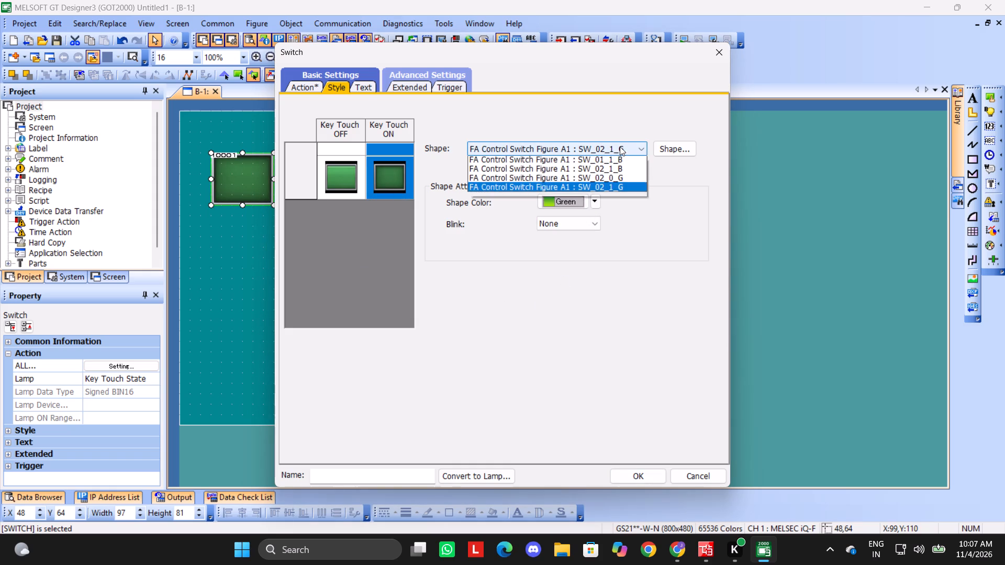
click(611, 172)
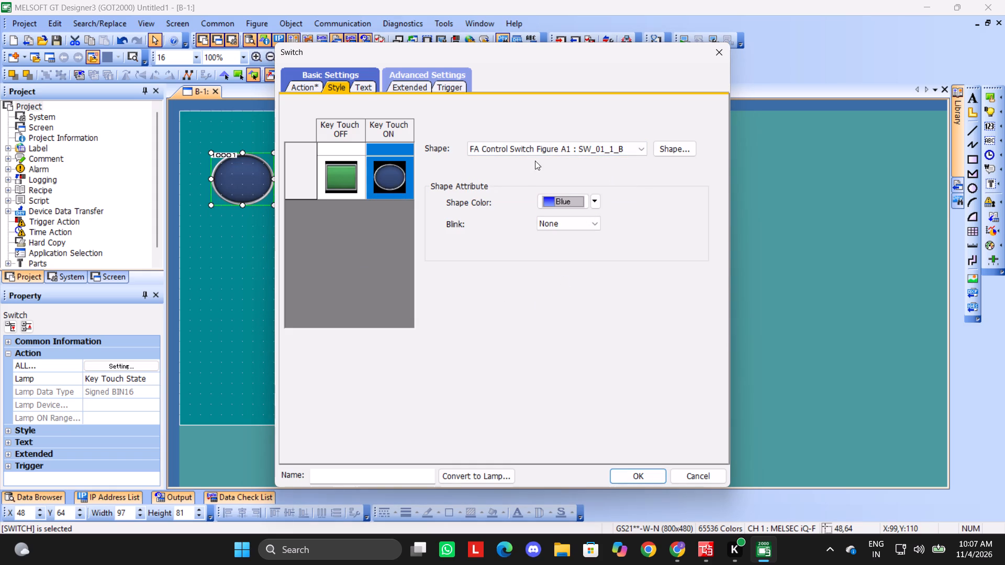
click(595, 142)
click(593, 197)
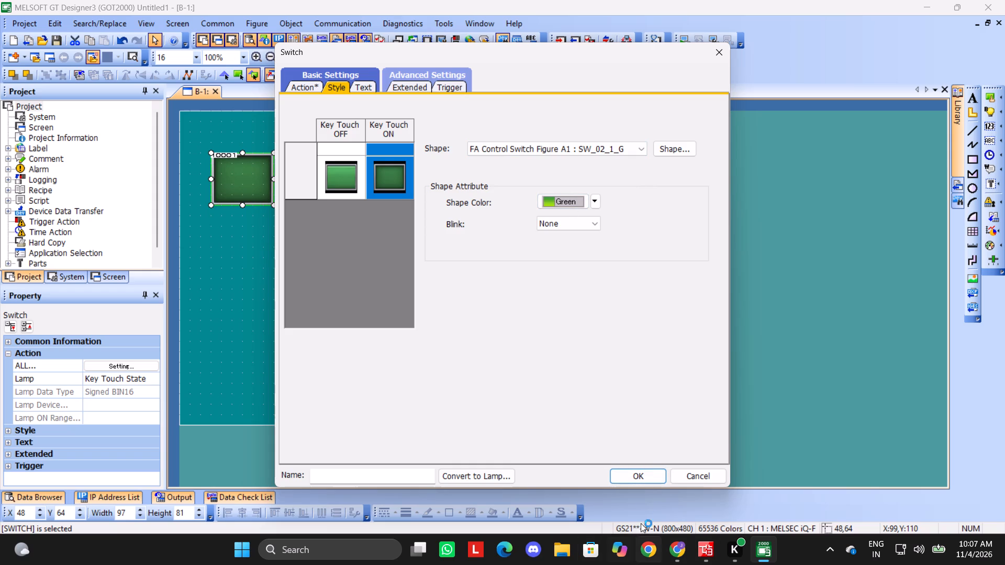
Apply the green switch's settings and deselect it.
click(641, 481)
click(824, 297)
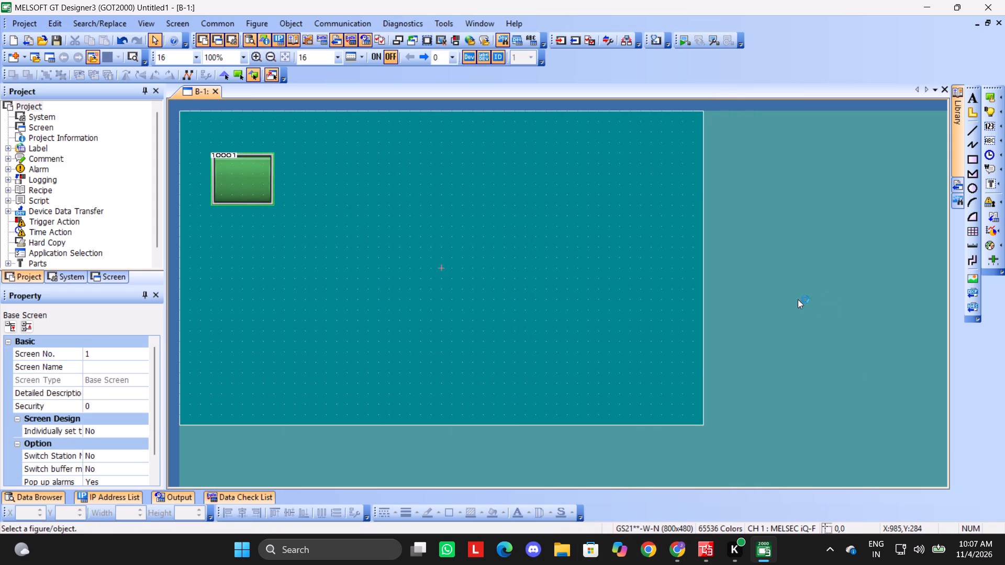
Copy the green switch and place the duplicate directly below it at X 48, Y 304.
click(259, 182)
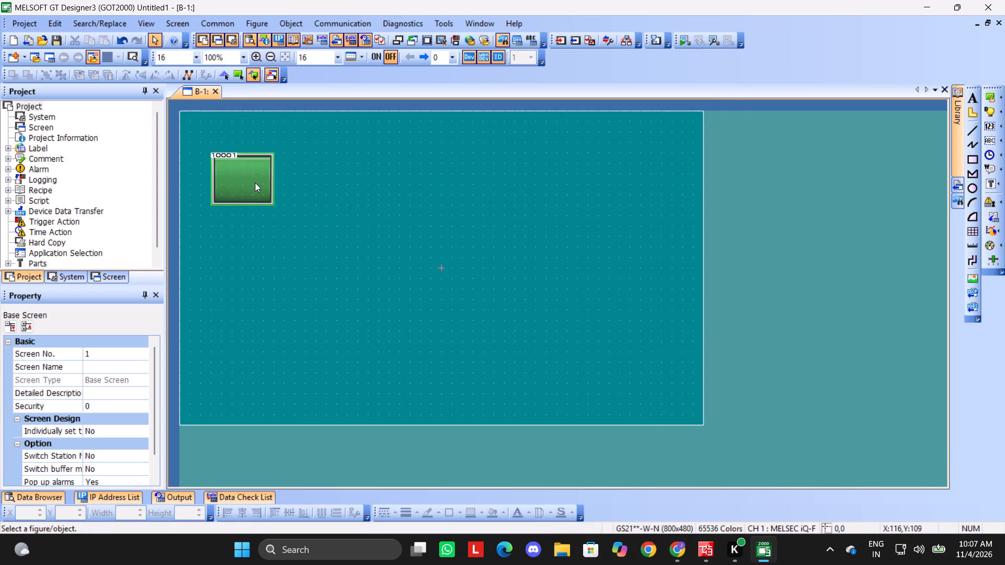
click(255, 183)
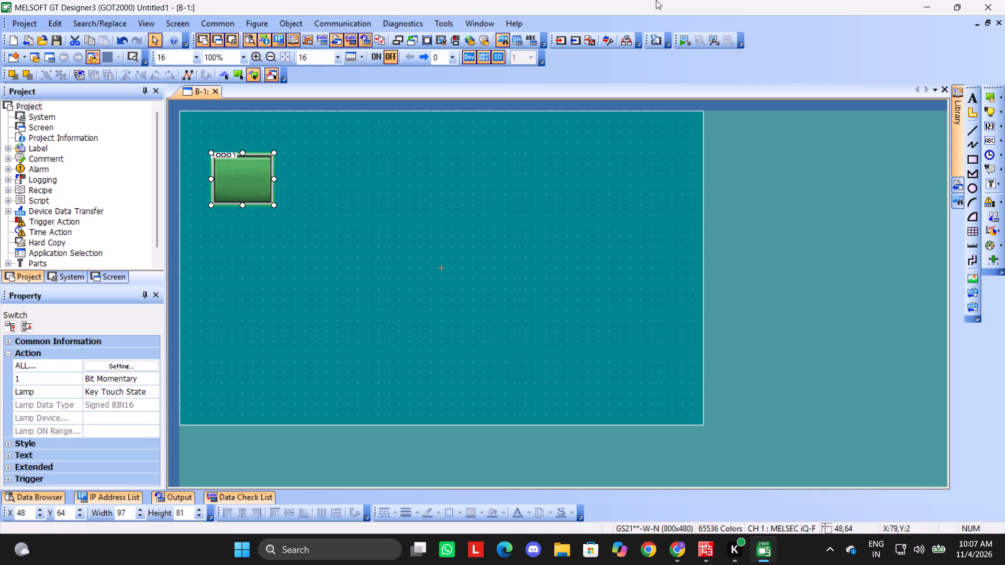
key(ctrl+c)
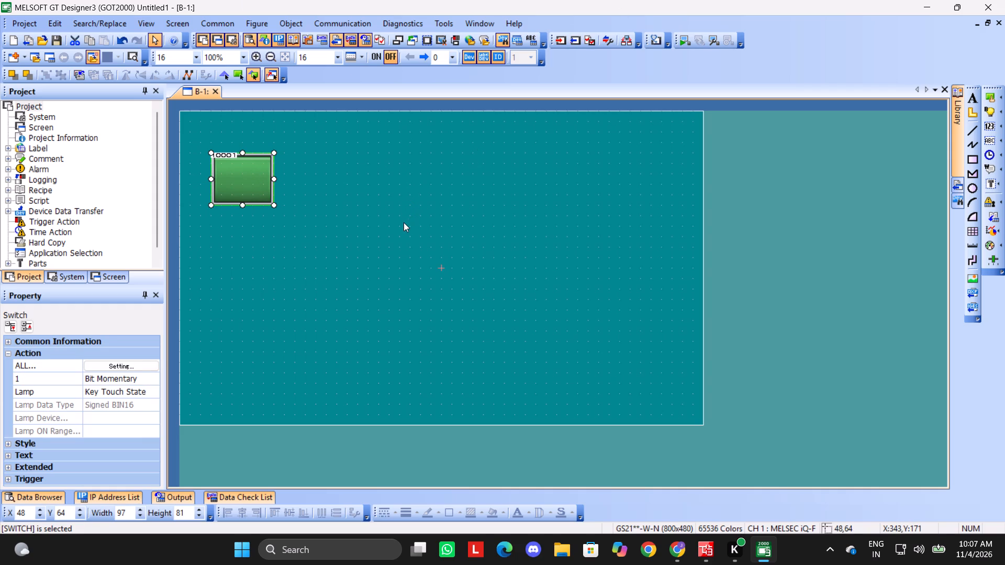
key(ctrl+v)
key(Down)
key(Down)
key(Down)
key(Down)
key(Down)
key(Down)
key(Down)
key(Down)
key(Down)
key(Down)
key(Down)
key(Down)
key(Down)
key(Down)
key(Down)
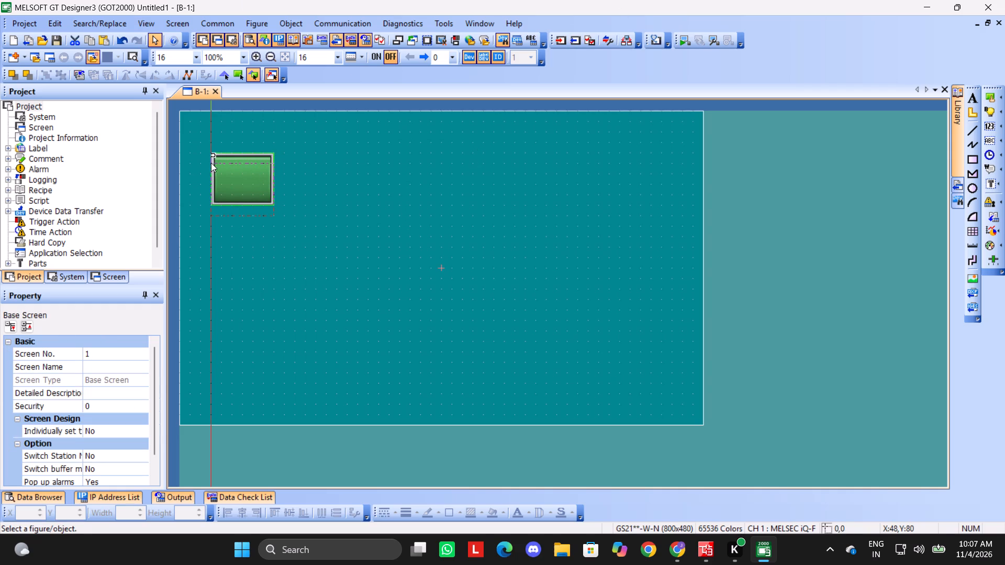
key(Return)
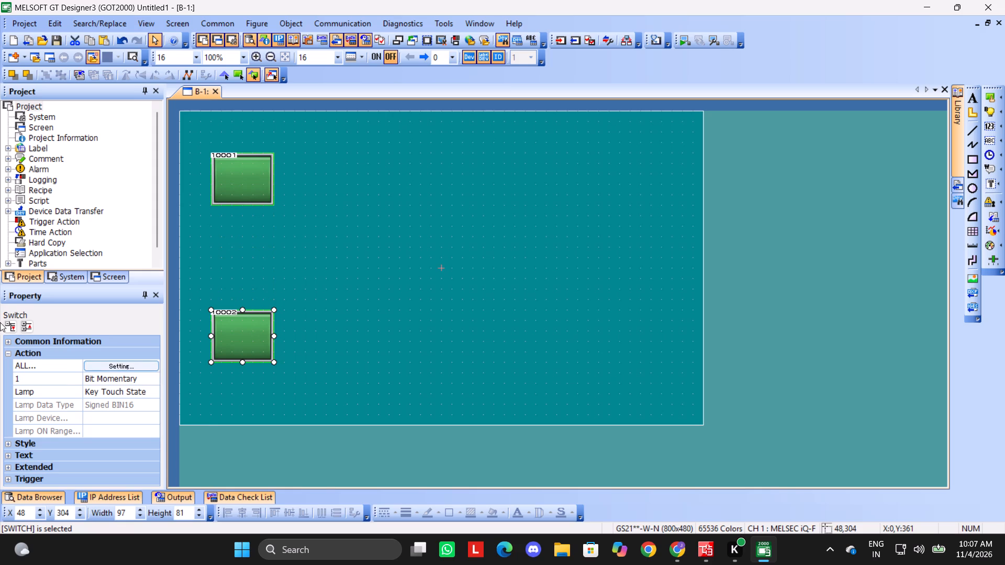
Set the lower switch's shape color to Red for both the Key Touch OFF and Key Touch ON states.
click(278, 341)
double_click(258, 341)
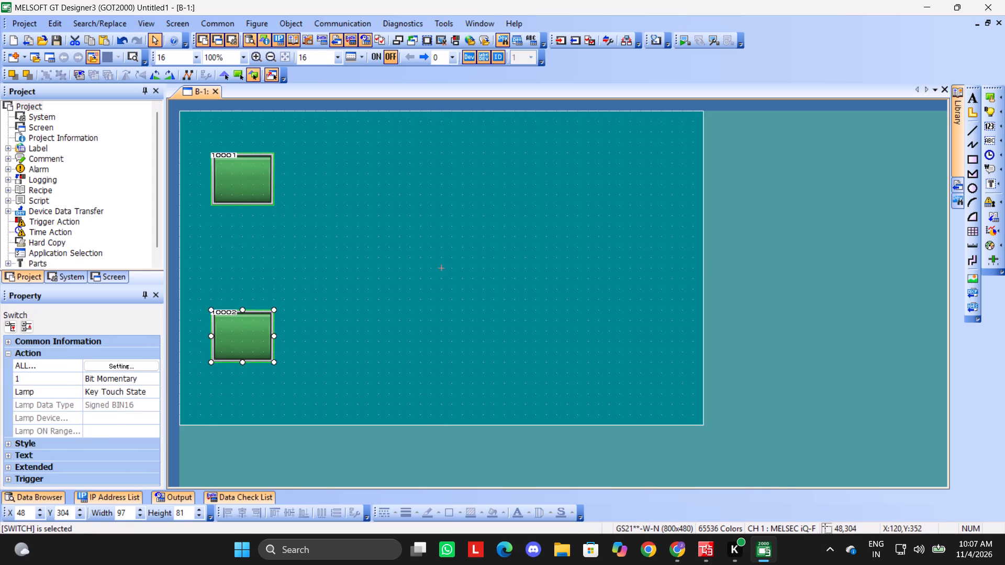
click(344, 86)
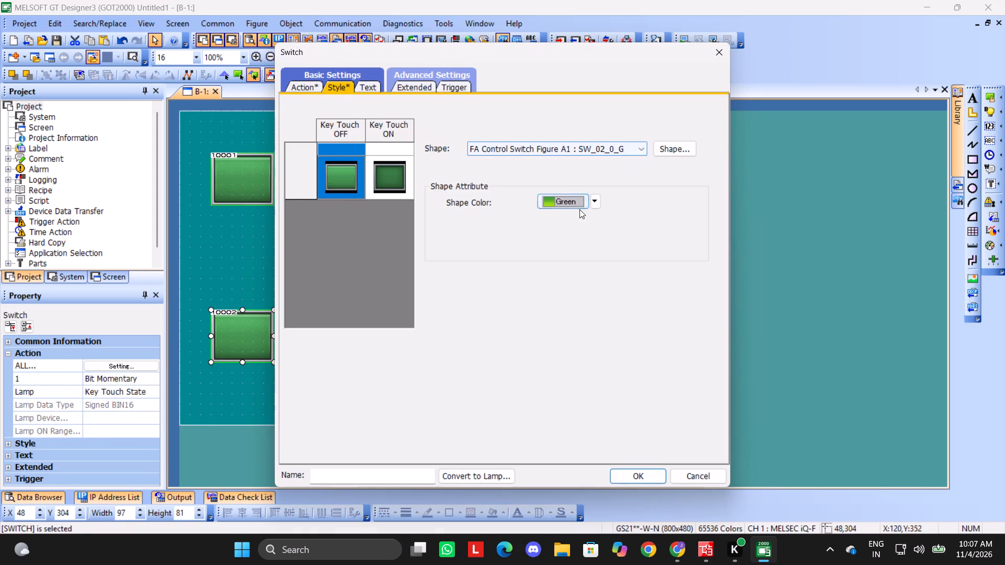
click(594, 198)
click(559, 247)
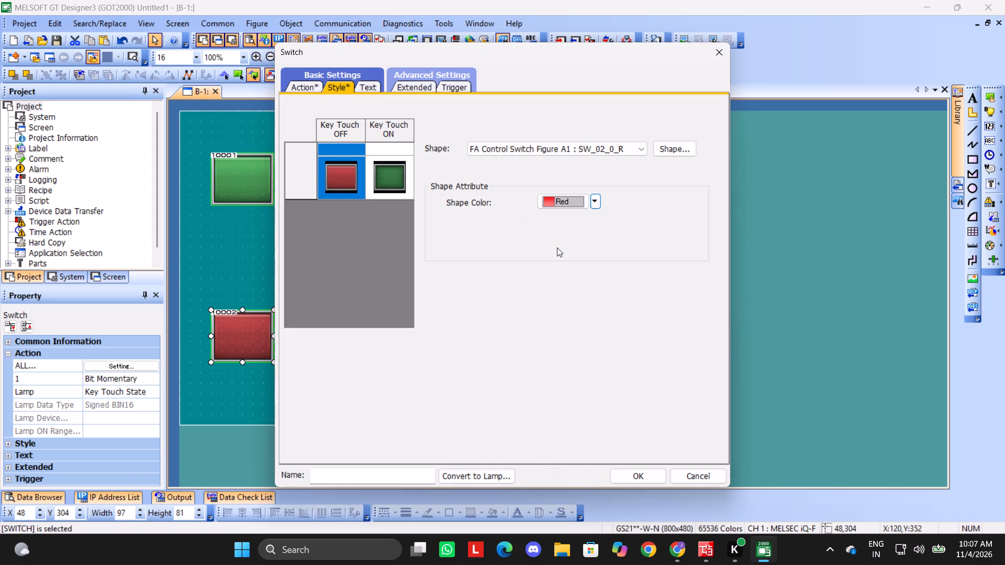
click(406, 182)
click(596, 203)
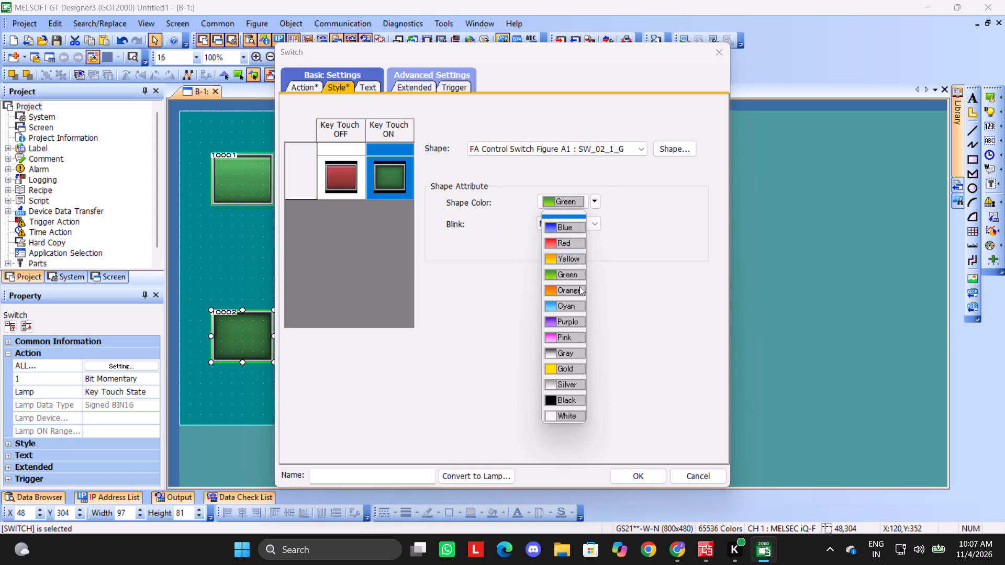
click(571, 246)
click(643, 477)
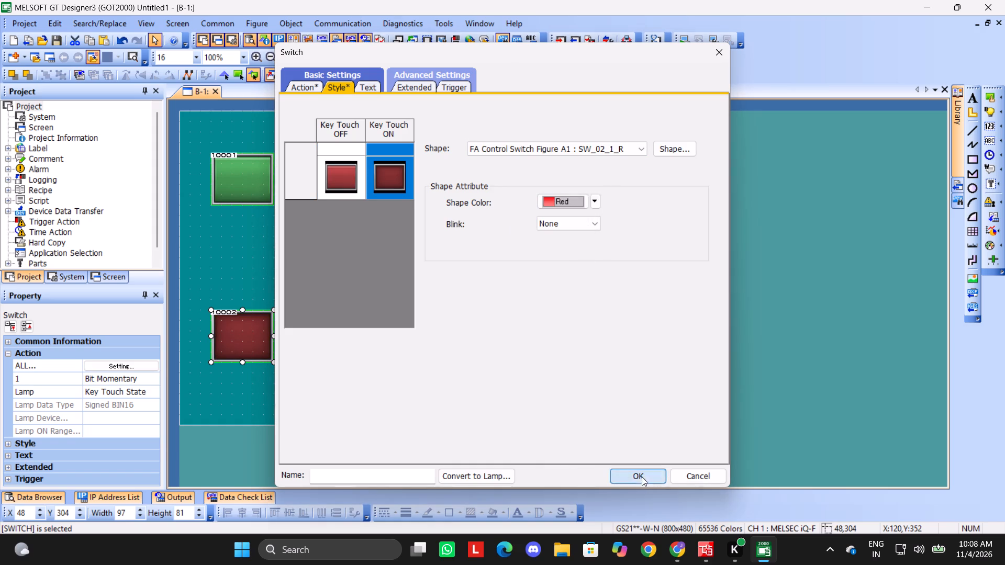
Assign device M1 to the green switch's momentary bit action and apply its settings.
click(725, 357)
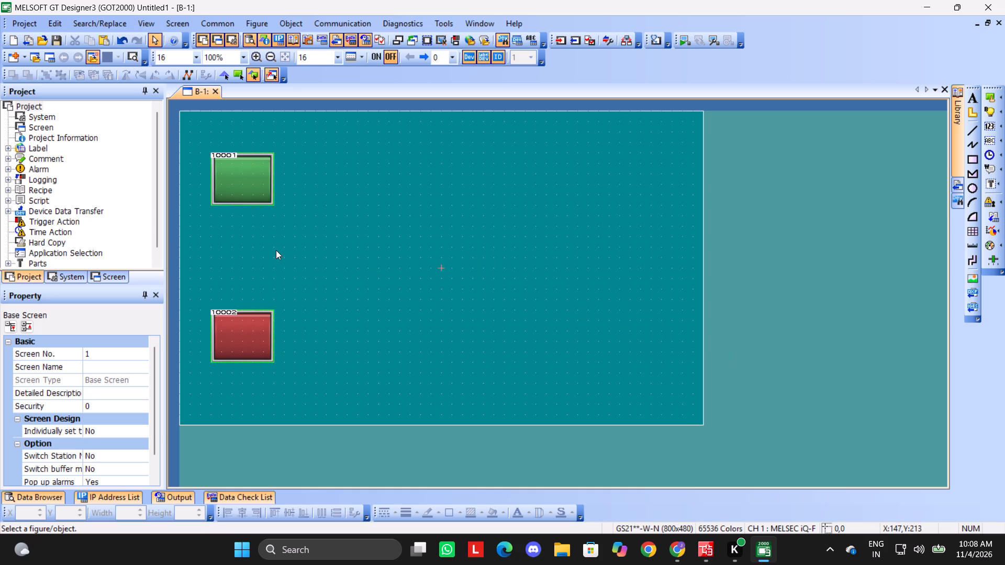
double_click(256, 182)
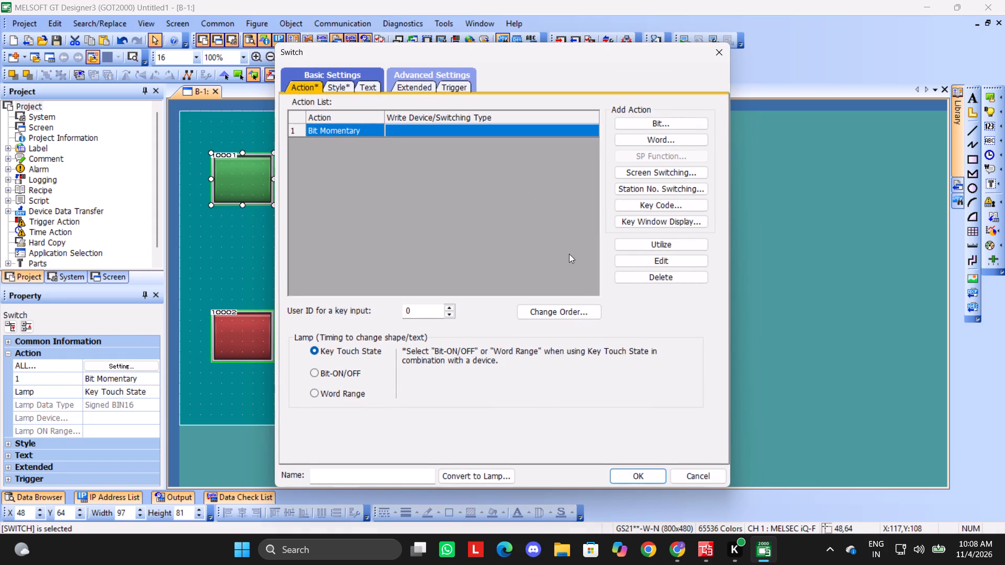
click(687, 258)
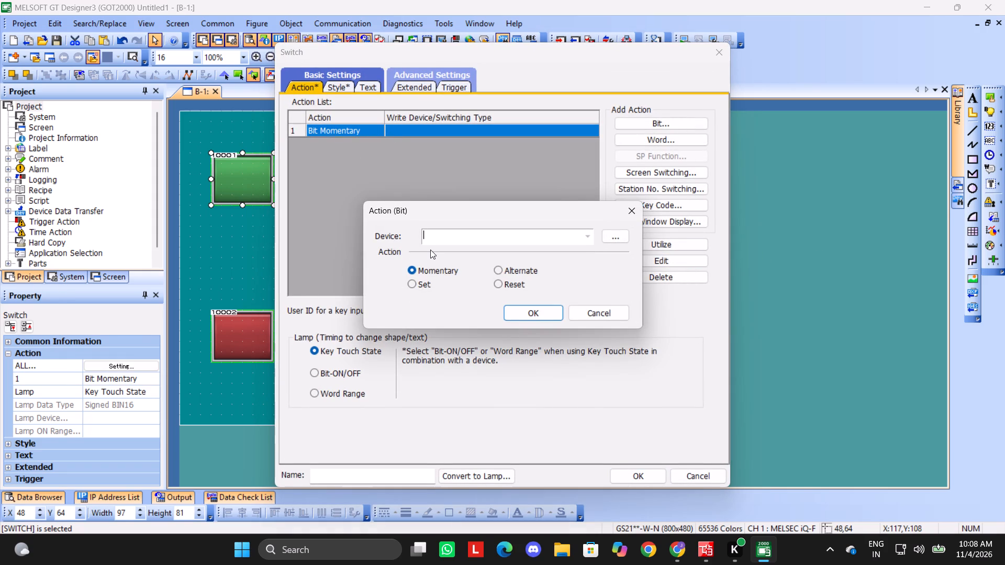
text(x1)
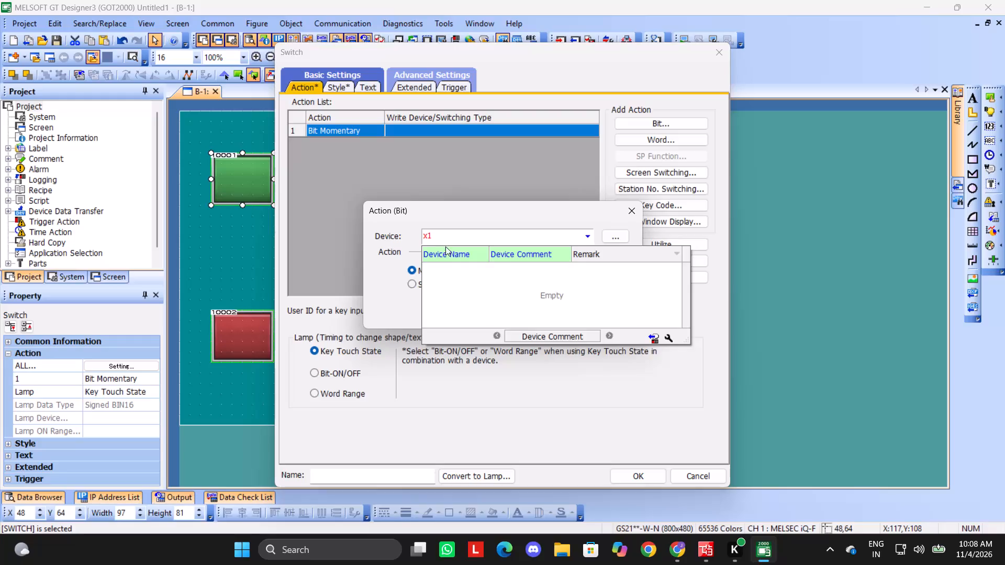
key(BackSpace)
key(BackSpace)
text(m1)
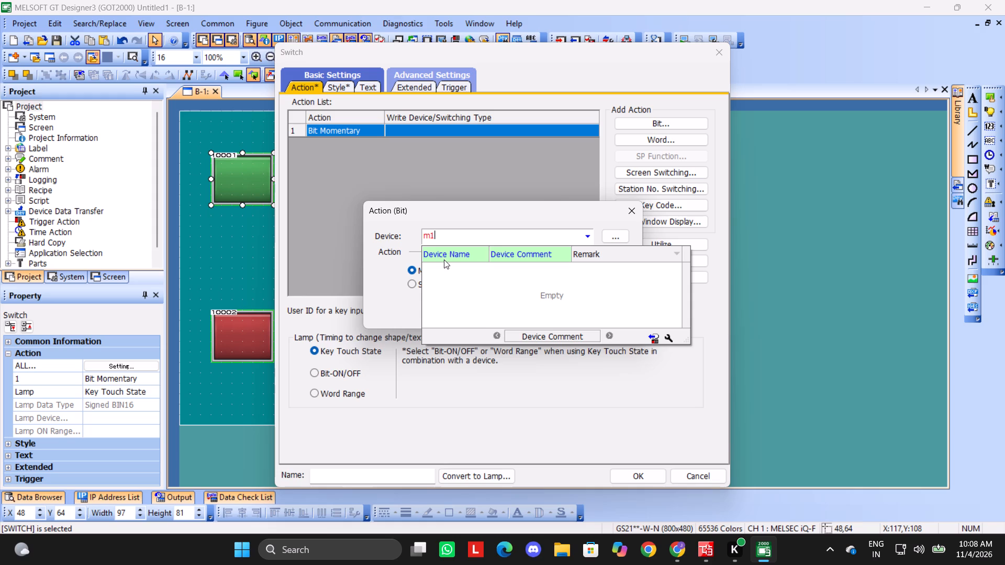
click(500, 219)
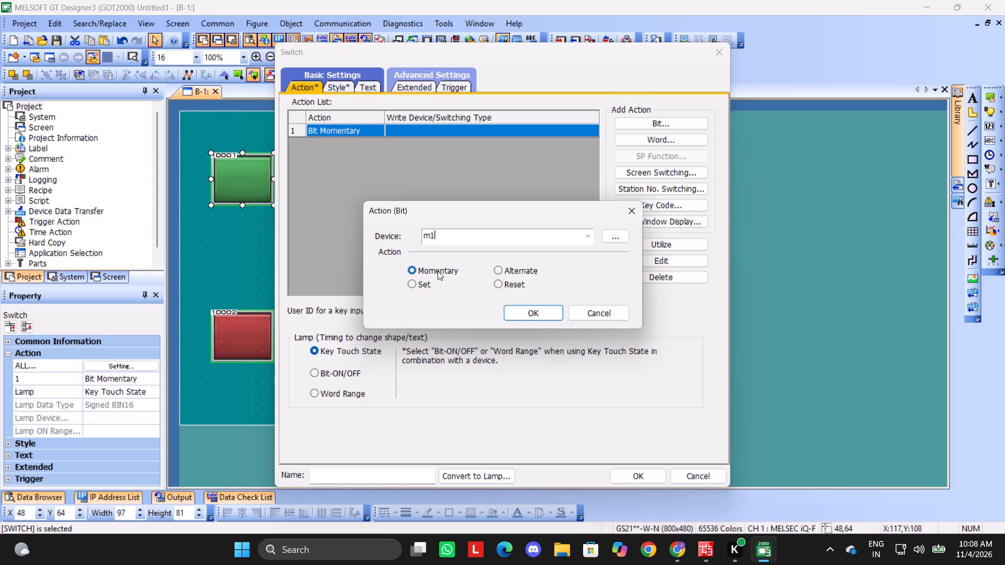
click(550, 313)
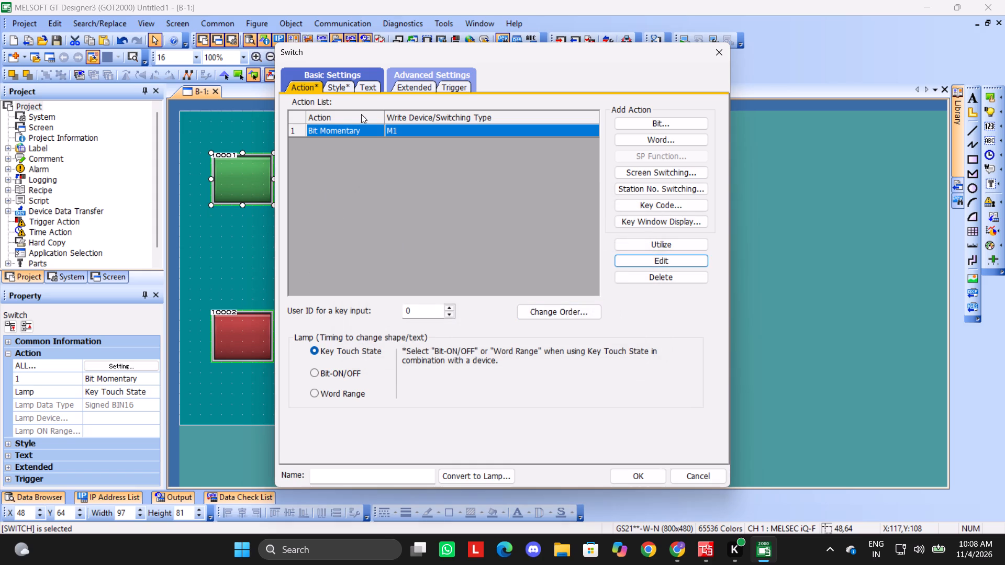
click(617, 474)
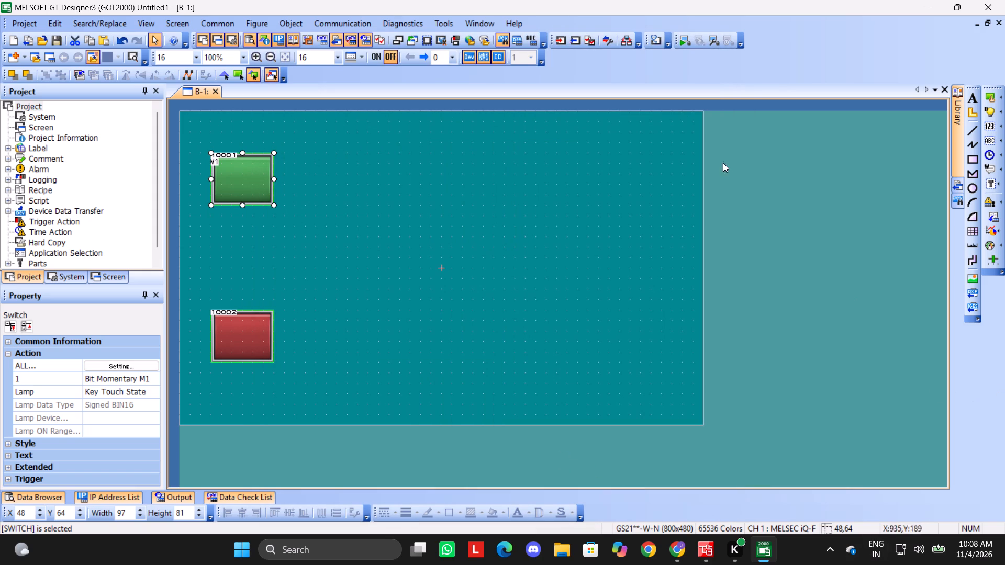
Assign device M2 to the red switch's momentary bit action, apply its settings and deselect it.
double_click(237, 333)
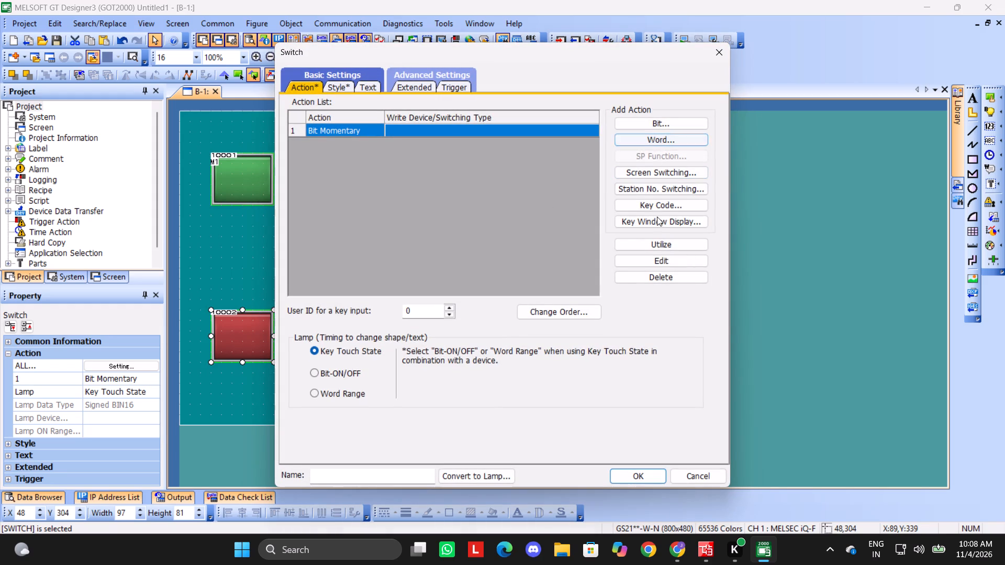
click(662, 257)
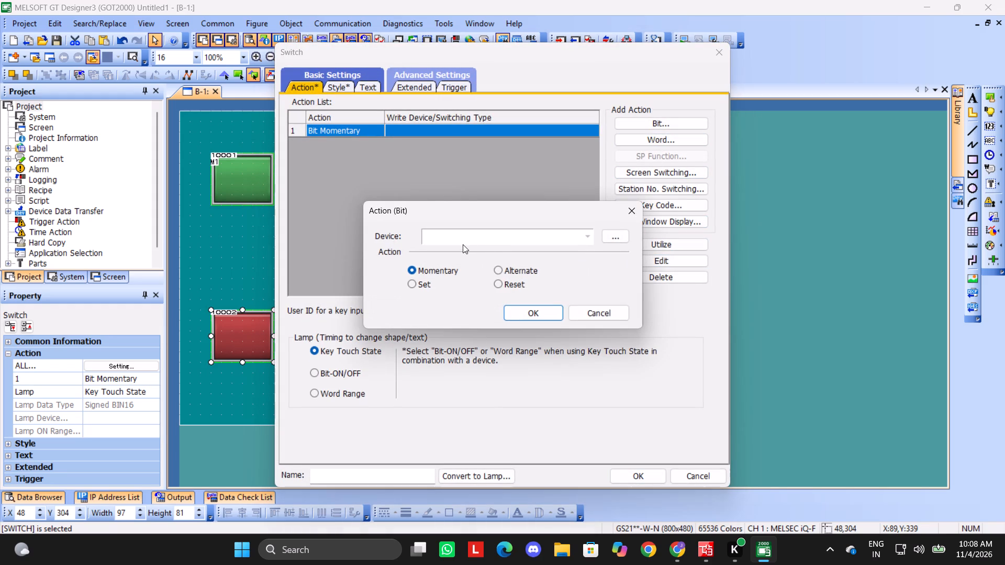
text(m2)
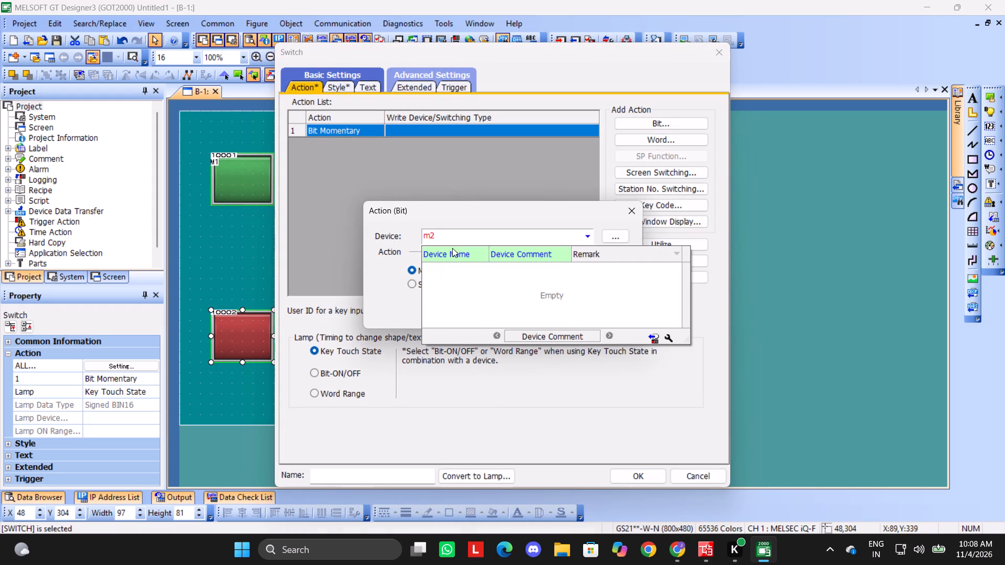
key(Return)
click(541, 315)
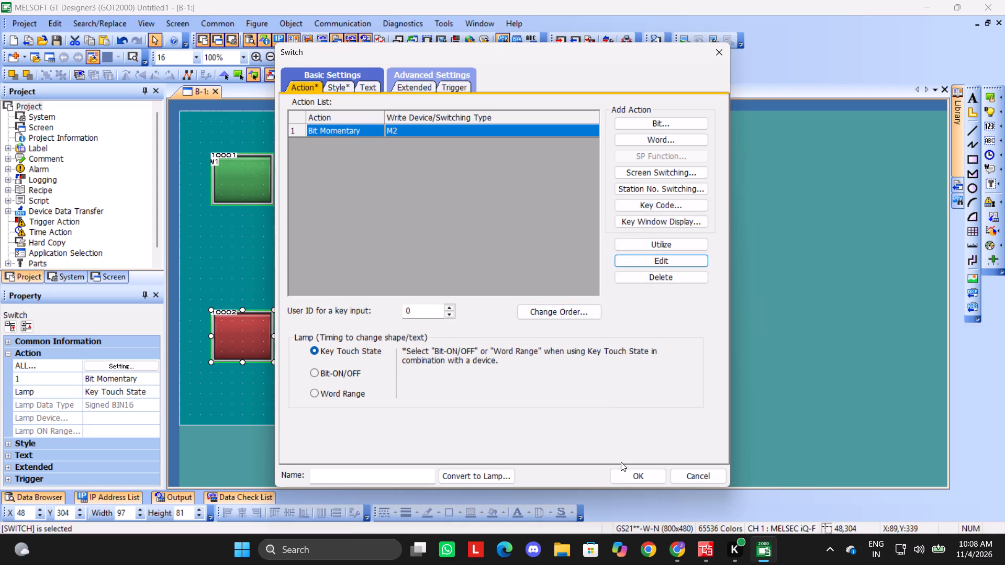
click(626, 473)
click(758, 318)
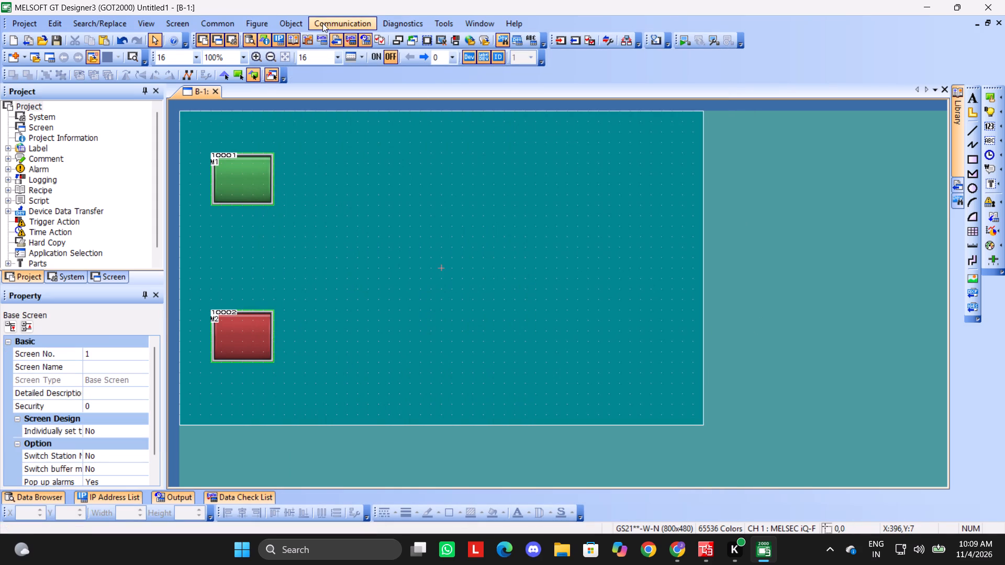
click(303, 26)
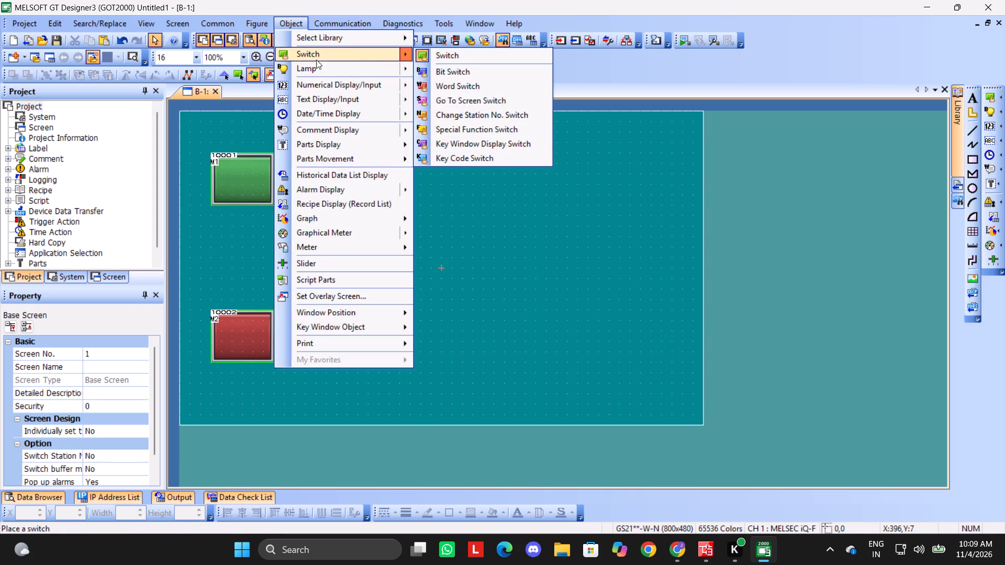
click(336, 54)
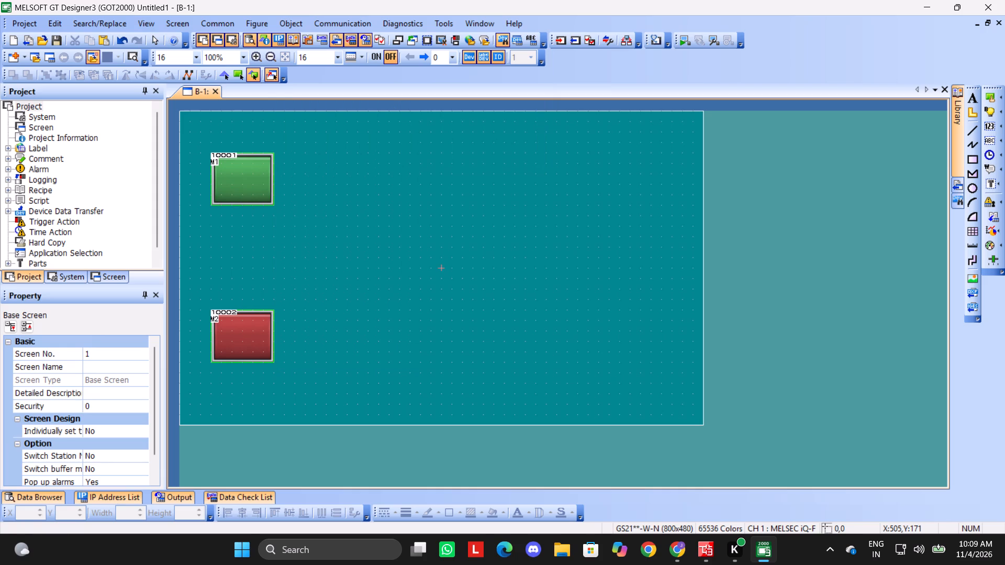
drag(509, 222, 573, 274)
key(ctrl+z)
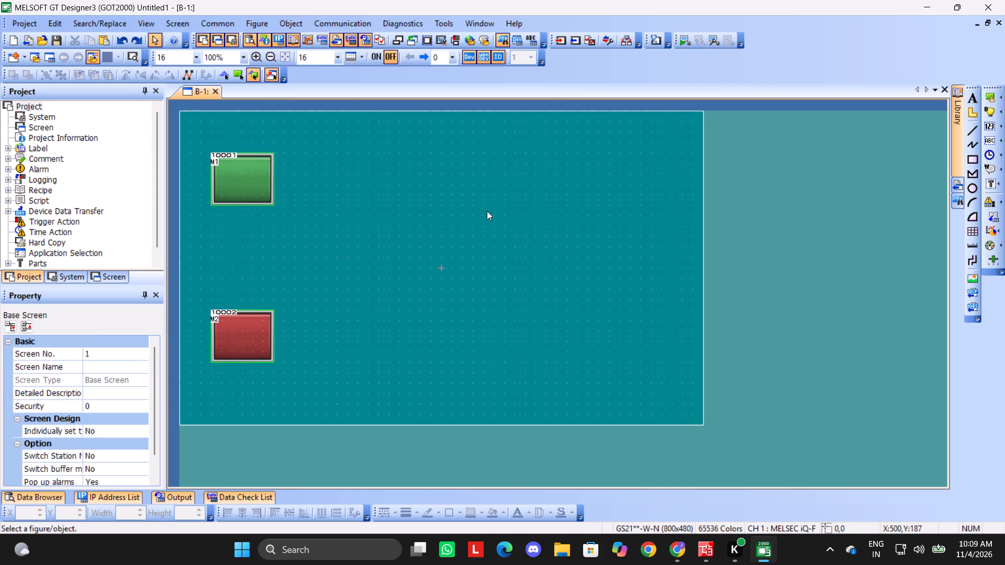
Place a bit lamp about 81 by 81 at X 384, Y 64, level with the green switch.
click(286, 23)
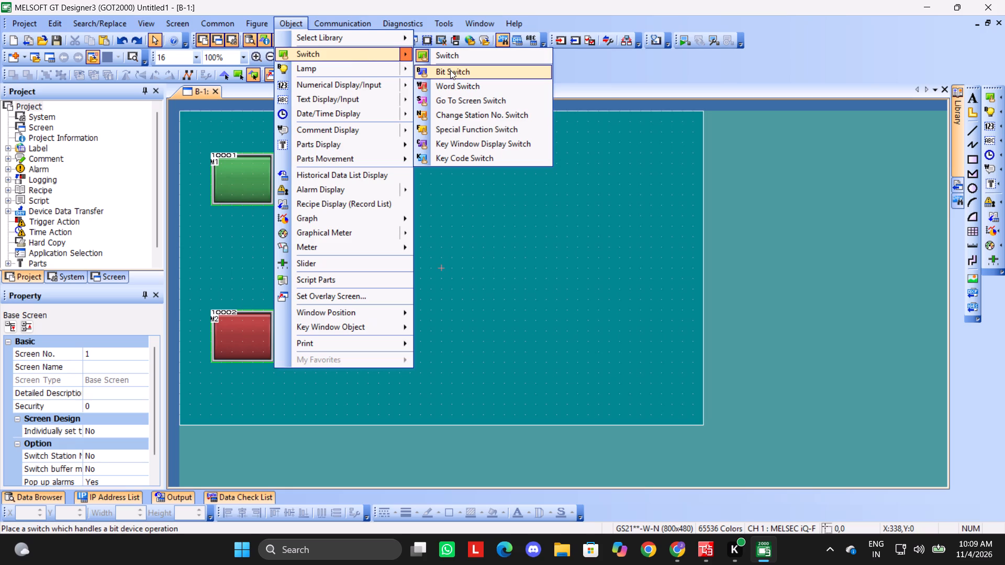
click(336, 69)
drag(434, 154, 485, 193)
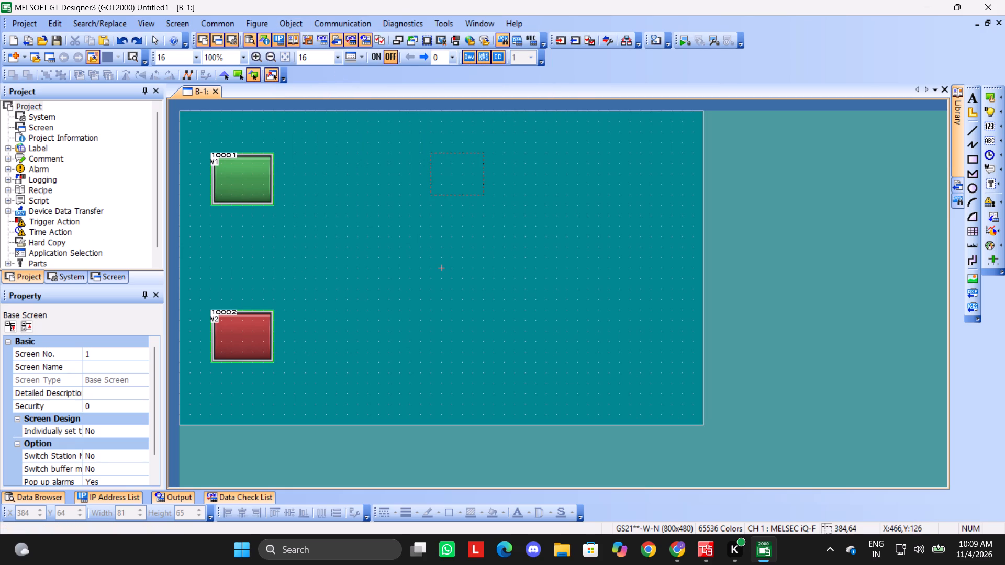
drag(485, 193, 486, 205)
Assign device Y0 to the new bit lamp and apply its settings.
double_click(463, 191)
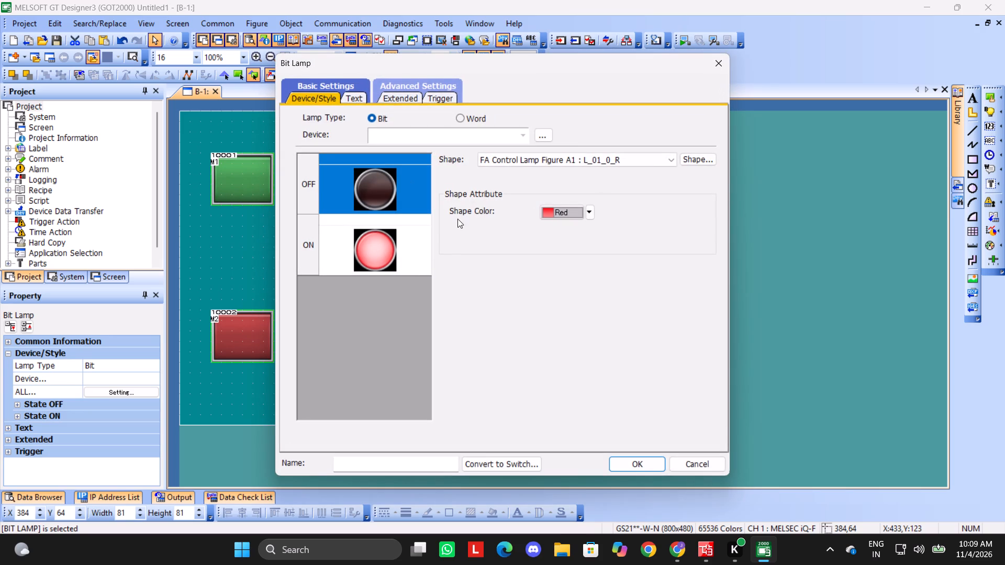
click(366, 255)
click(385, 193)
click(388, 134)
text(y0)
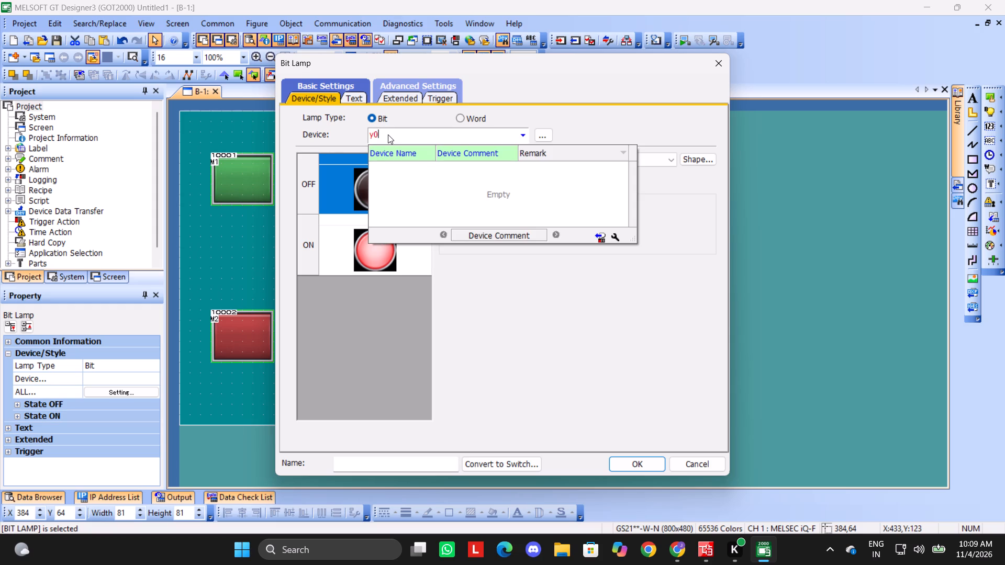
click(569, 274)
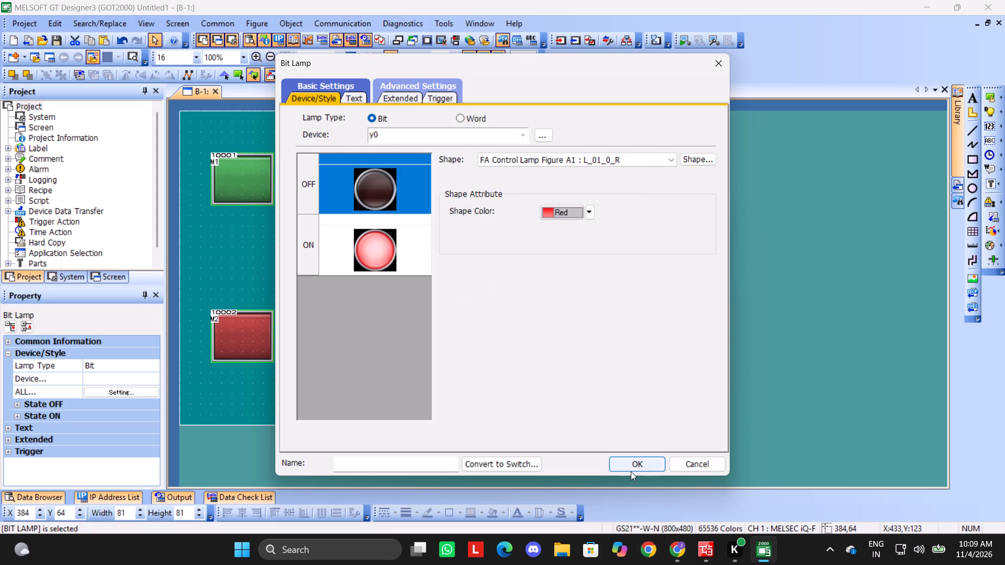
click(636, 465)
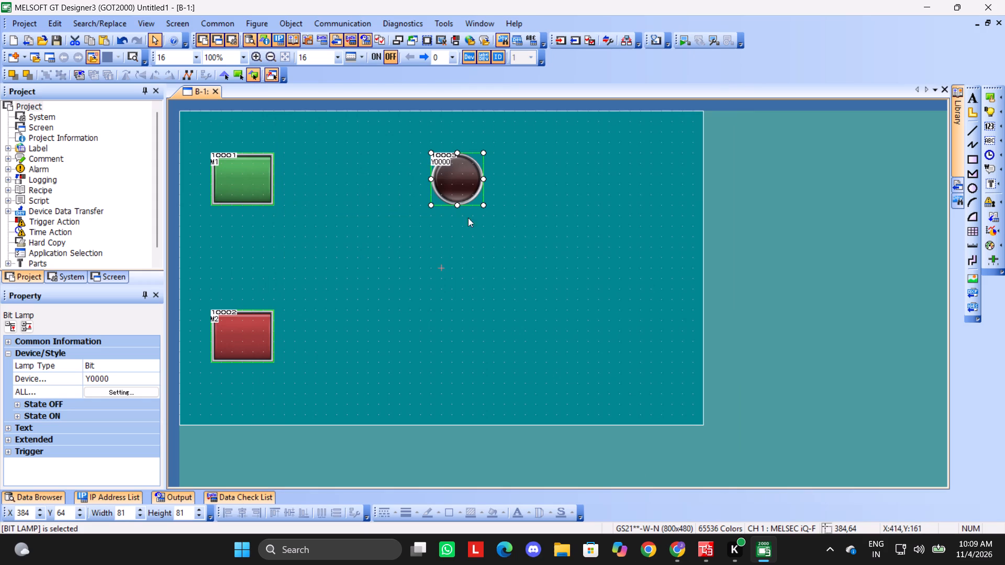
Preview the screen objects in their ON state, return to the OFF state and deselect the lamp.
click(375, 51)
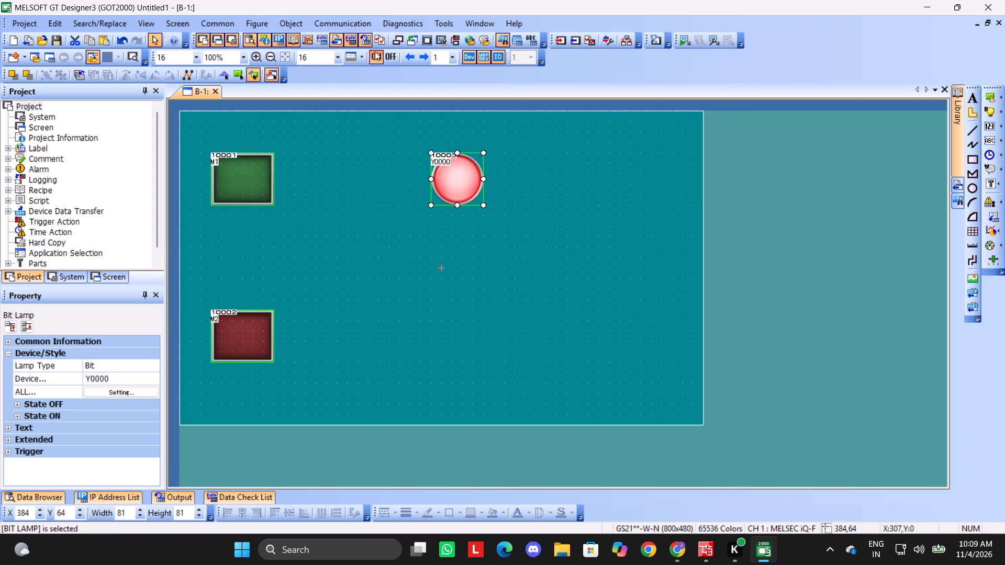
click(392, 52)
click(846, 211)
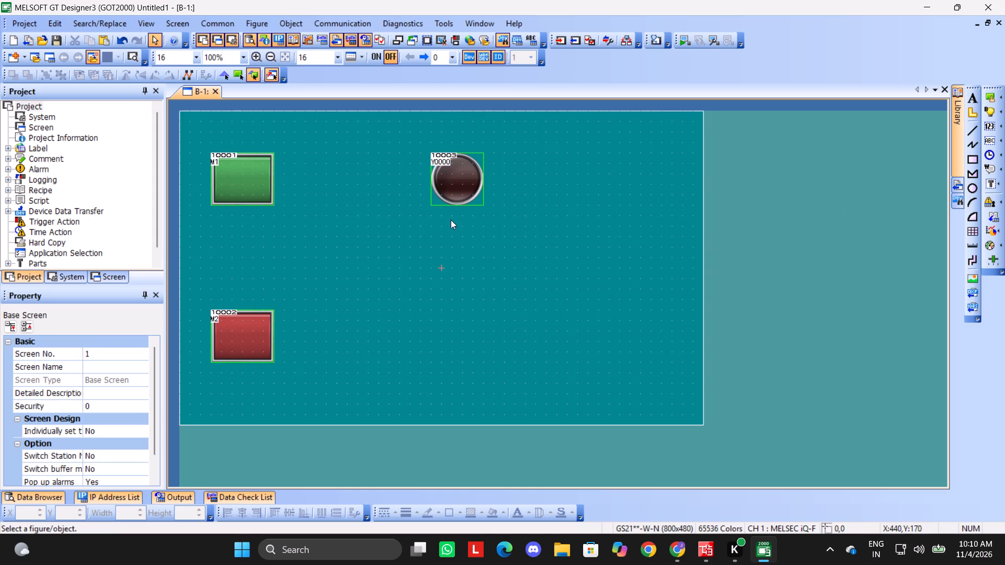
Copy the Y0000 lamp and place two duplicates in a column below it, the first at X 384, Y 160.
click(462, 166)
key(ctrl+c)
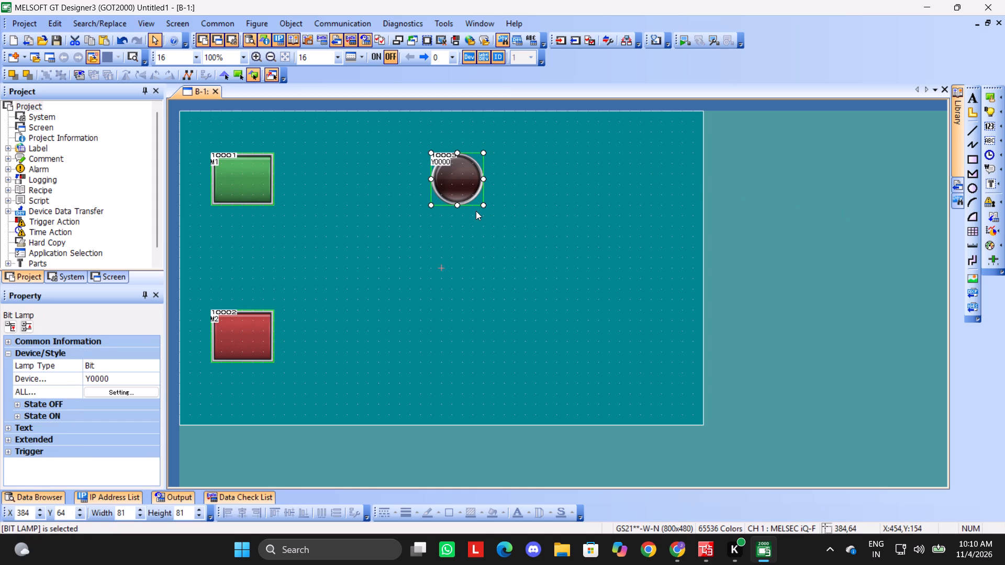
key(ctrl+v)
ctrl+click(432, 213)
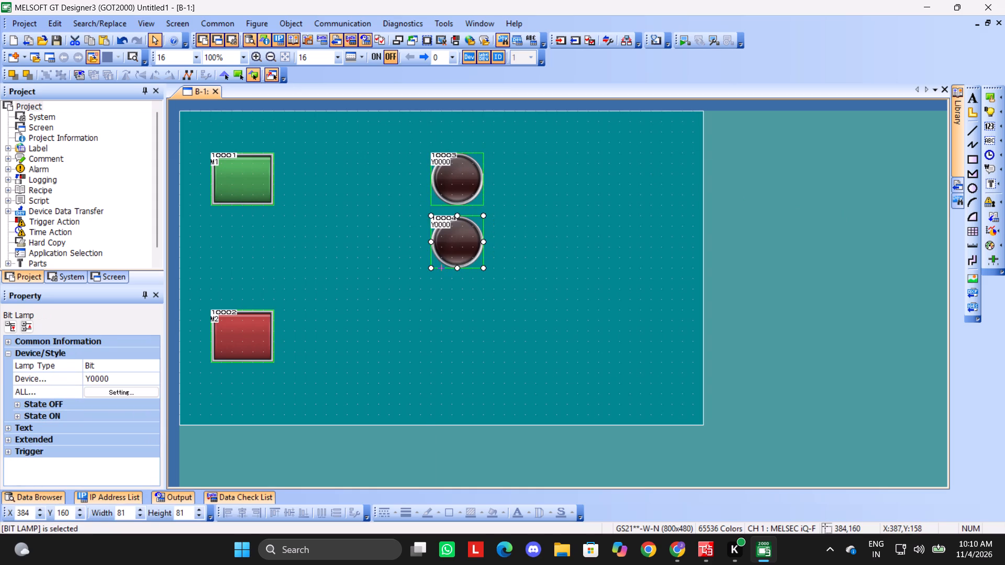
key(ctrl+v)
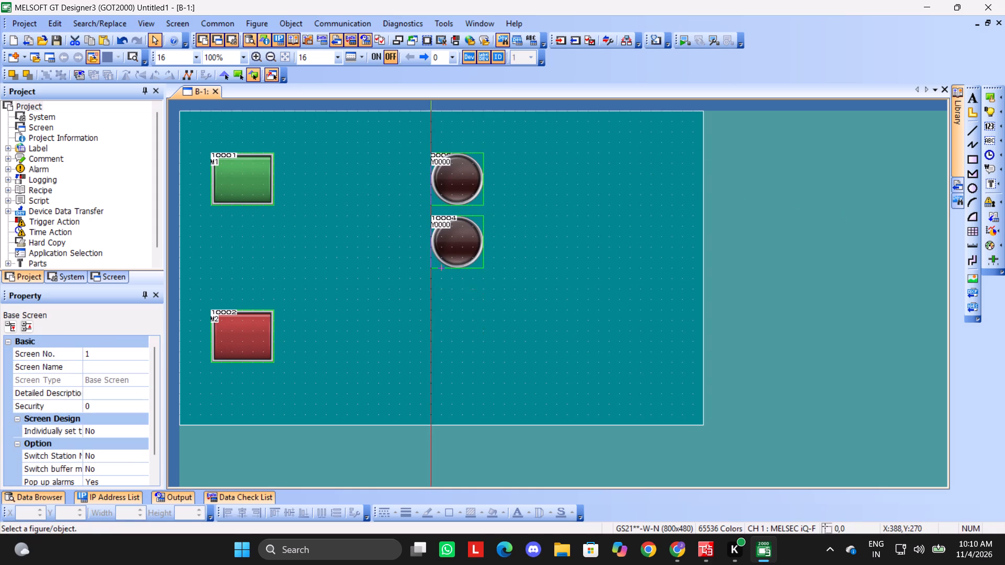
ctrl+click(433, 287)
click(750, 244)
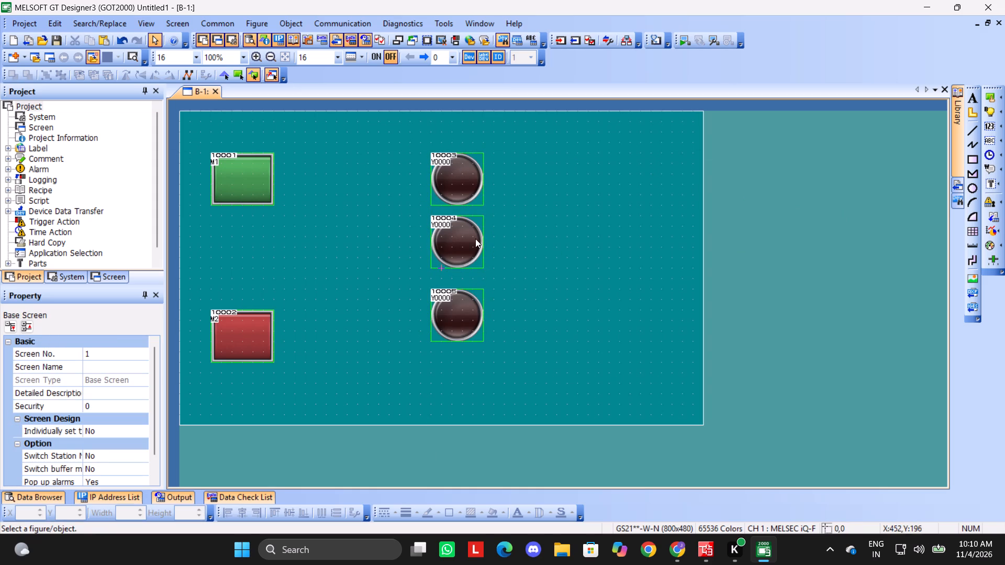
Set the middle lamp's shape colour to Yellow for both its OFF and ON states.
double_click(469, 239)
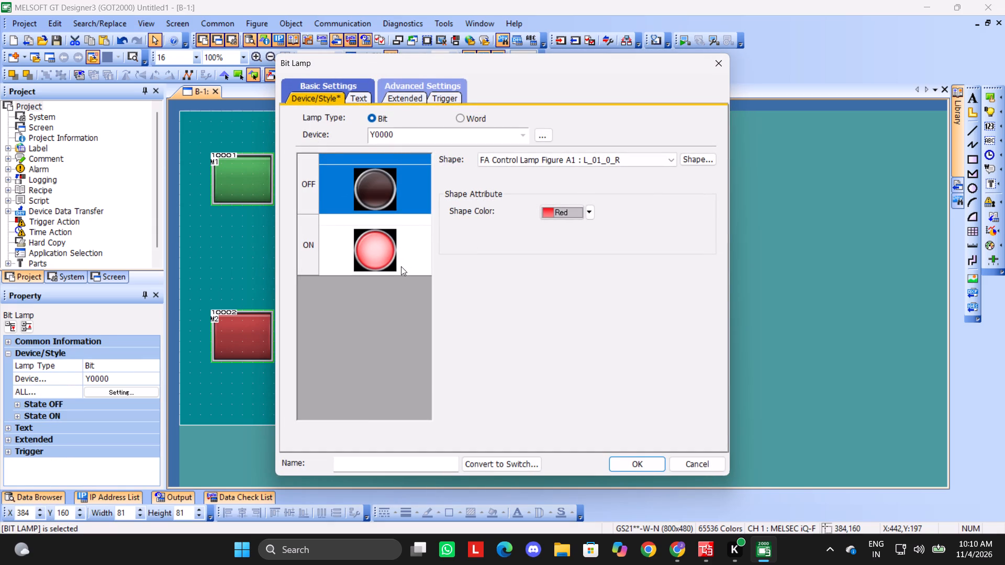
click(648, 466)
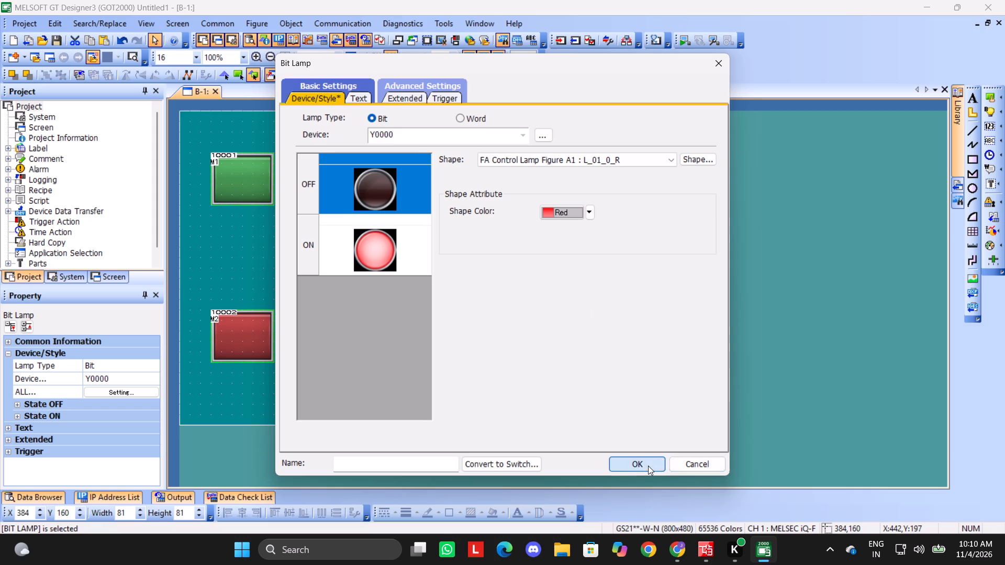
double_click(461, 236)
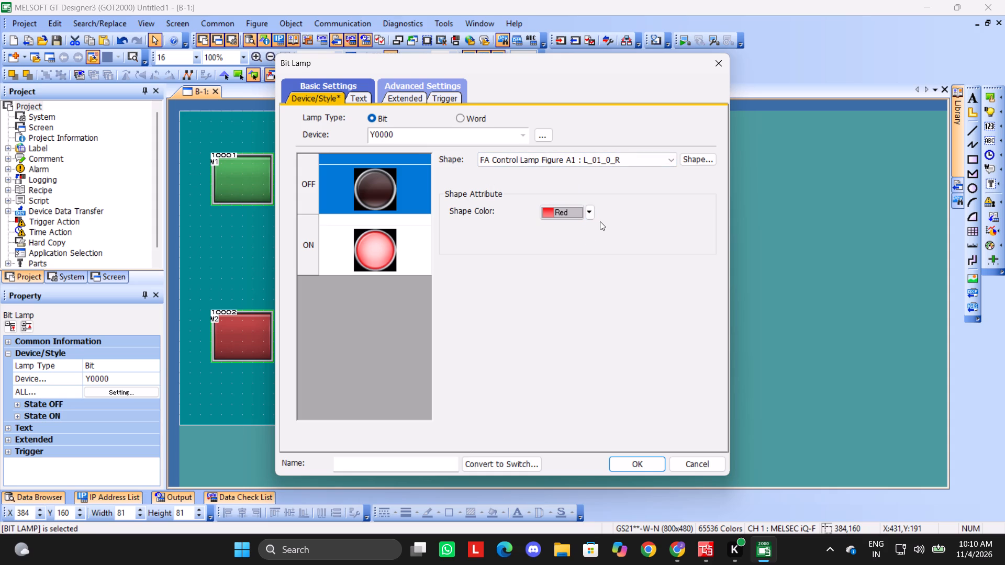
click(591, 215)
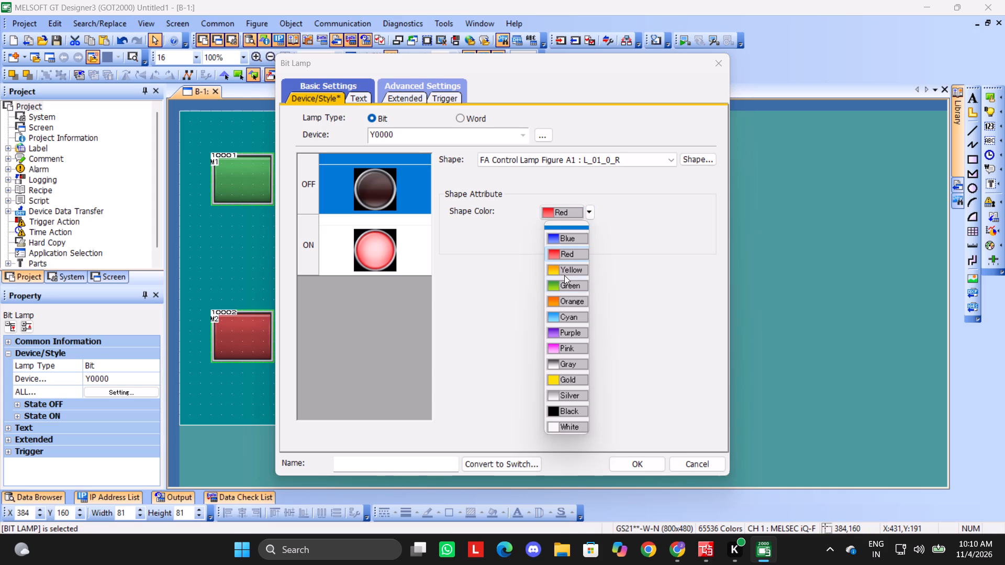
click(565, 272)
click(392, 248)
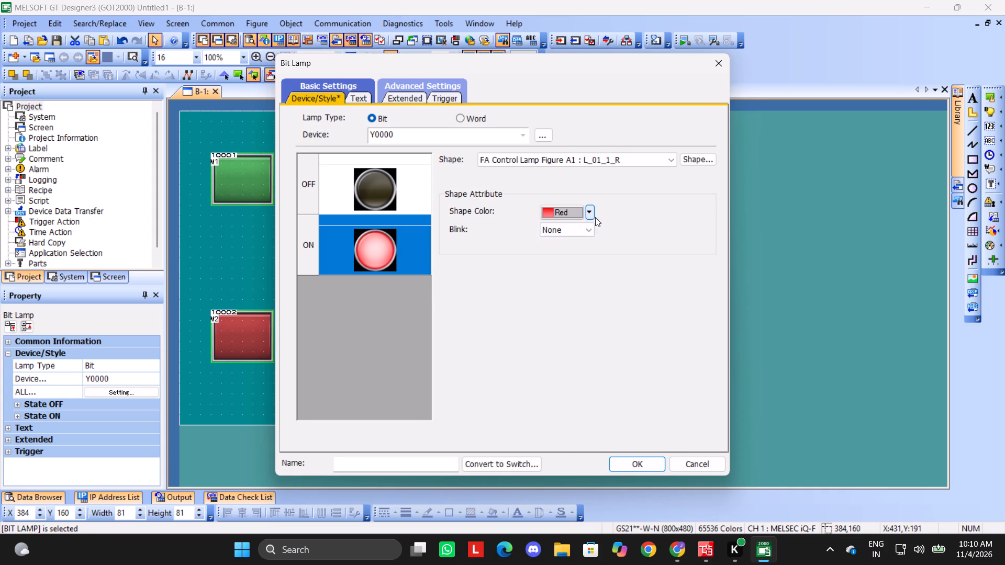
click(590, 216)
click(579, 270)
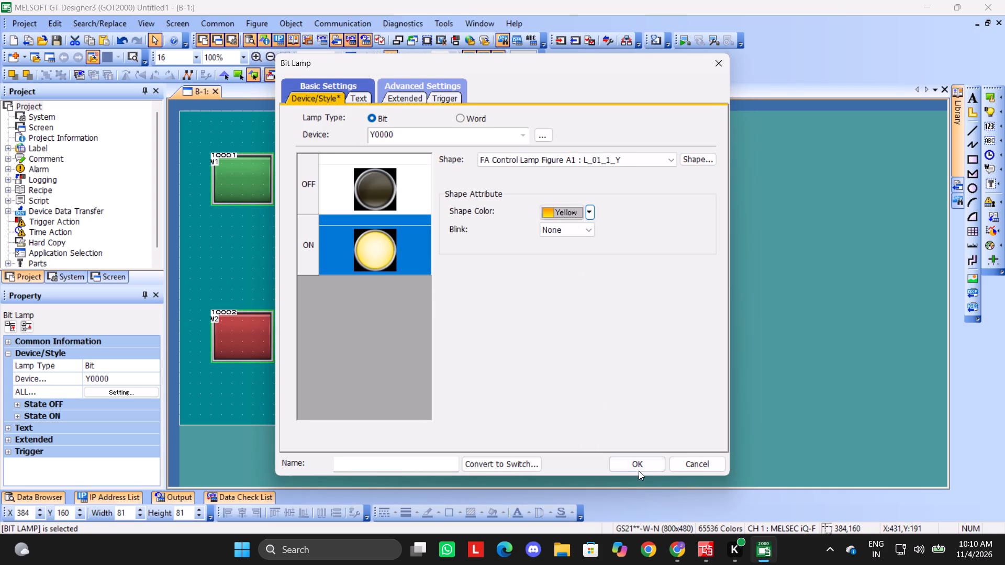
click(639, 468)
Set the bottom lamp's shape colour to Green for both its OFF and ON states.
double_click(462, 317)
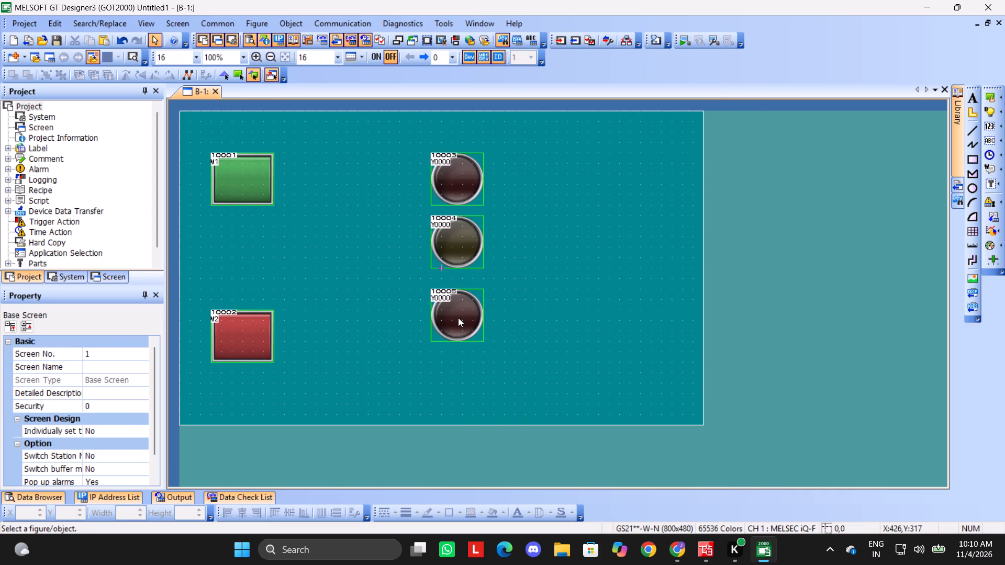
double_click(458, 318)
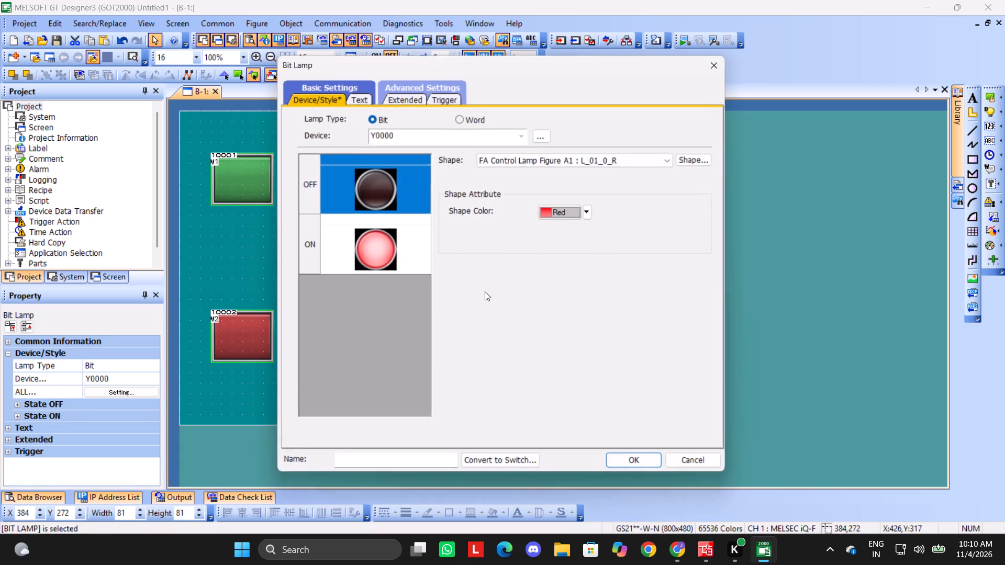
click(591, 207)
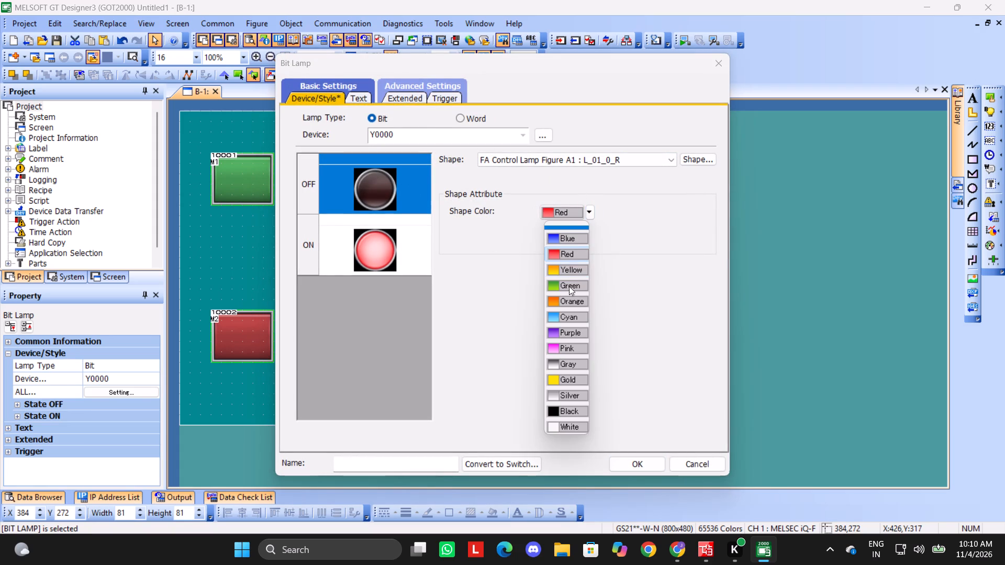
click(568, 282)
click(401, 248)
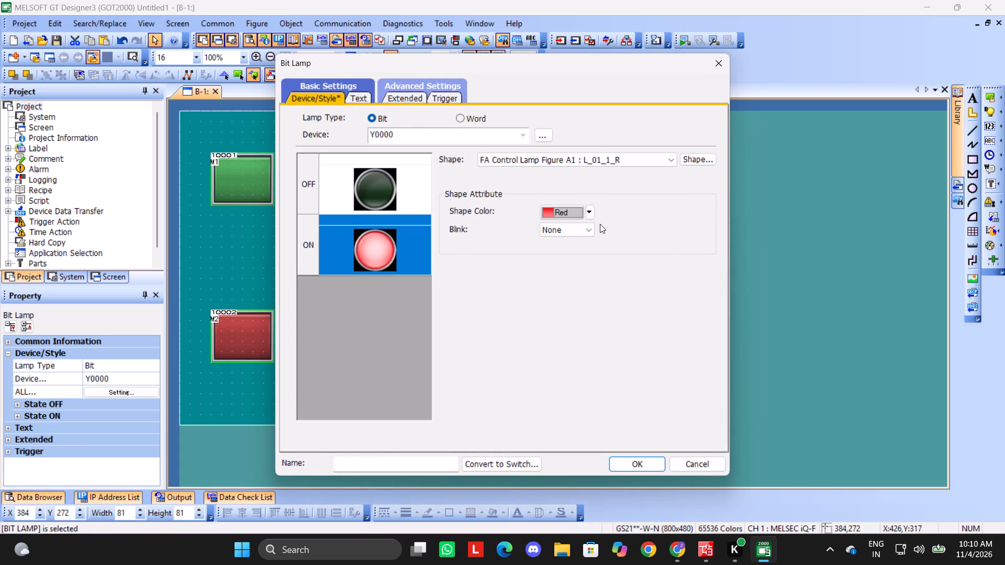
click(589, 212)
click(574, 284)
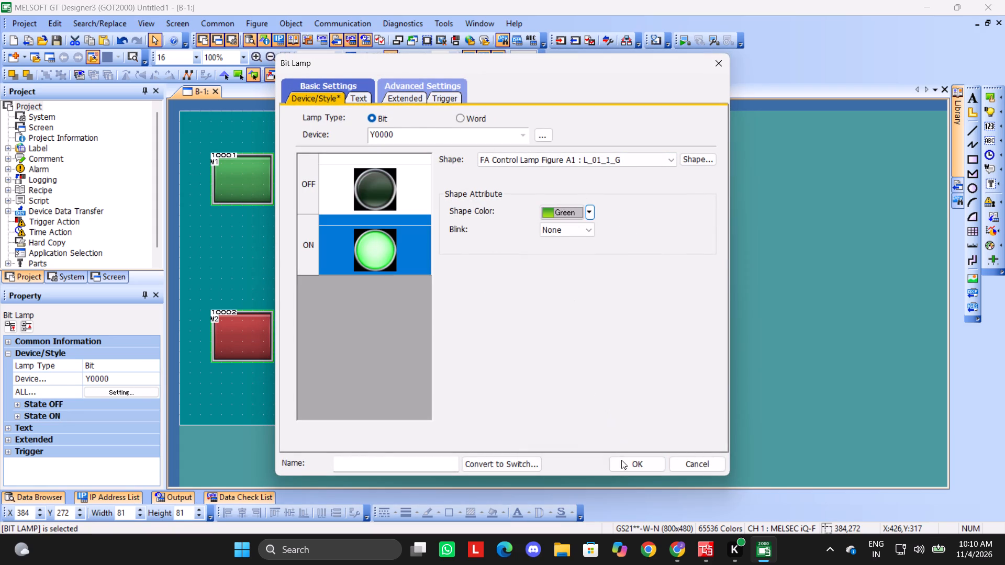
click(622, 461)
click(772, 378)
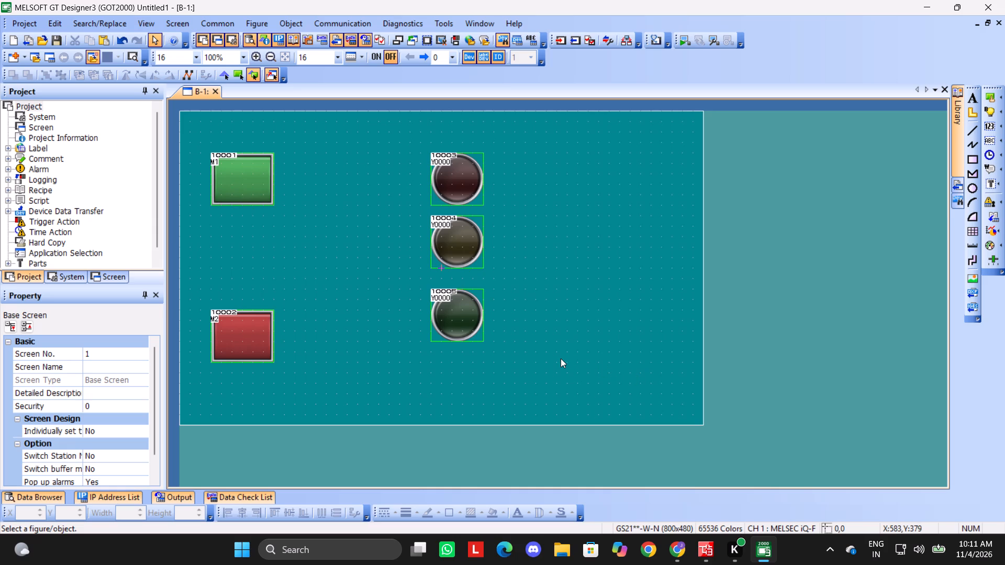
Change the yellow middle lamp's device to Y0001.
double_click(449, 243)
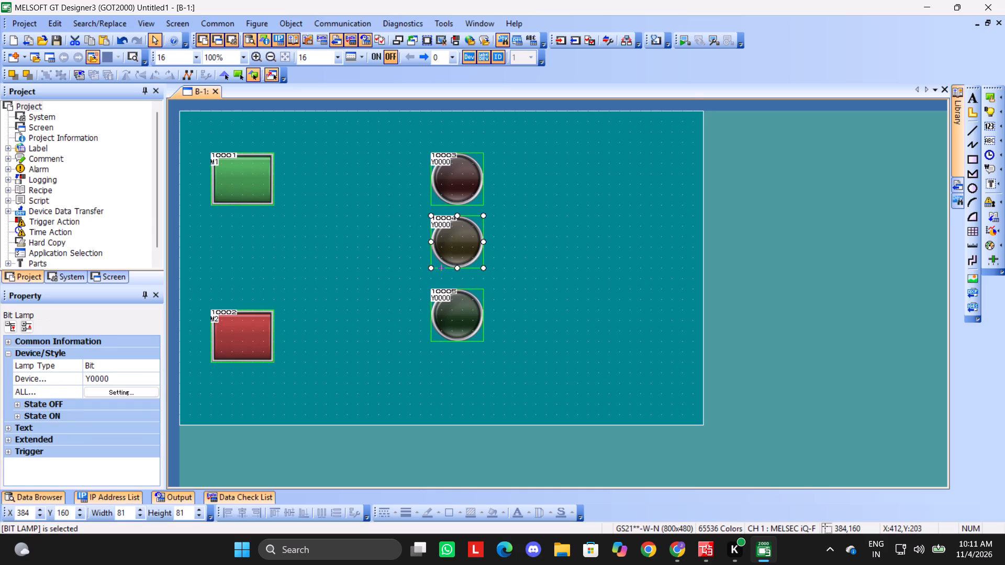
click(442, 133)
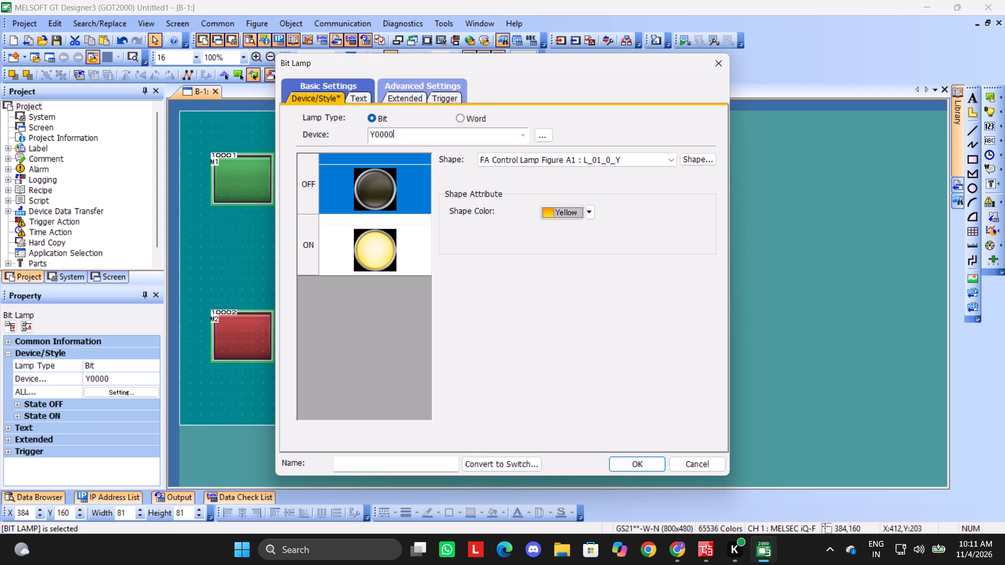
key(BackSpace)
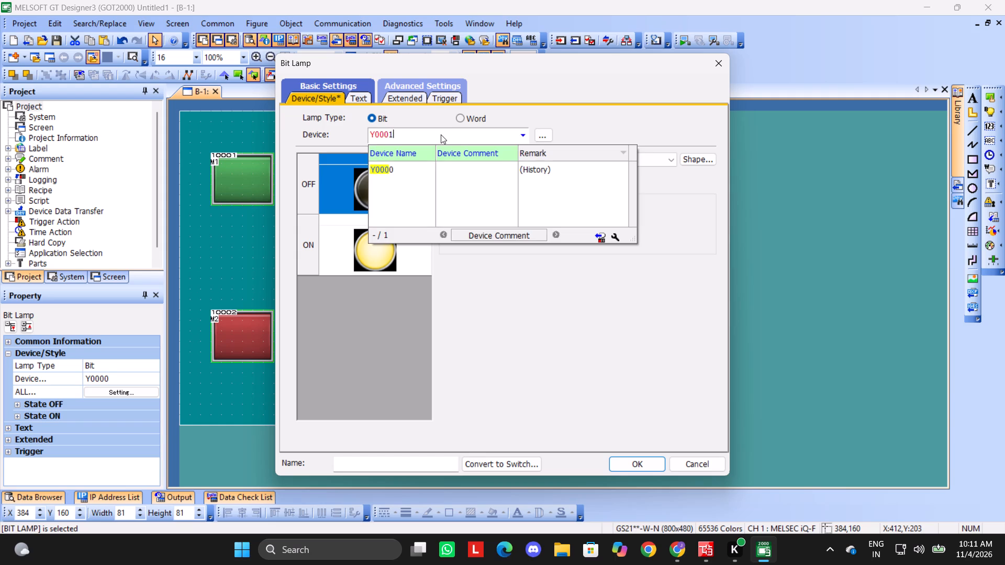
key(1)
key(Return)
key(Return)
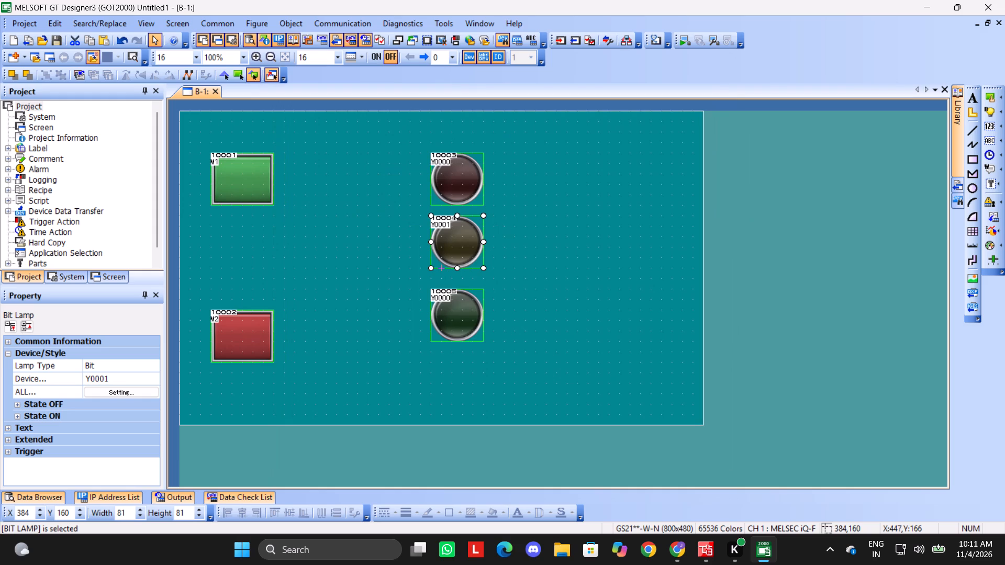
Change the green bottom lamp's device to Y0002 and deselect it.
click(448, 323)
click(452, 322)
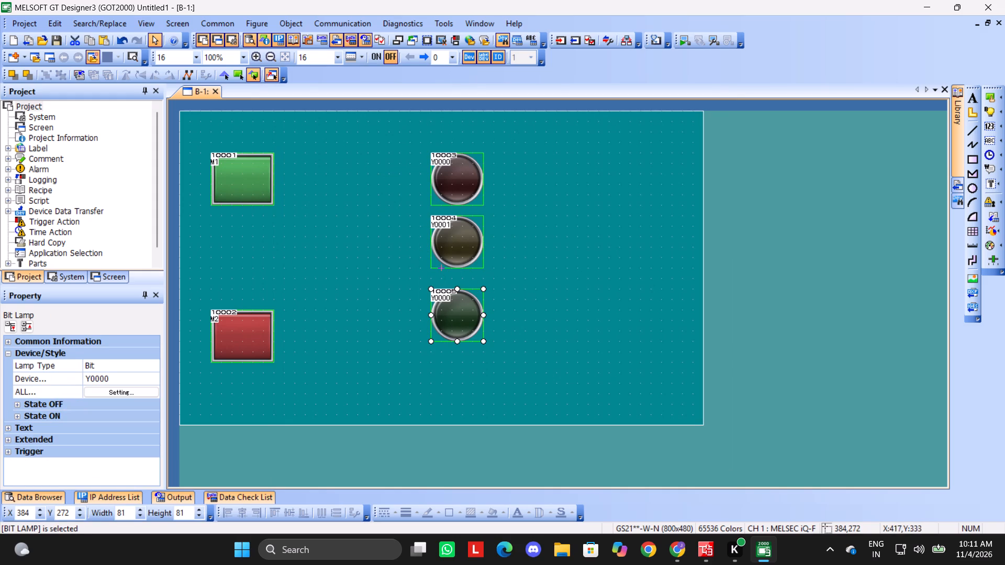
double_click(464, 318)
click(434, 132)
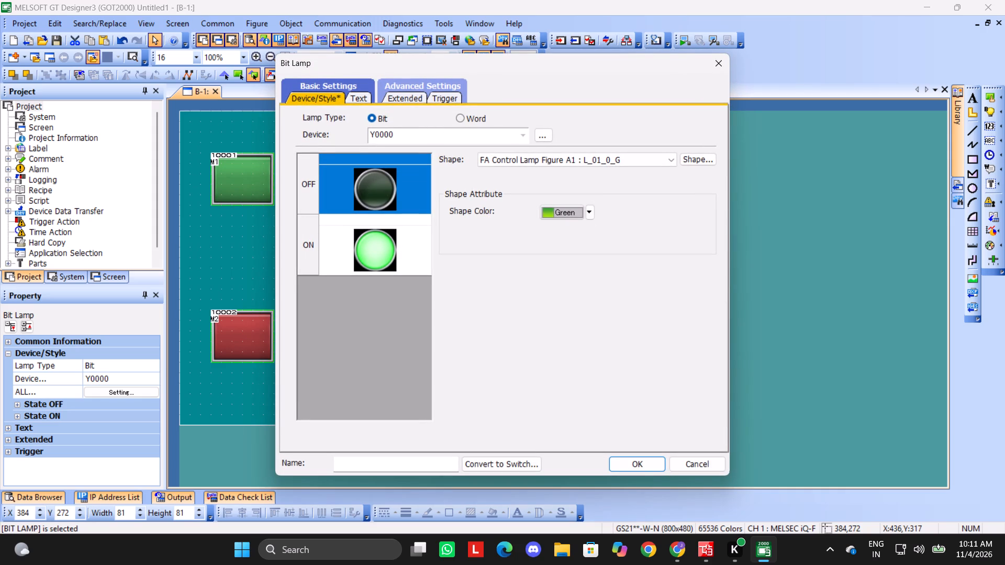
key(BackSpace)
key(2)
key(Return)
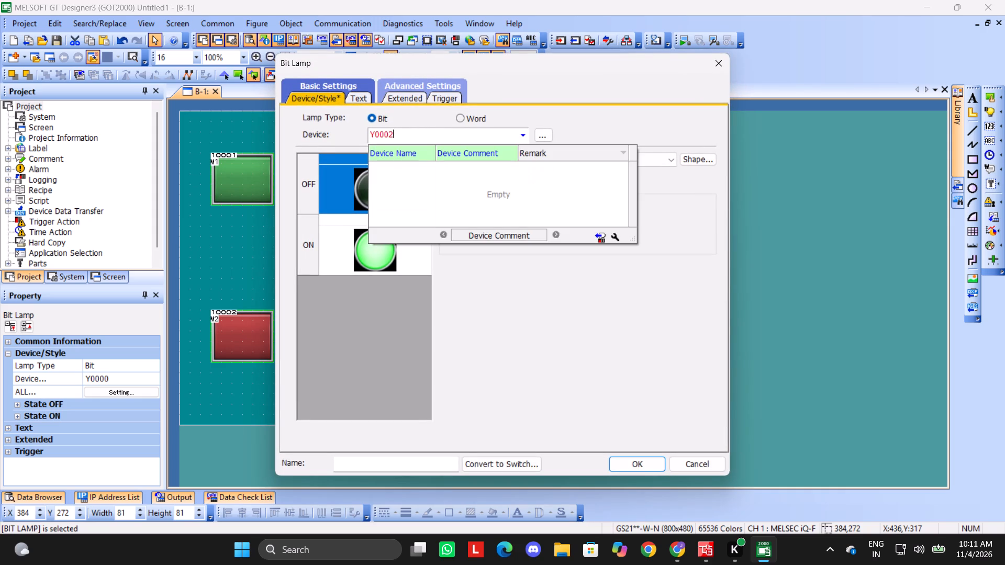
key(Return)
click(773, 244)
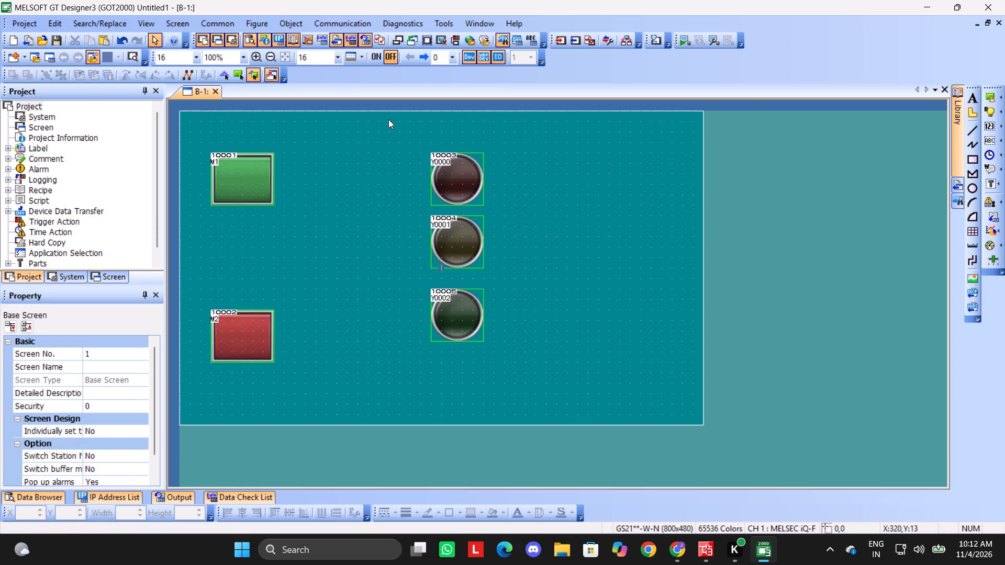
Add the centred text "red" to the top Y0000 lamp and set its text colour to black (0).
double_click(450, 177)
double_click(450, 177)
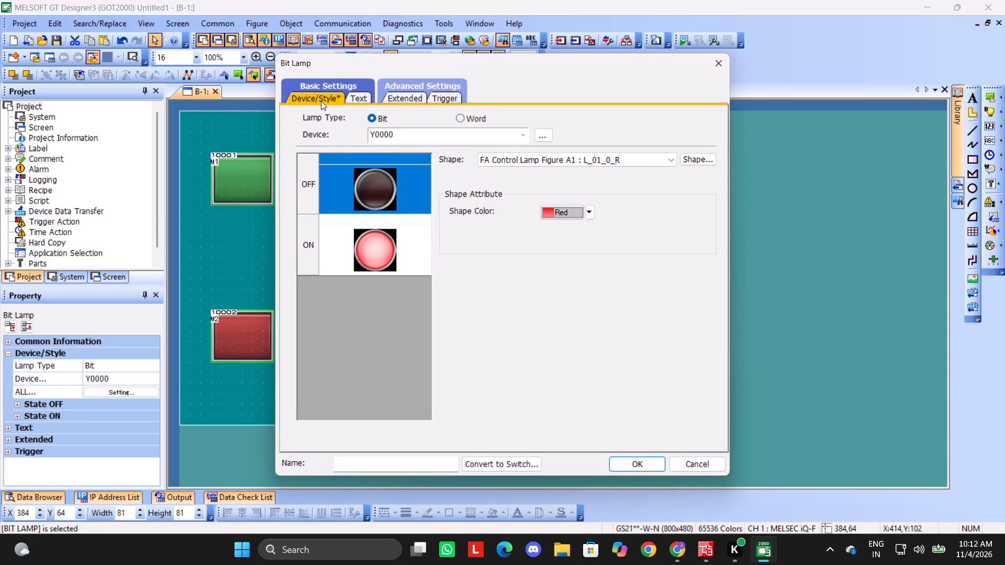
click(353, 91)
click(357, 94)
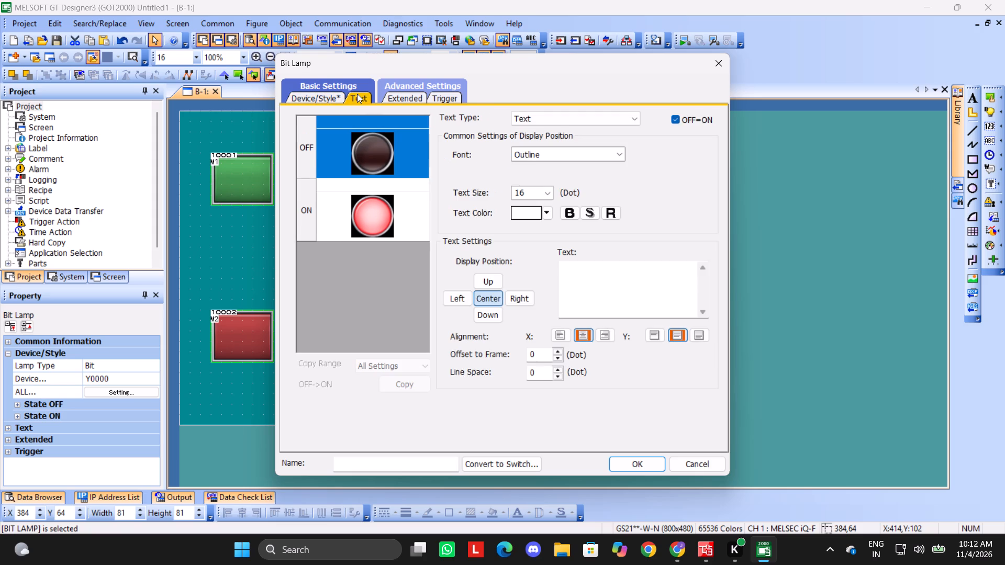
click(588, 275)
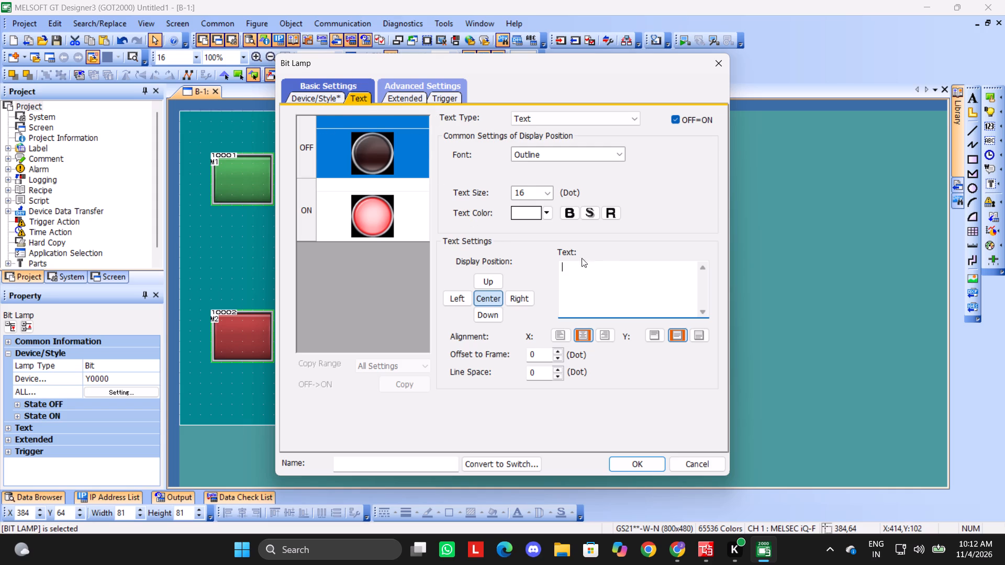
click(578, 280)
text(red)
click(547, 212)
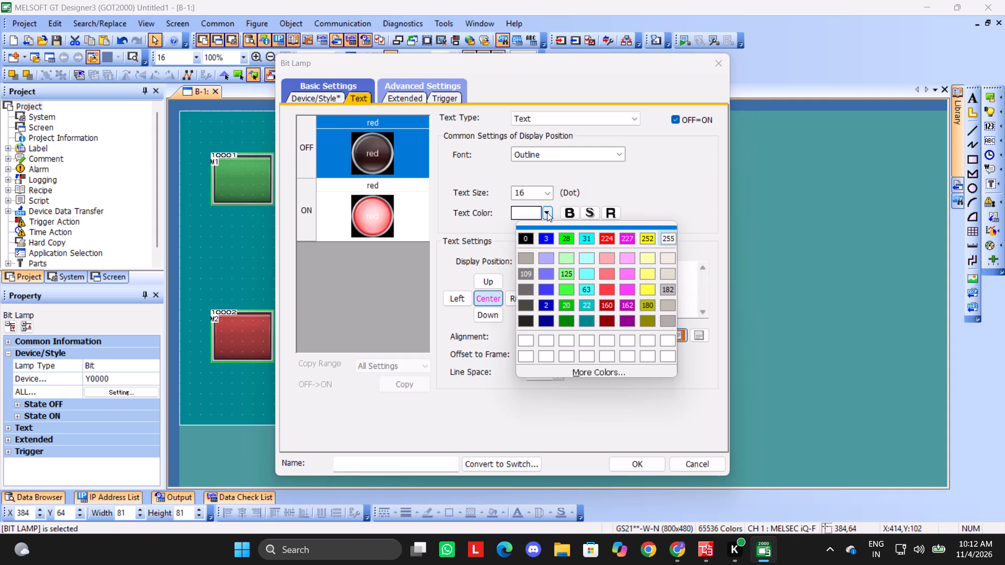
click(527, 234)
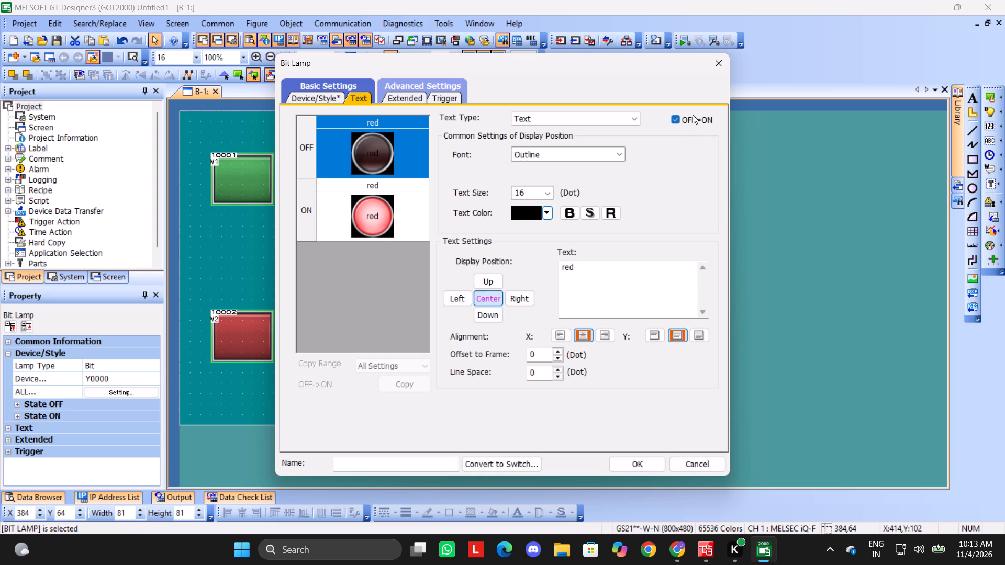
Unlink the lamp's OFF and ON text settings and make the OFF-state text white (255).
click(674, 115)
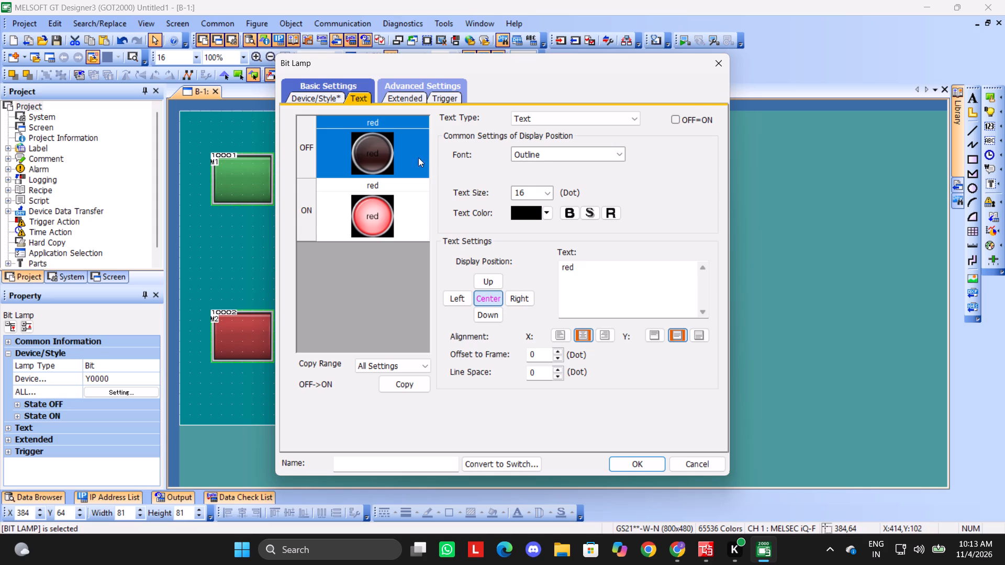
click(394, 151)
click(549, 219)
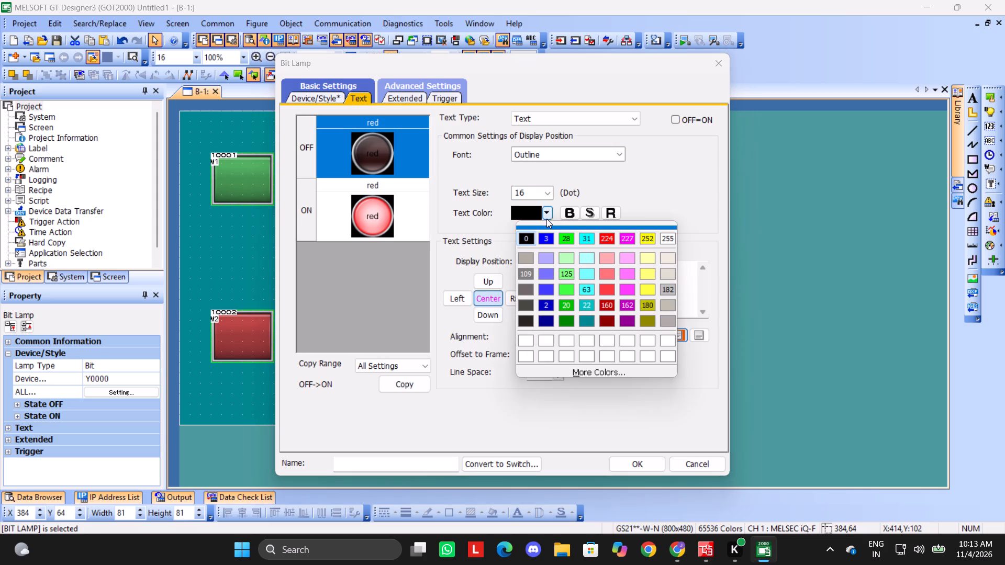
click(661, 235)
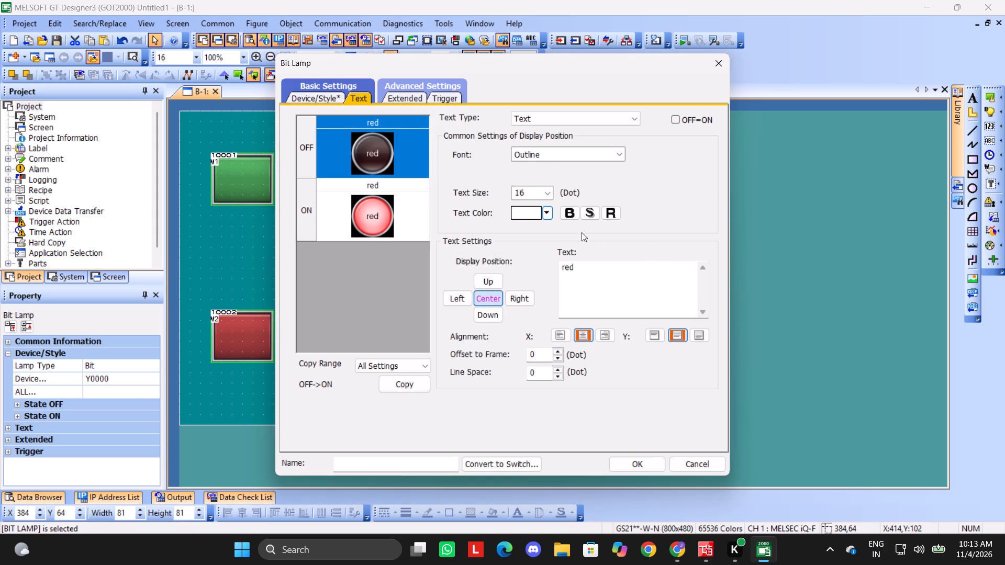
click(382, 213)
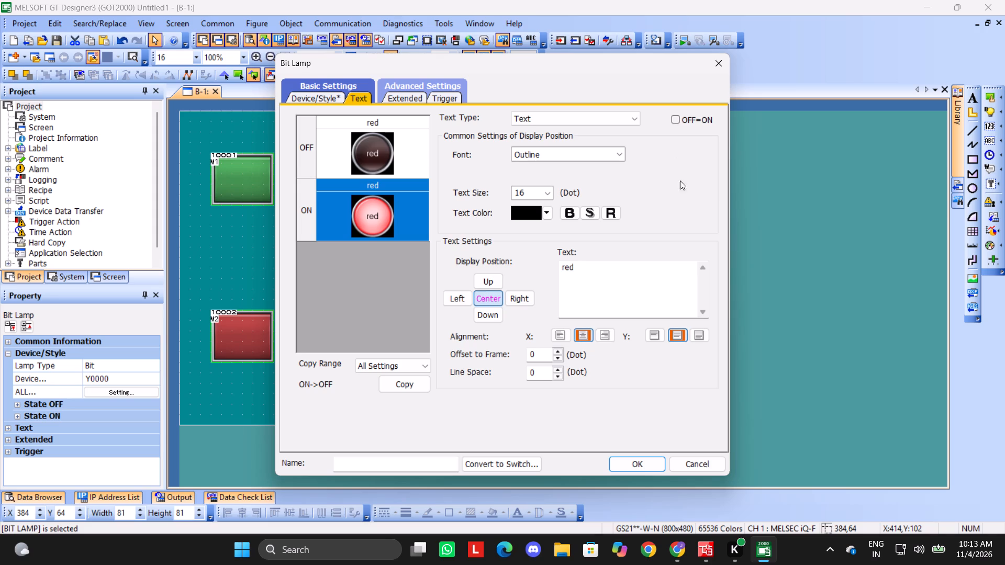
Add the text "jaldi wahse hato" above the top lamp for its OFF state and apply the settings.
click(343, 146)
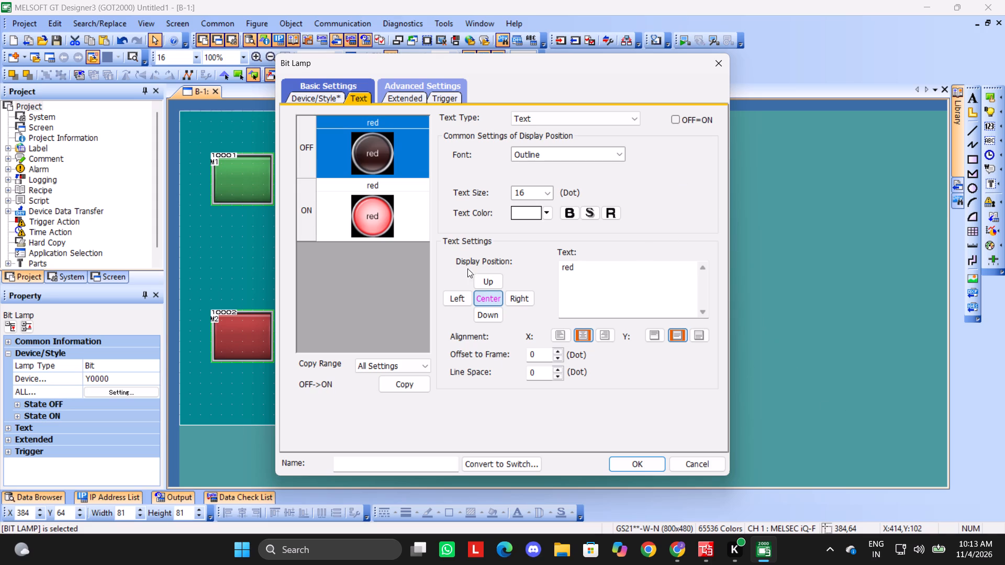
click(488, 278)
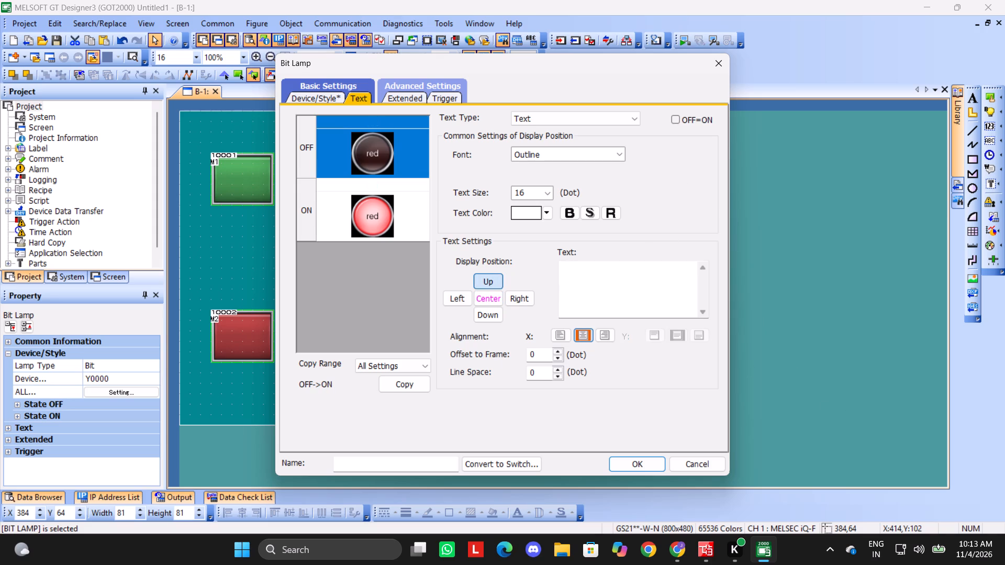
click(623, 292)
text(jaldi wahse hato)
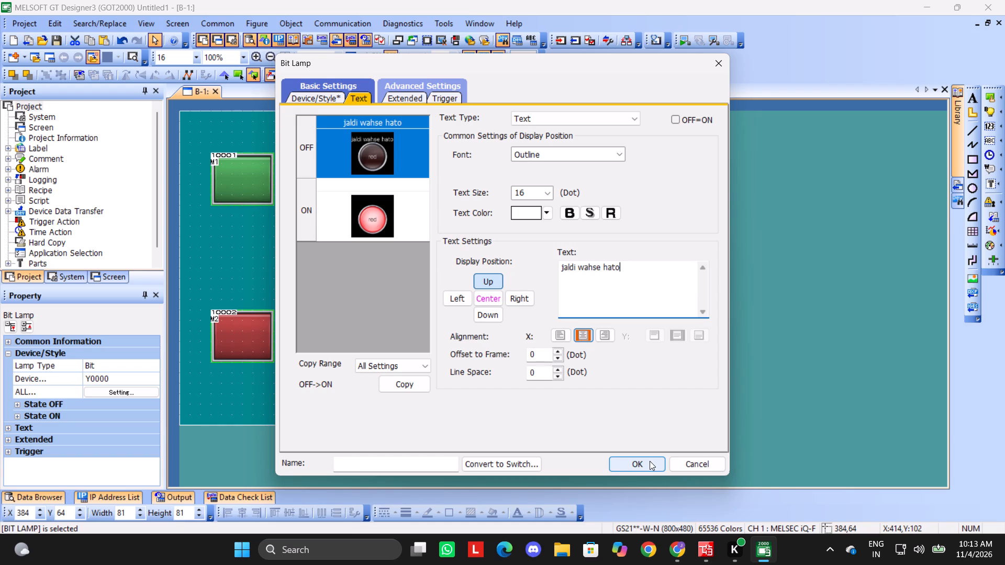
click(772, 332)
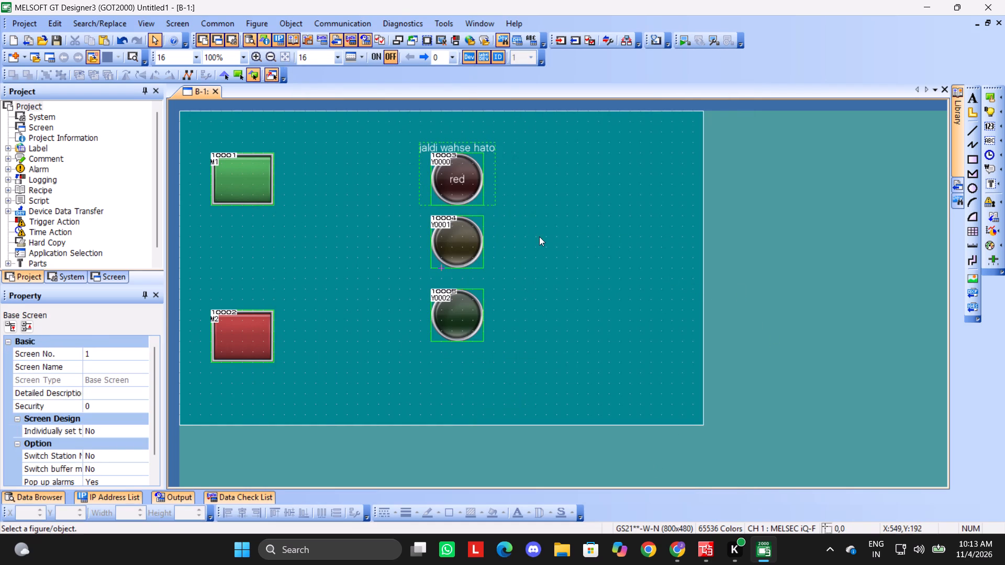
Move the Y0000 lamp with its labels to the base screen's upper-right area, at about X 656, Y 32.
click(446, 171)
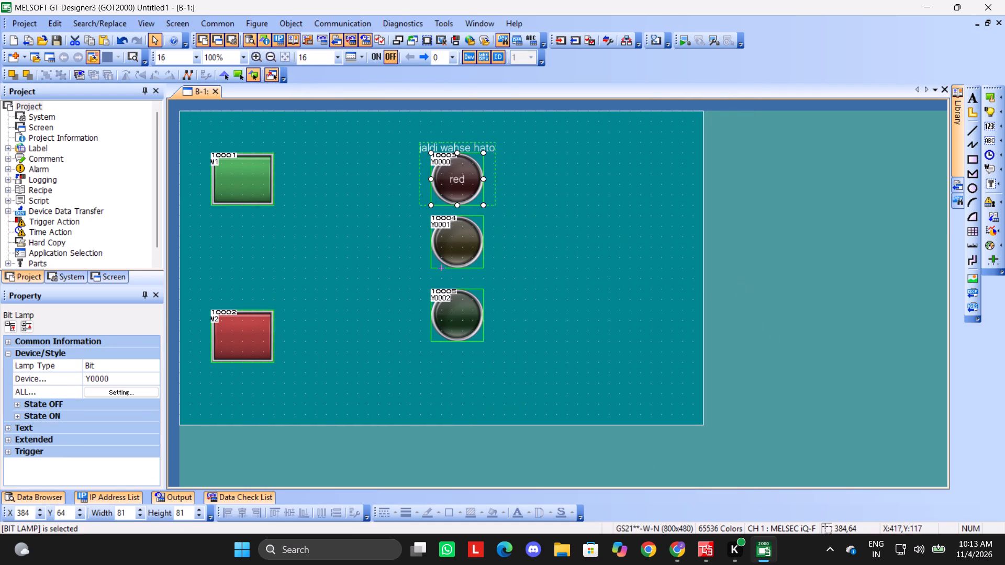
drag(454, 184, 497, 170)
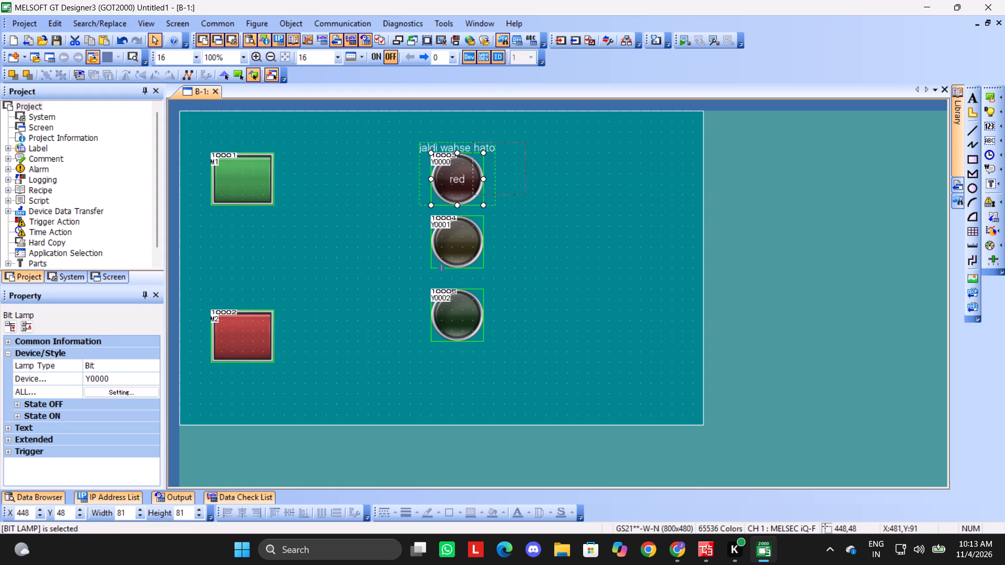
drag(497, 170, 631, 165)
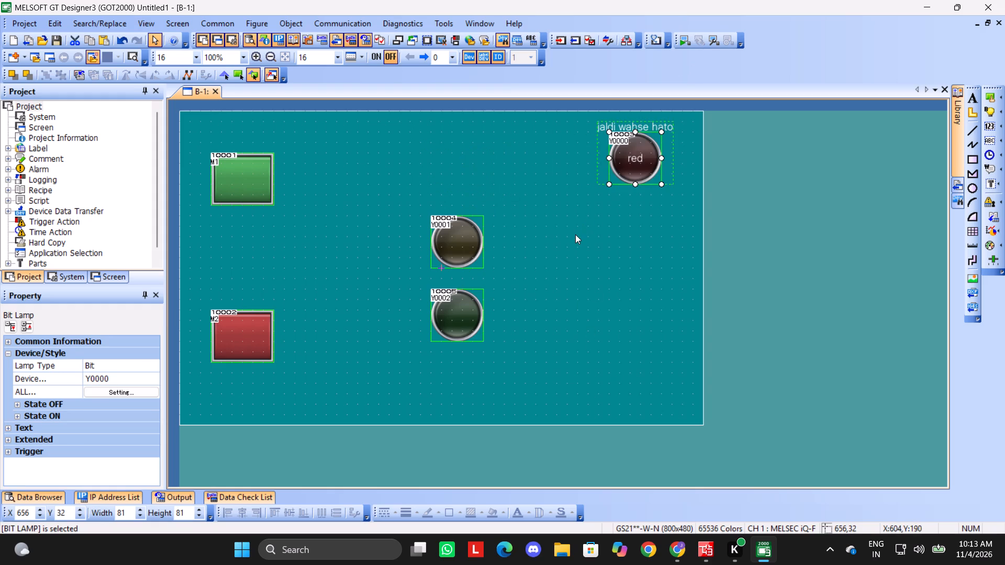
click(787, 285)
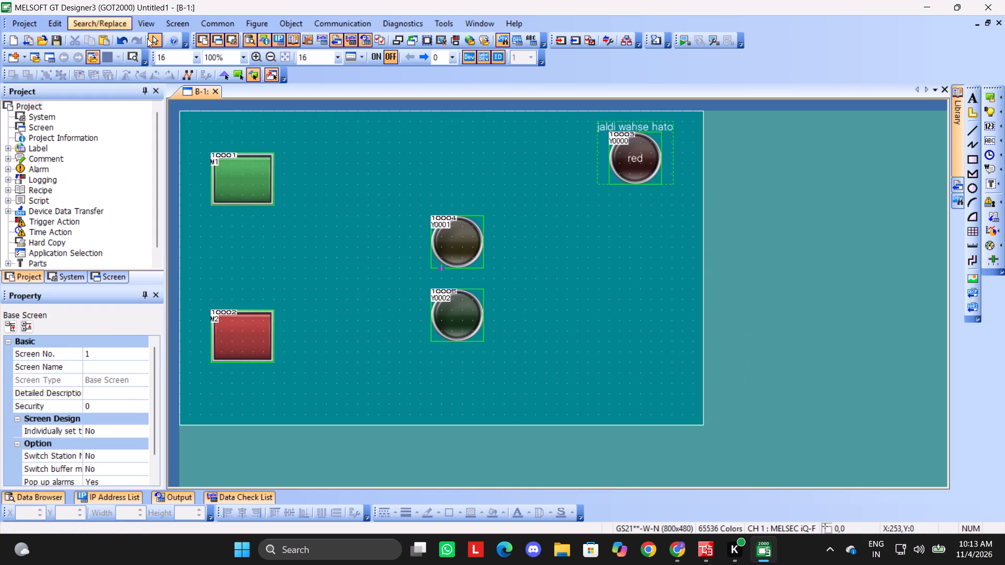
Add a text figure reading "hhahaha" and place it below the Y0000 lamp, at about X 624, Y 192.
click(245, 22)
click(263, 38)
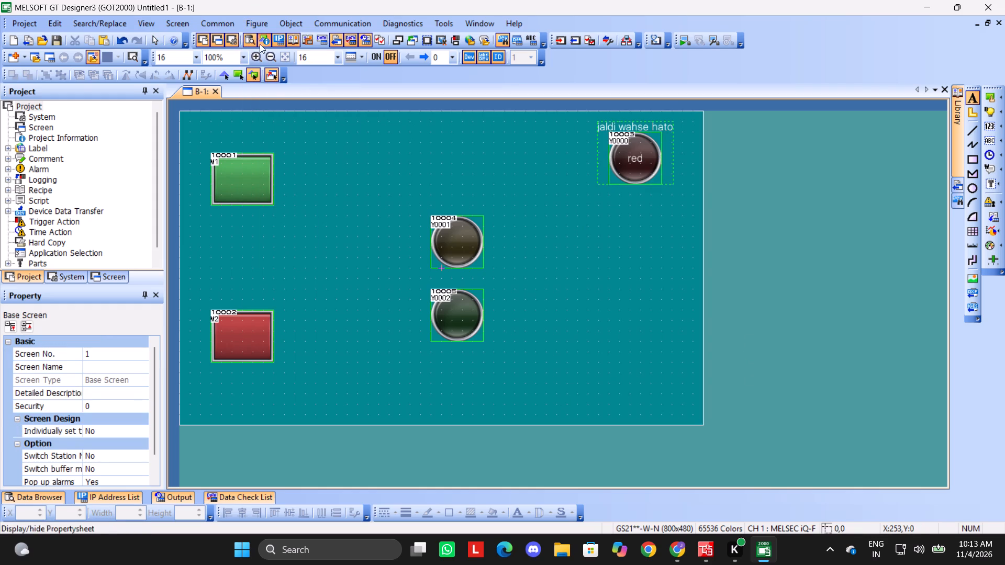
click(389, 136)
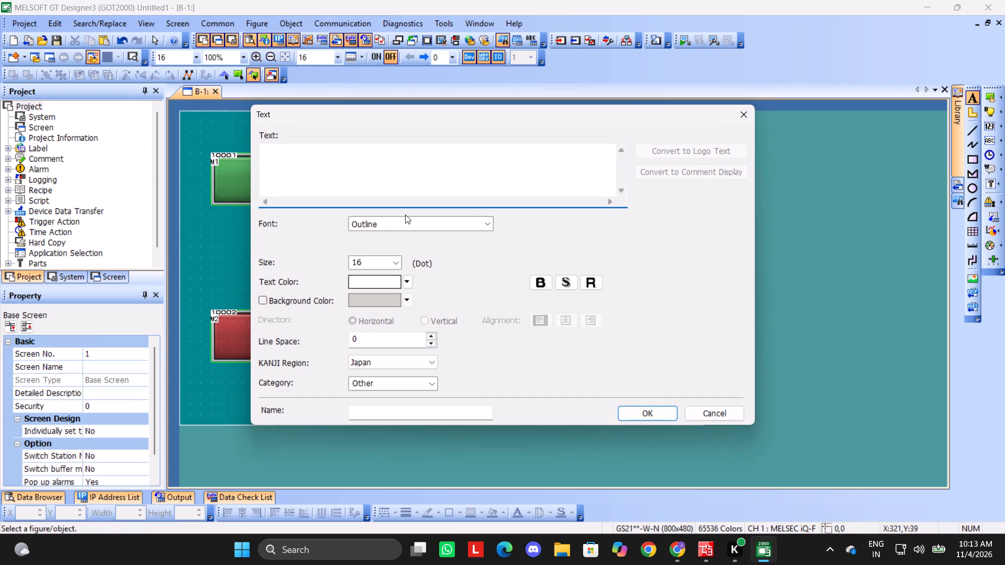
text(hhahaha)
key(Return)
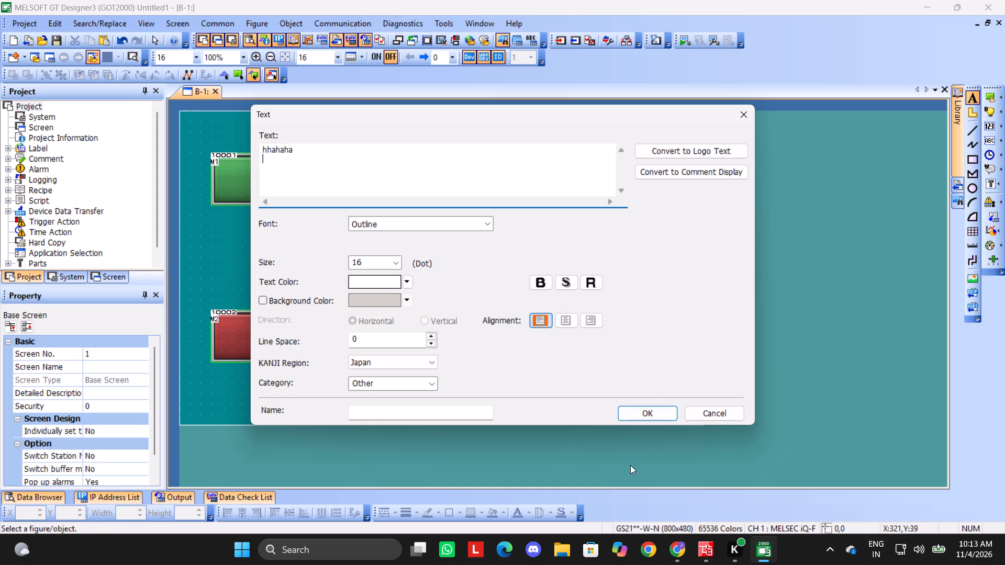
key(BackSpace)
click(639, 421)
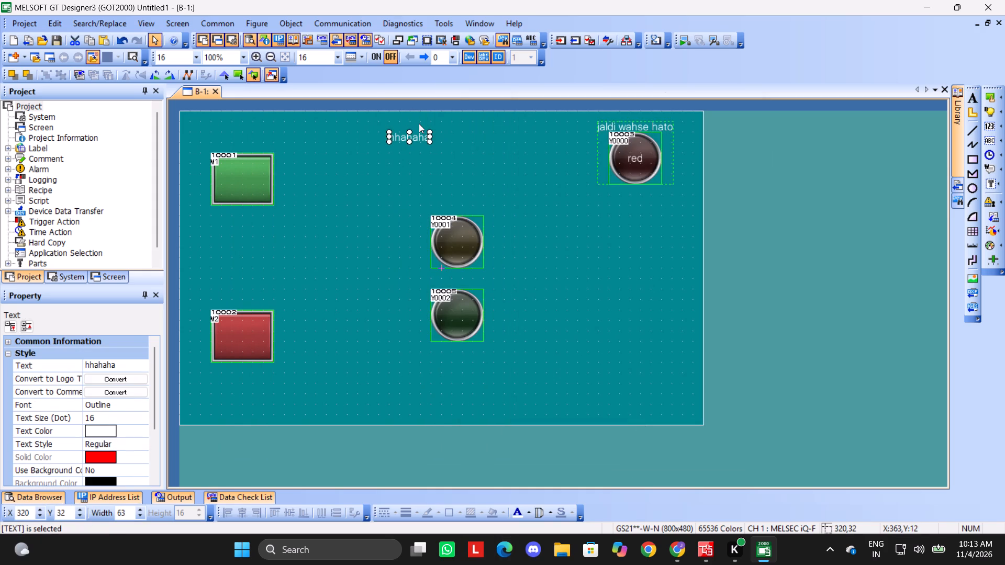
drag(416, 138, 611, 244)
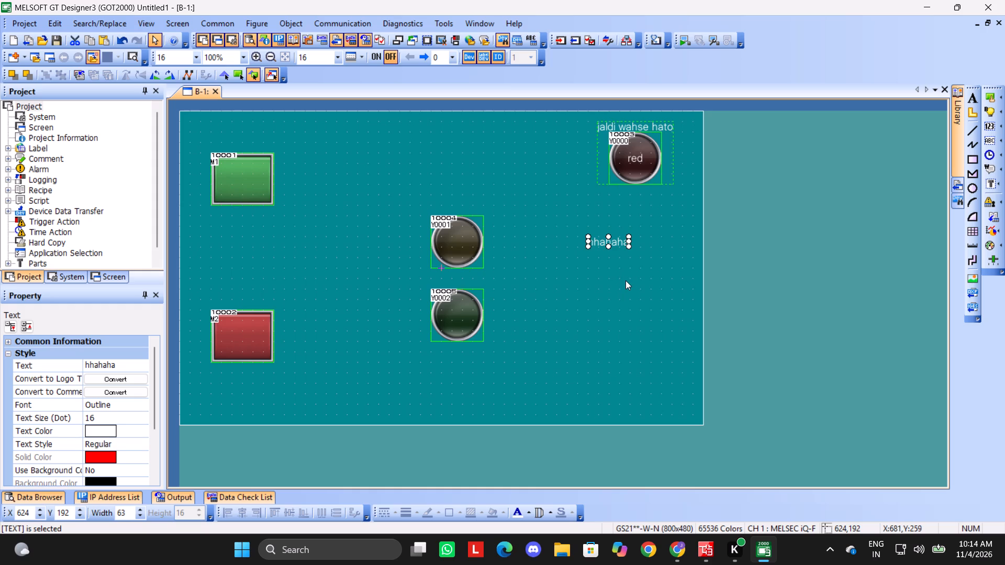
click(836, 208)
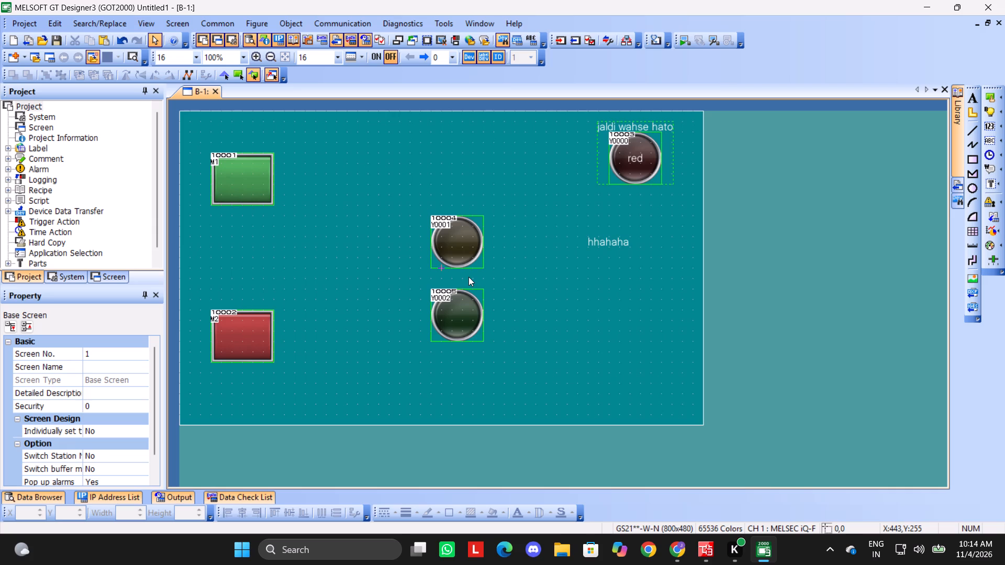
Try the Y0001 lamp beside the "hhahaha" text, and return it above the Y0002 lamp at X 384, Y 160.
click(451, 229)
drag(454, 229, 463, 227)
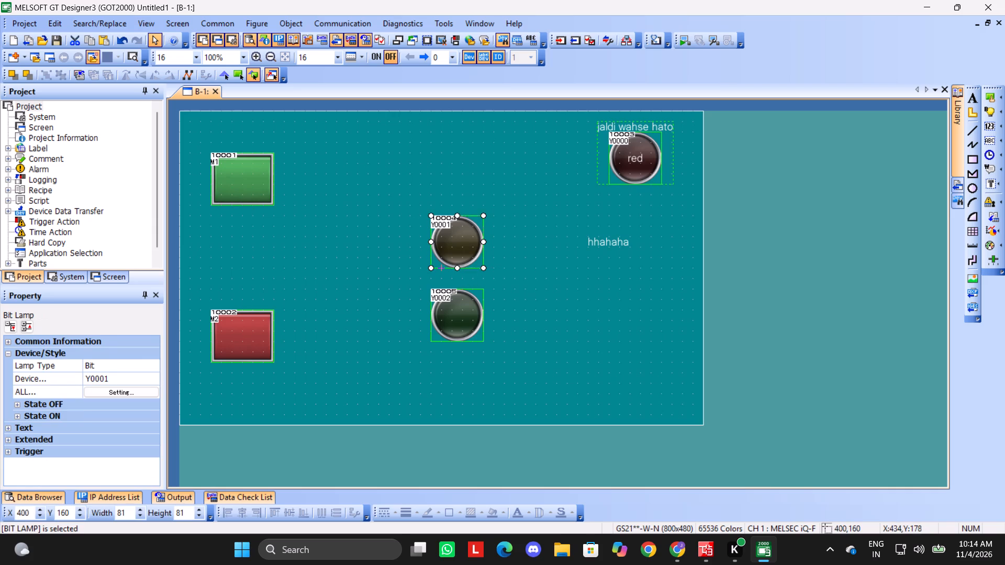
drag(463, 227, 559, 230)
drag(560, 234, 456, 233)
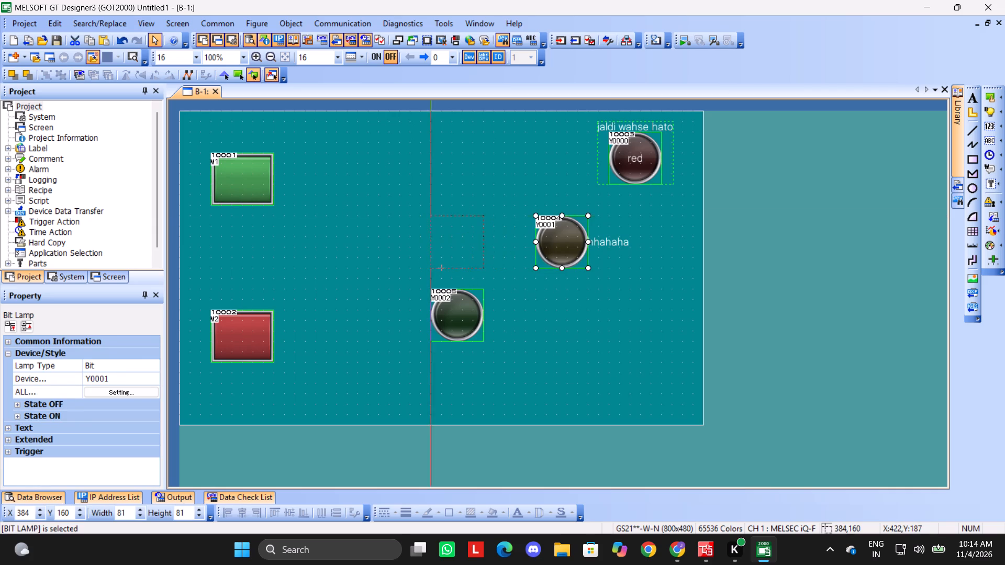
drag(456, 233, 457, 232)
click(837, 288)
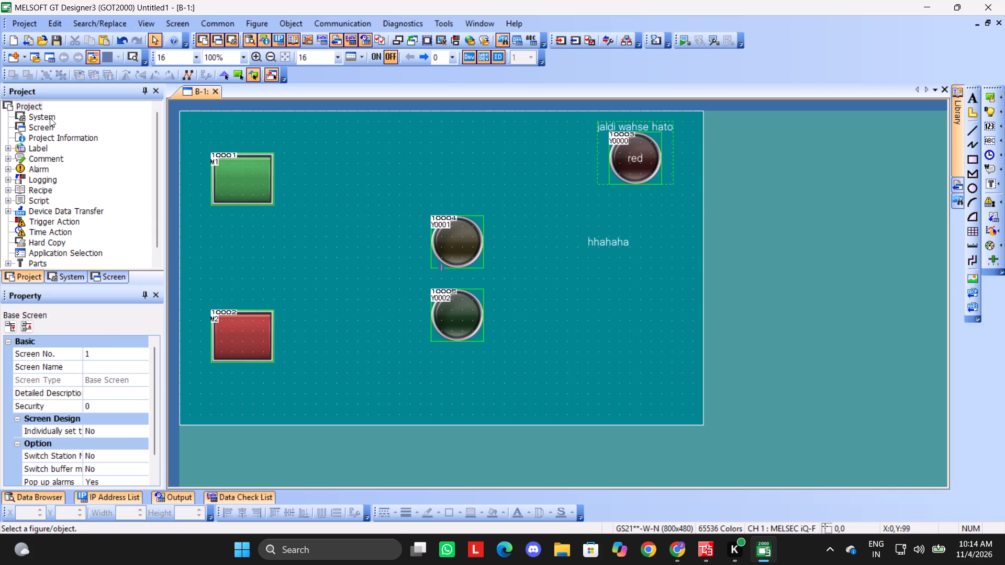
Select the Y0001 and Y0002 lamps together and group them.
drag(373, 175, 613, 456)
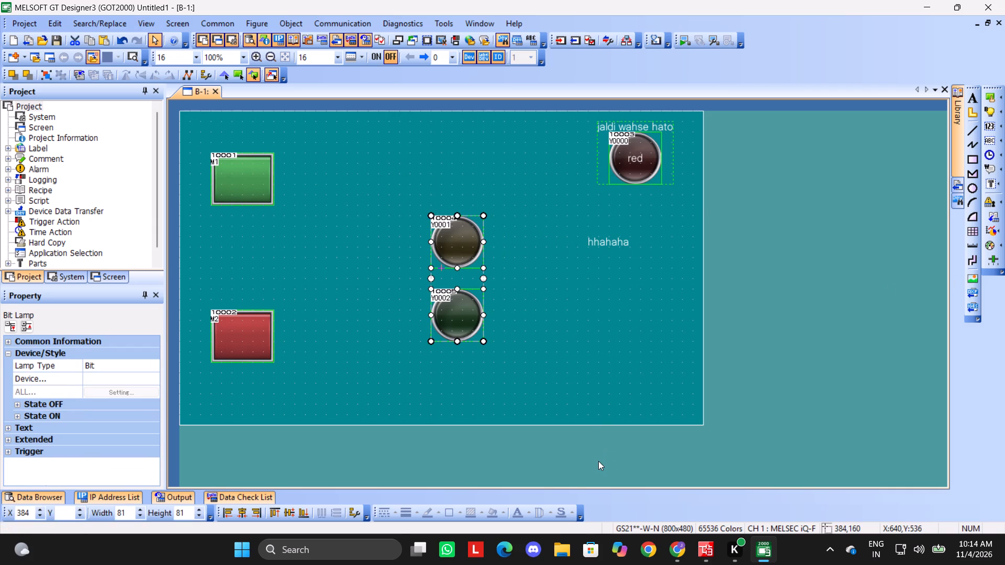
click(751, 276)
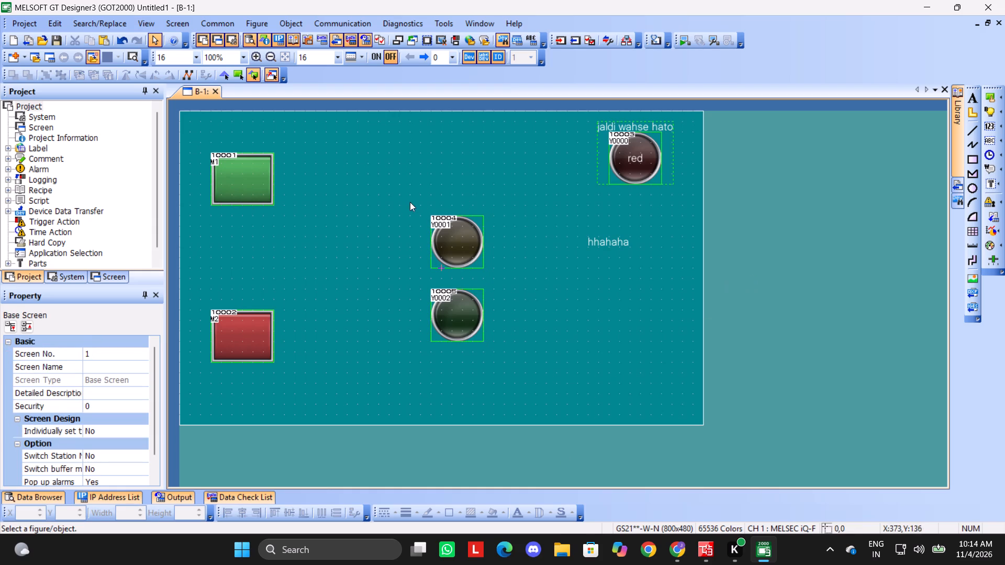
click(632, 161)
click(446, 243)
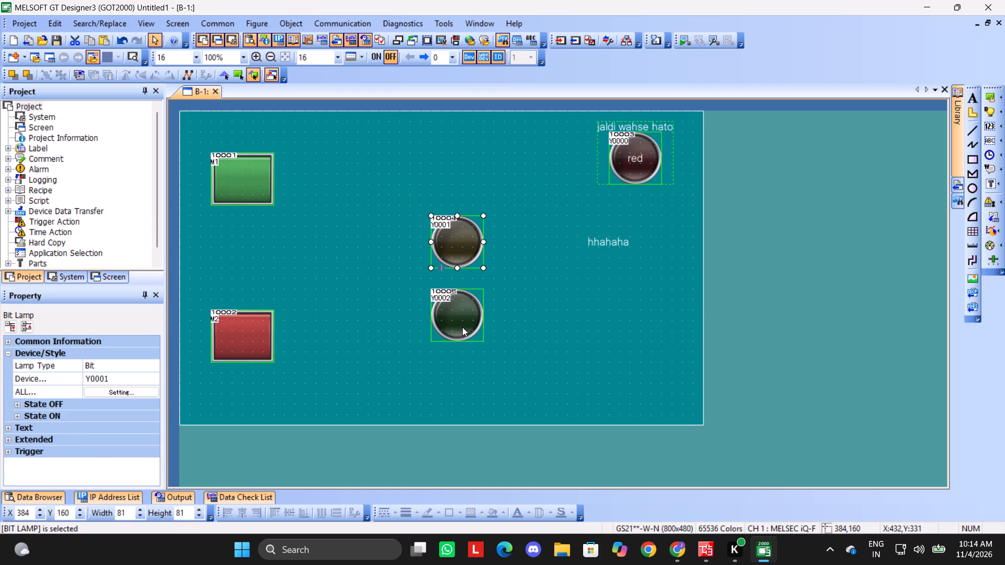
shift+click(462, 327)
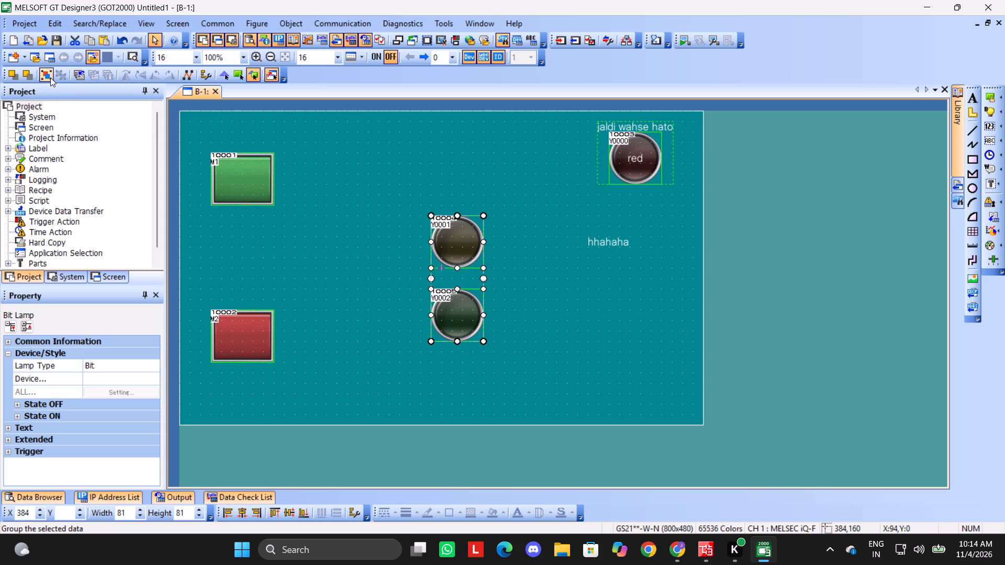
click(790, 232)
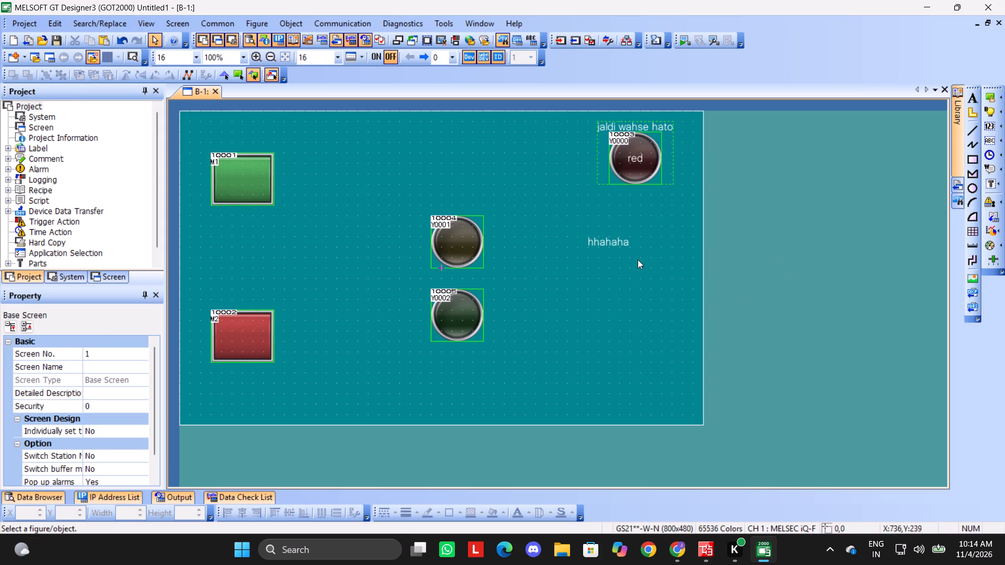
Move the grouped Y0001 and Y0002 lamps across the screen and back to about X 400, Y 160.
click(439, 239)
drag(466, 252, 637, 247)
drag(635, 255, 484, 259)
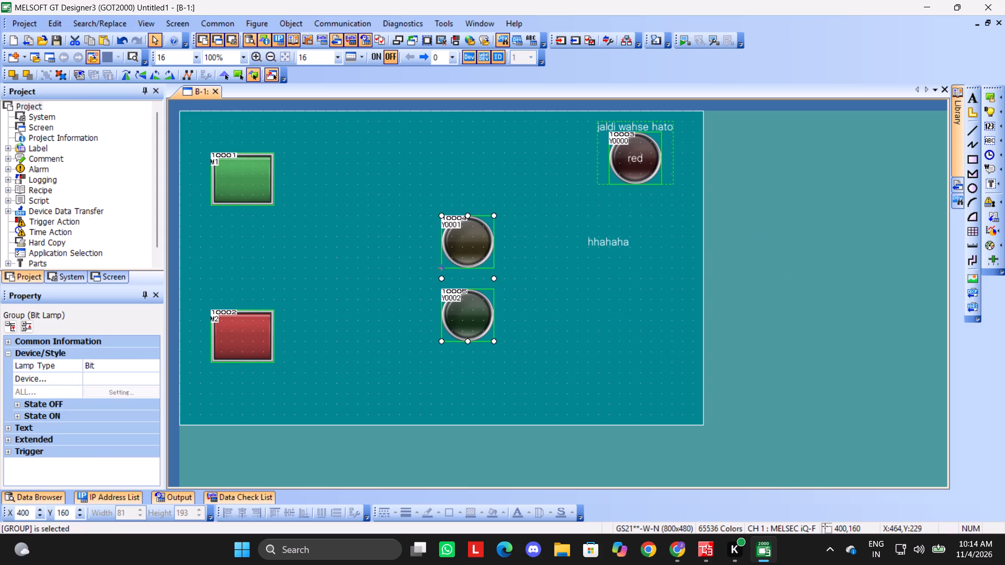
click(828, 251)
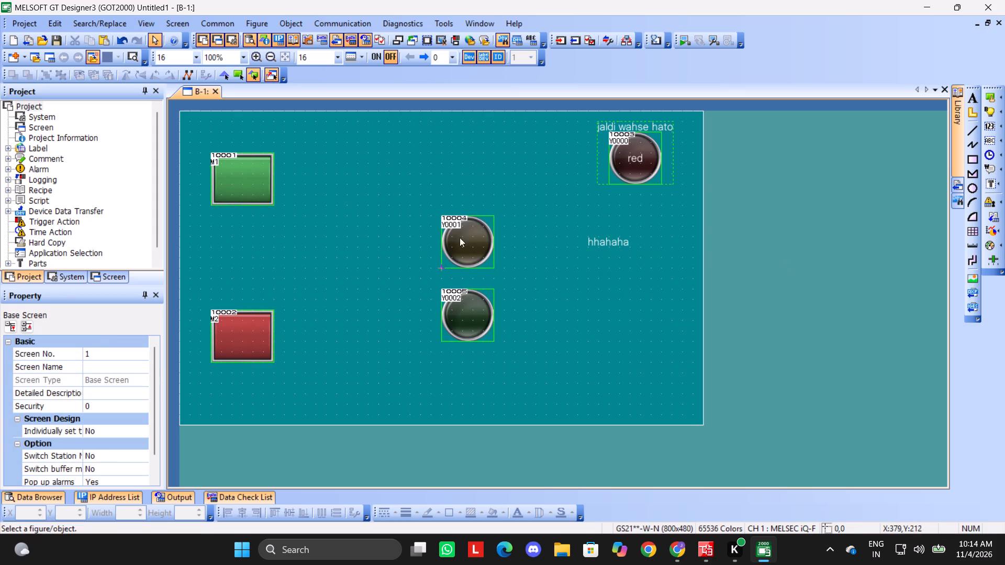
Ungroup the Y0001 and Y0002 lamps and deselect them.
click(488, 232)
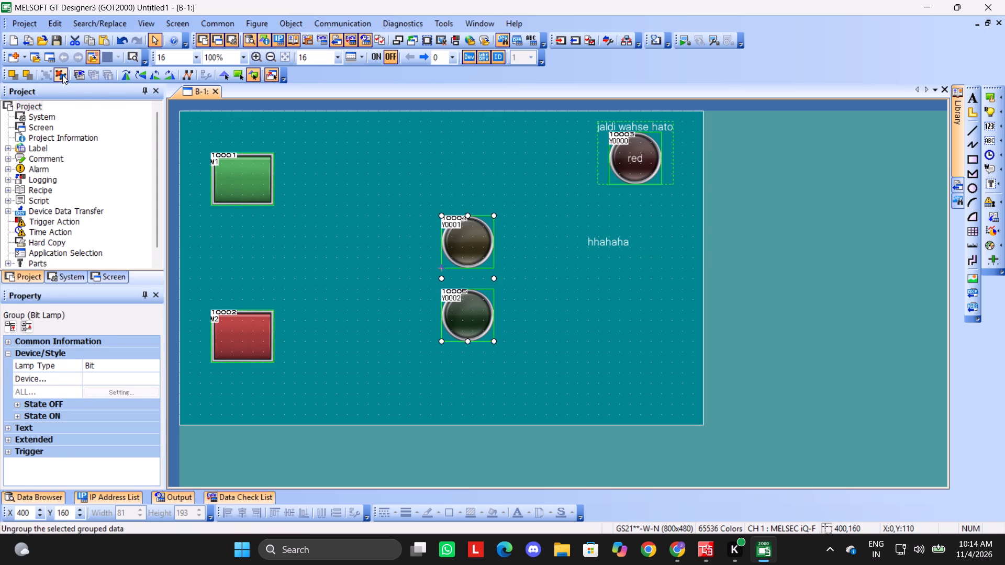
click(62, 75)
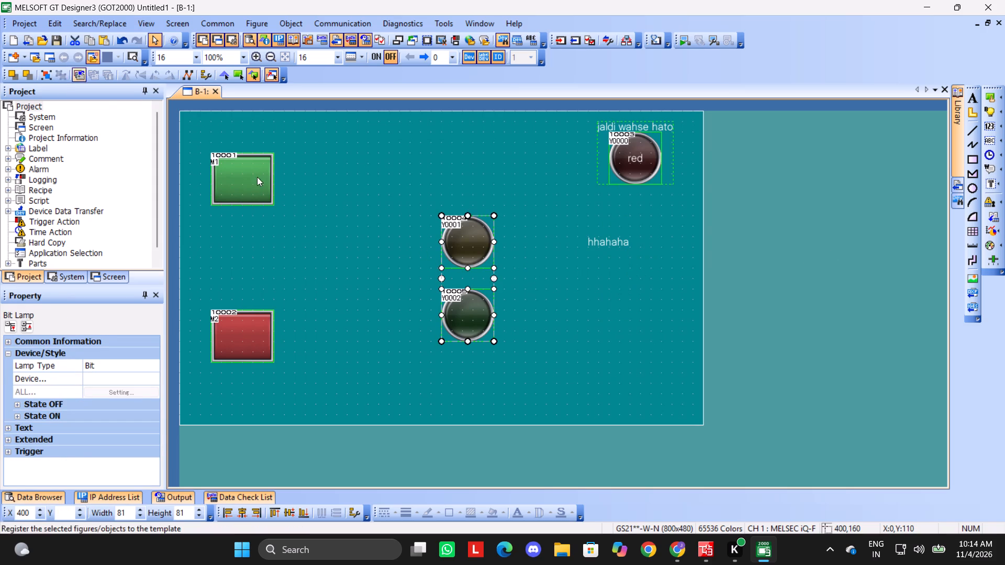
click(871, 282)
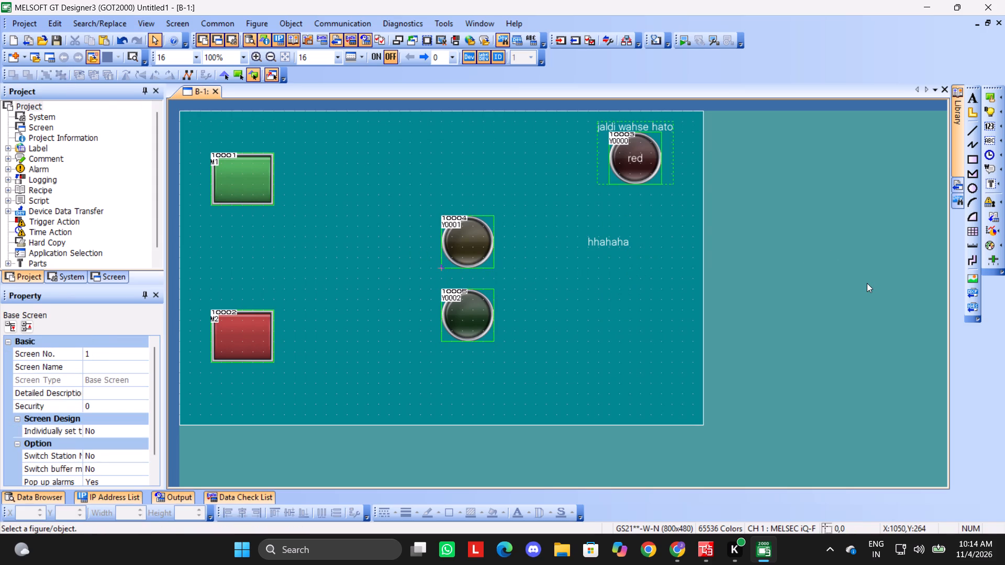
click(867, 283)
Place a Numerical Display object above the Y0001 lamp, at about X 320, Y 32.
click(284, 20)
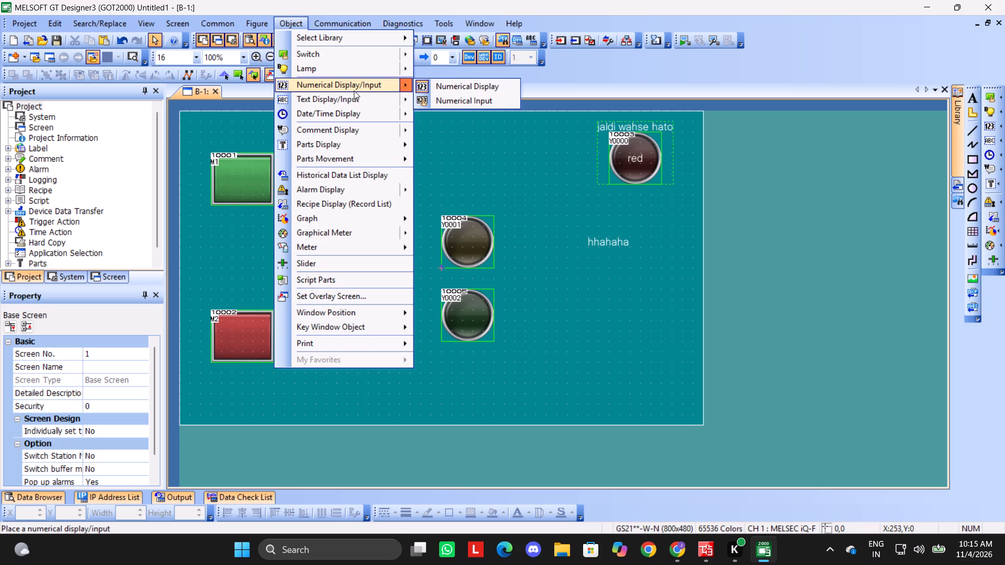
drag(391, 133, 433, 159)
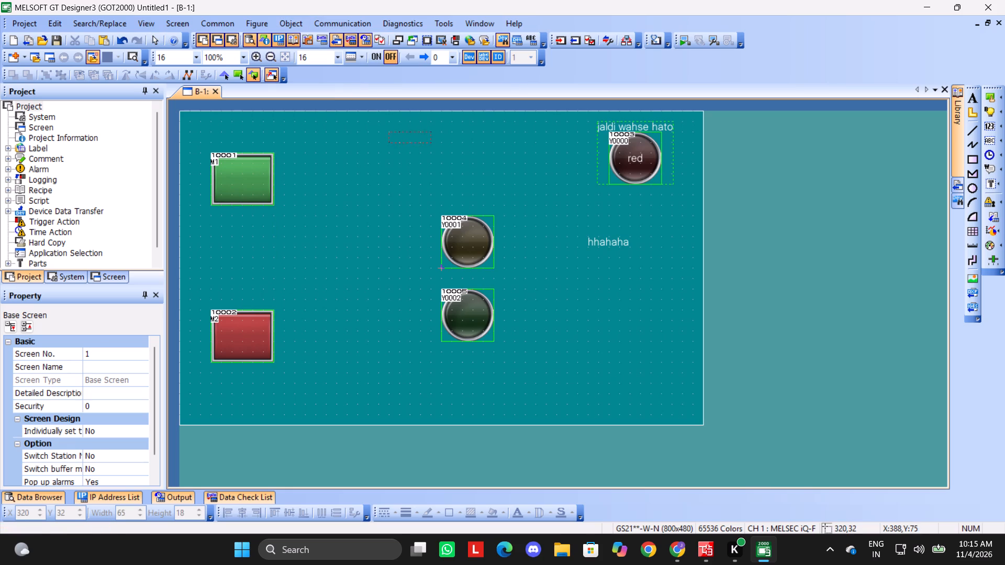
drag(433, 159, 439, 187)
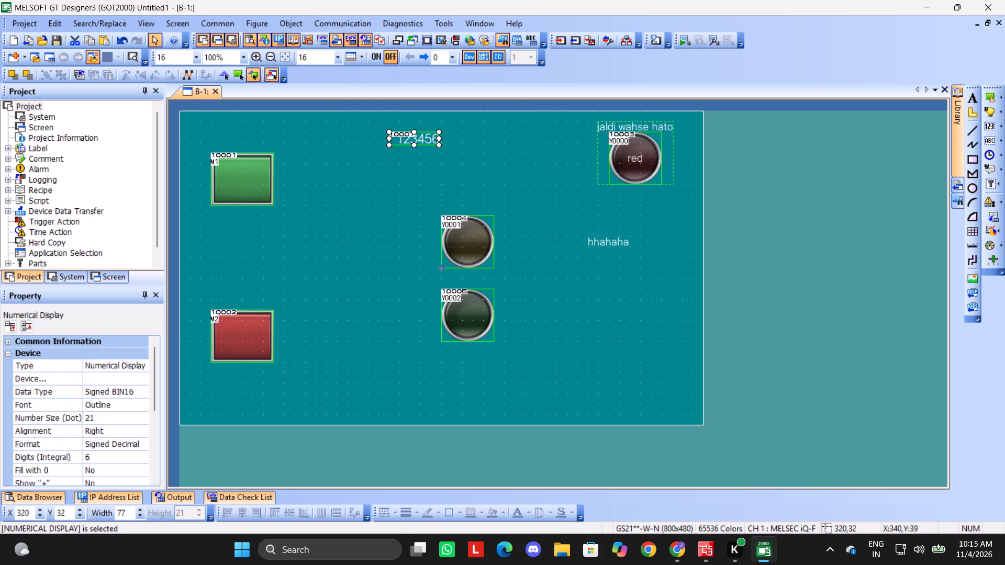
Assign device D0 to the new numerical display above the Y0001 lamp.
double_click(406, 141)
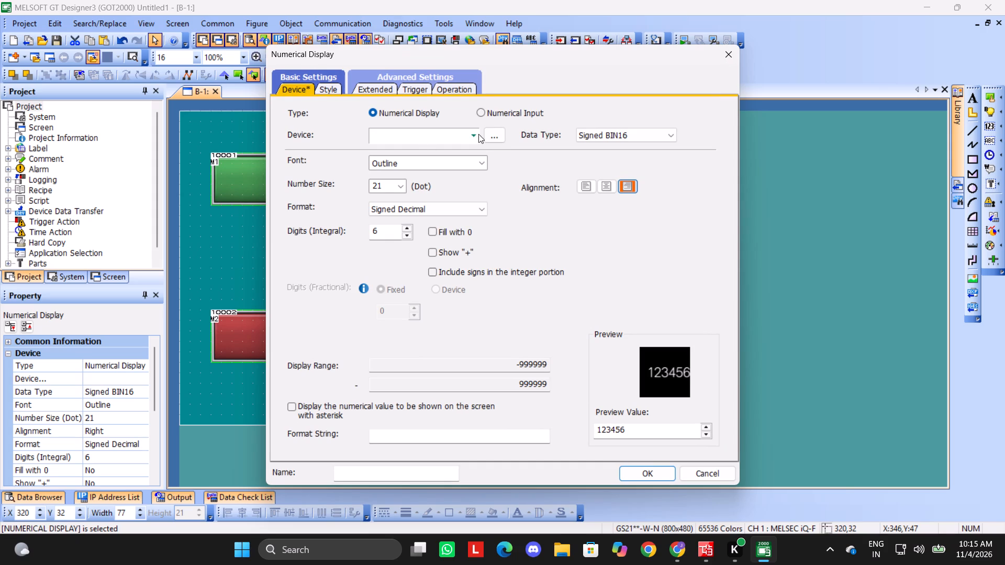
click(416, 138)
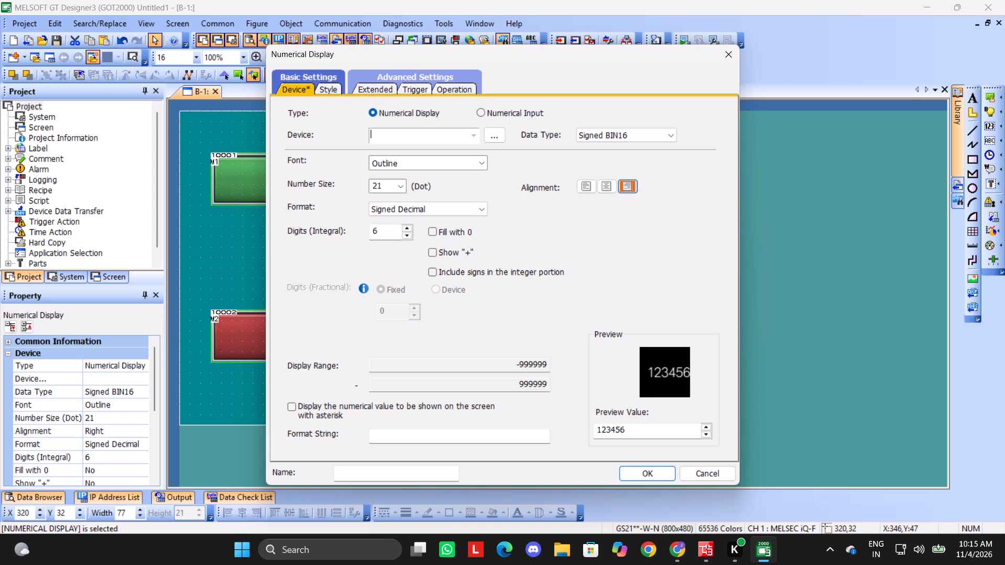
click(408, 139)
text(x2)
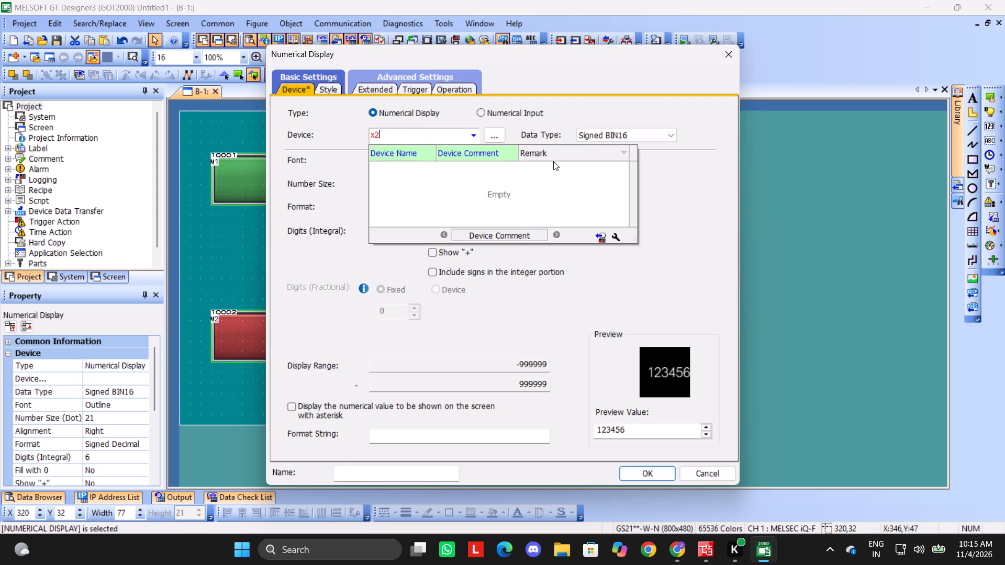
key(BackSpace)
key(BackSpace)
key(BackSpace)
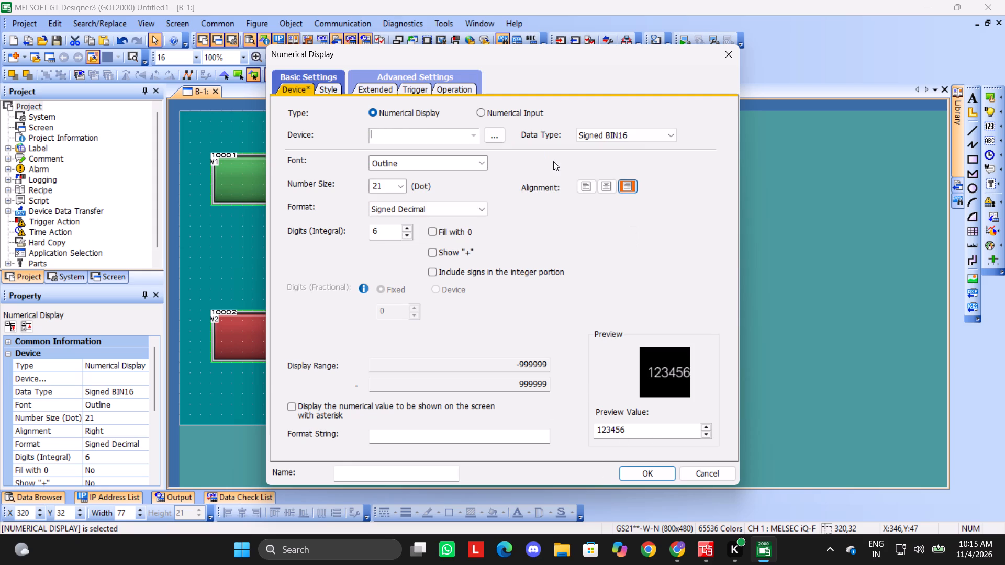
key(d)
key(0)
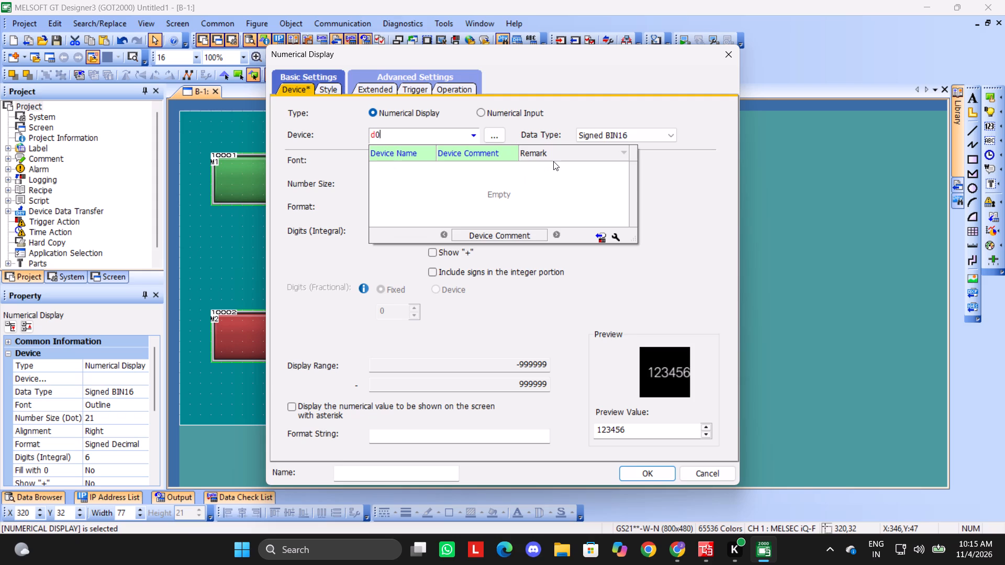
key(Return)
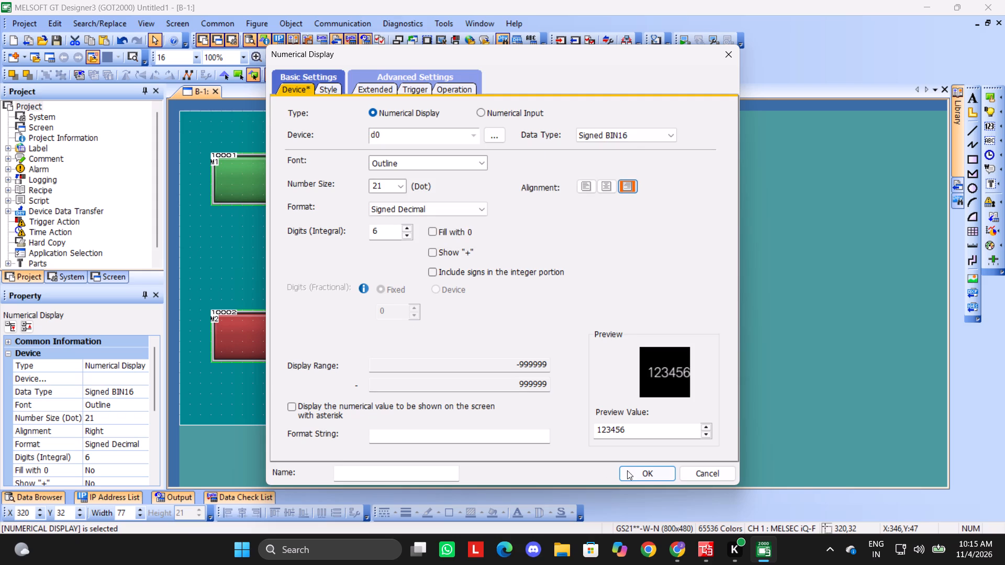
drag(631, 472, 618, 473)
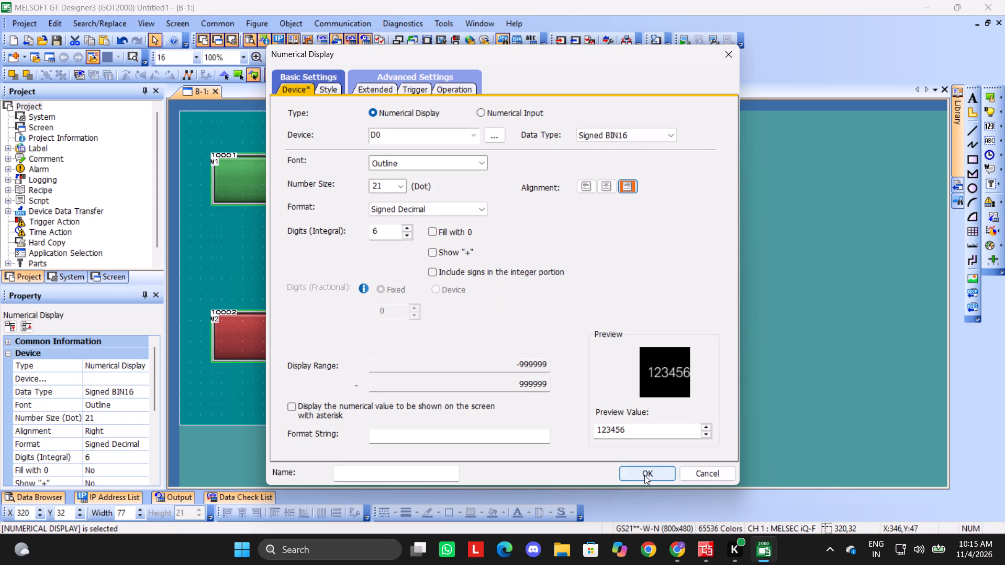
click(644, 475)
Move the D0 numerical display to about X 496, Y 80, between the Y0001 and Y0000 lamps, and deselect it.
drag(416, 137, 469, 153)
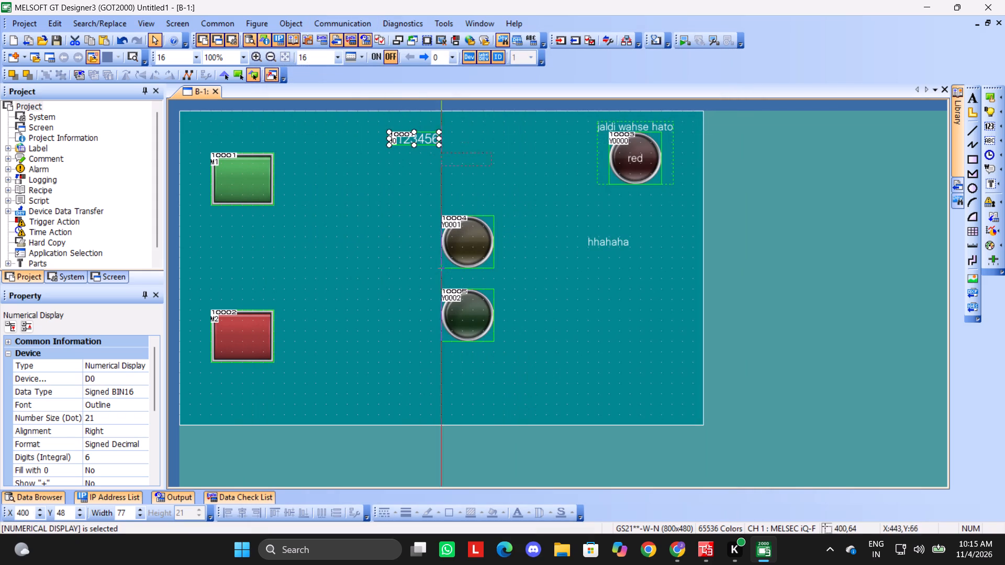
drag(469, 153, 529, 164)
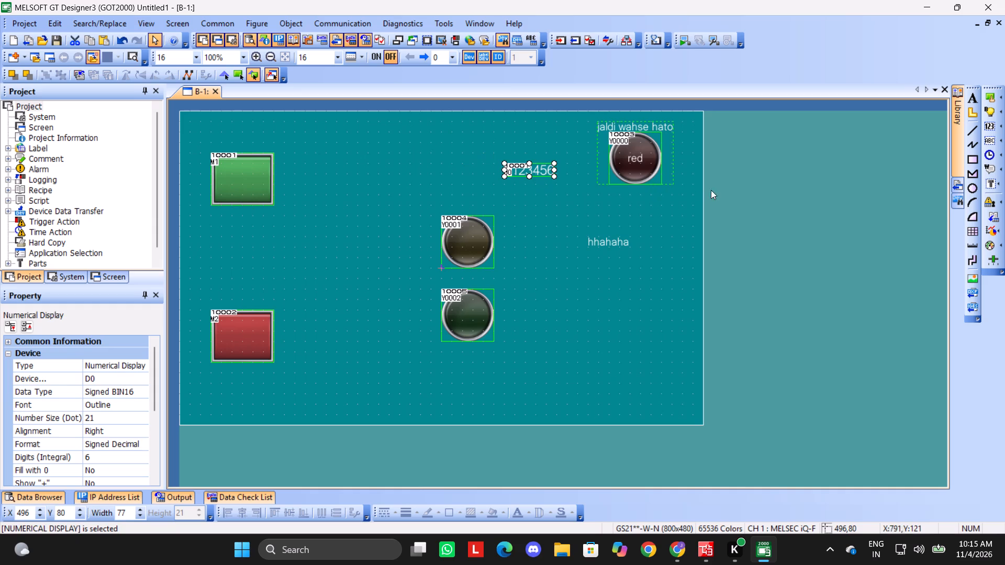
click(755, 191)
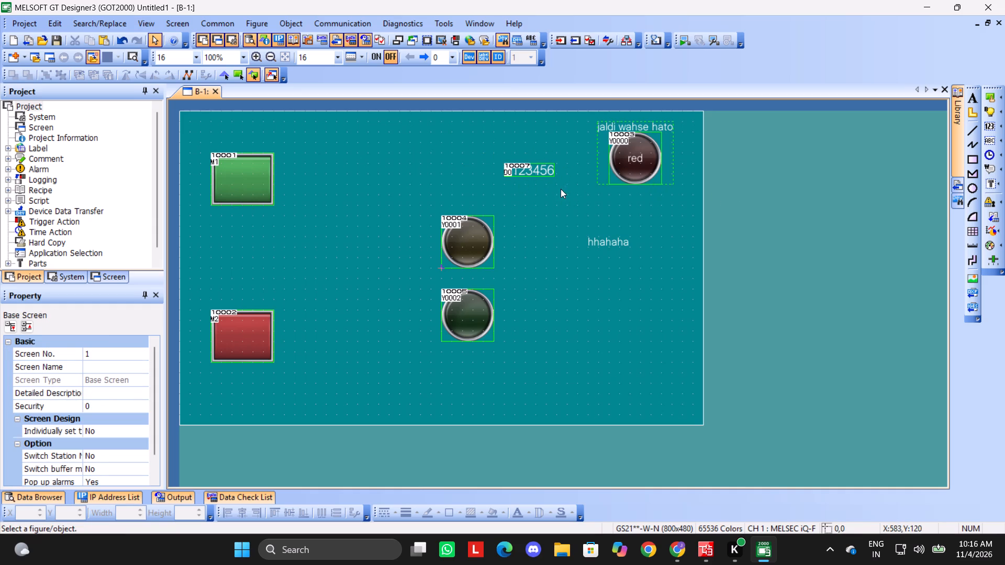
Set the D0 numerical display's alignment to center.
triple_click(534, 166)
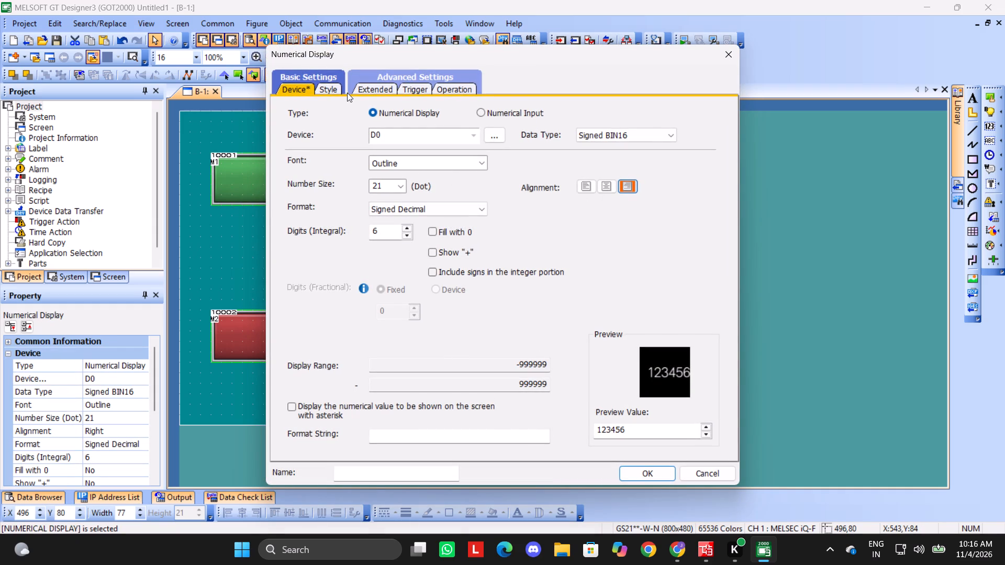
click(324, 87)
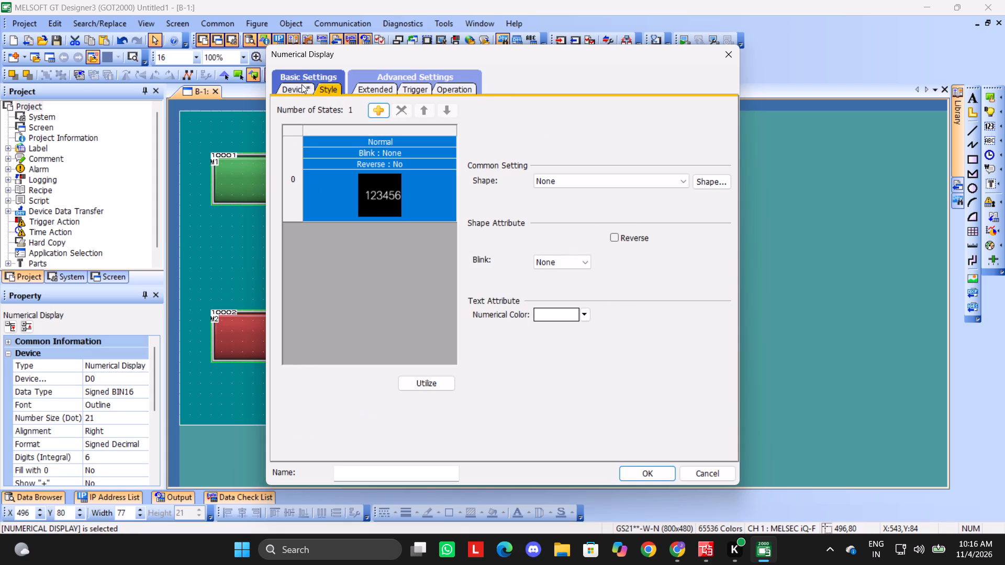
drag(293, 88, 288, 88)
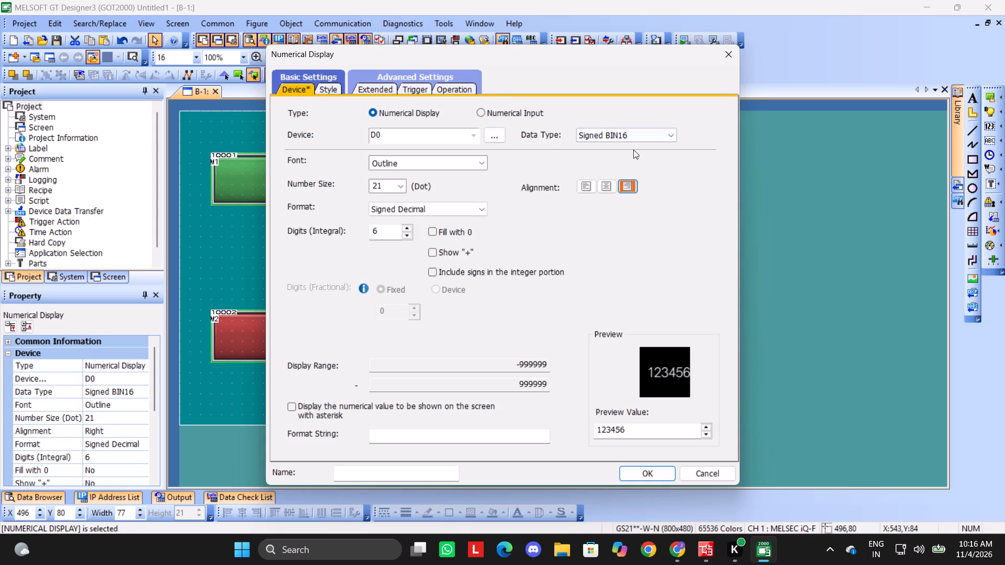
click(608, 183)
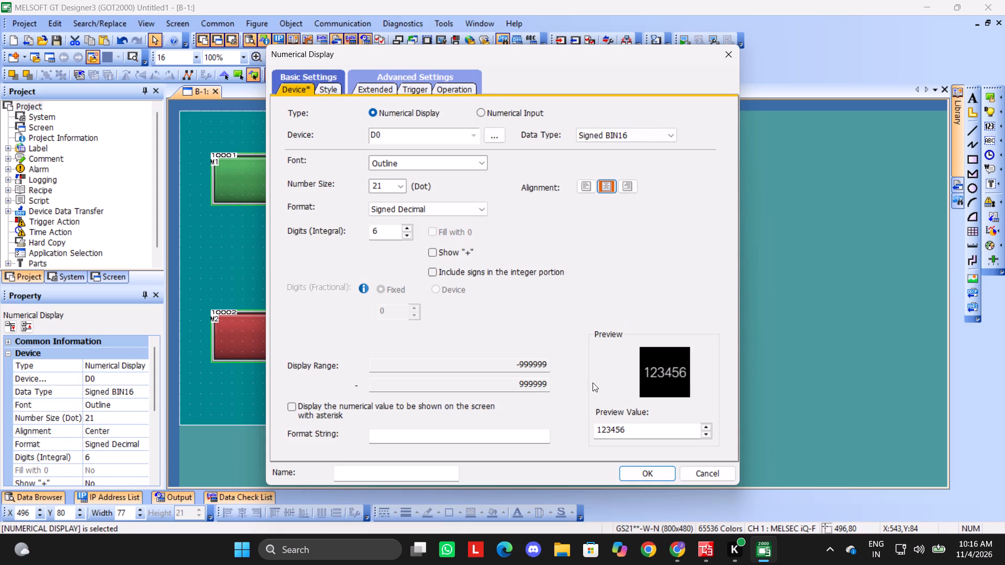
click(631, 473)
click(744, 171)
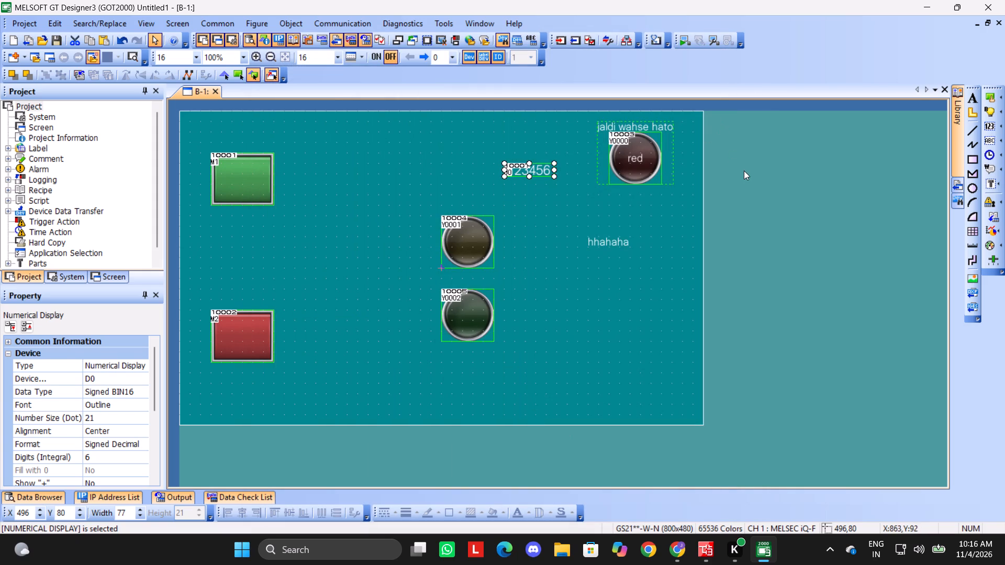
Examine the D0 numerical display's trigger and operation settings, including the Data Operation options, without applying changes.
triple_click(543, 169)
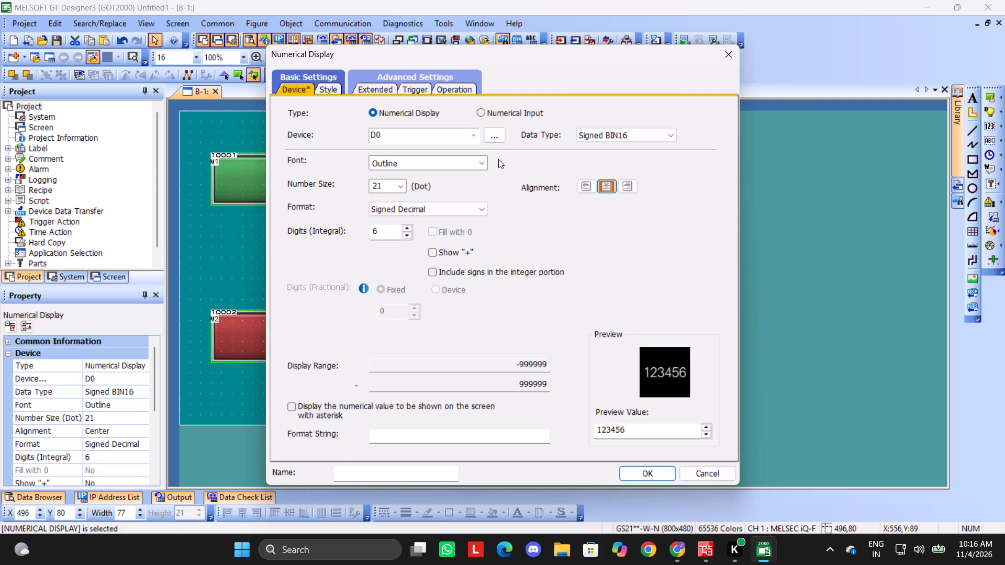
click(415, 85)
click(456, 88)
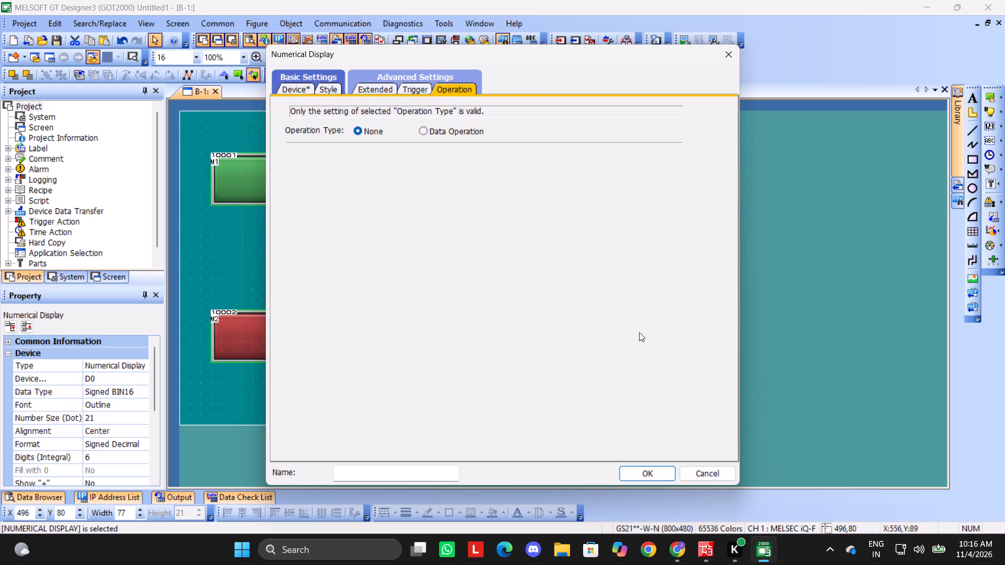
click(426, 131)
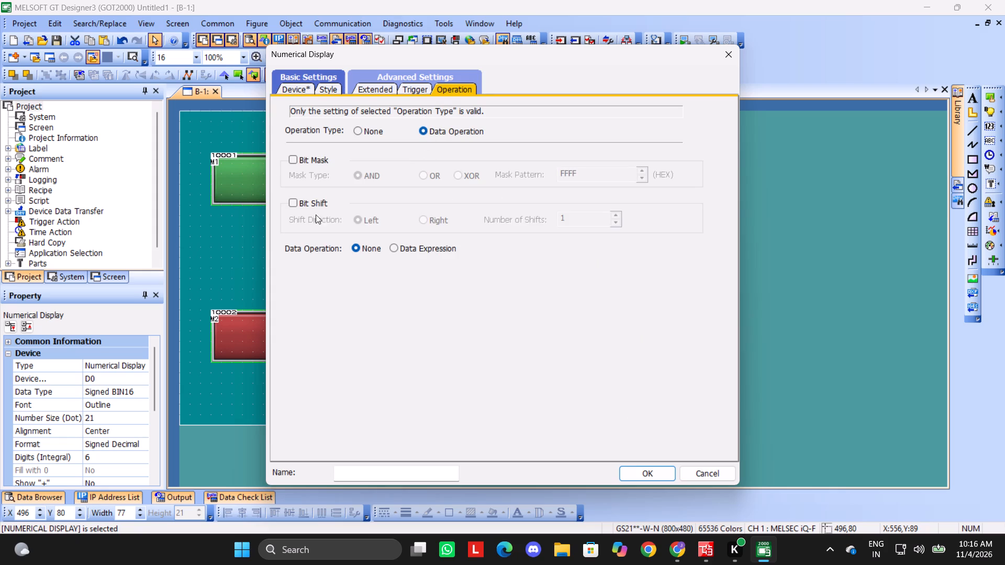
click(369, 134)
click(713, 479)
click(754, 269)
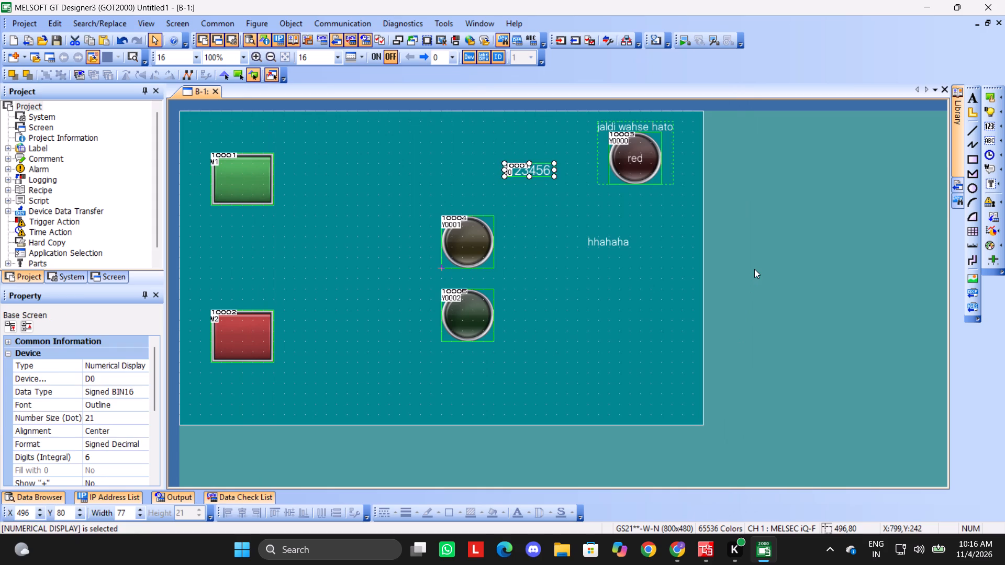
click(528, 162)
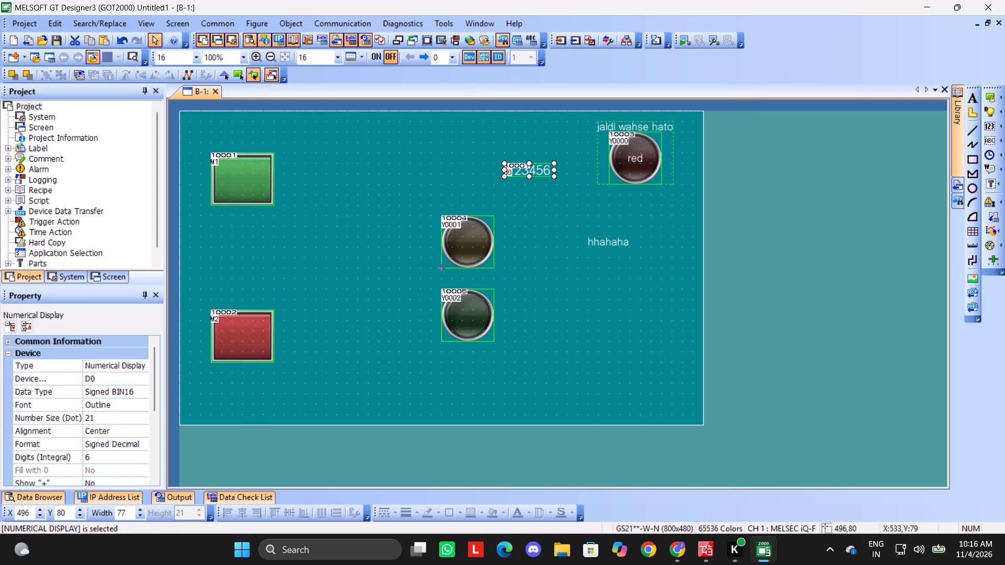
double_click(529, 170)
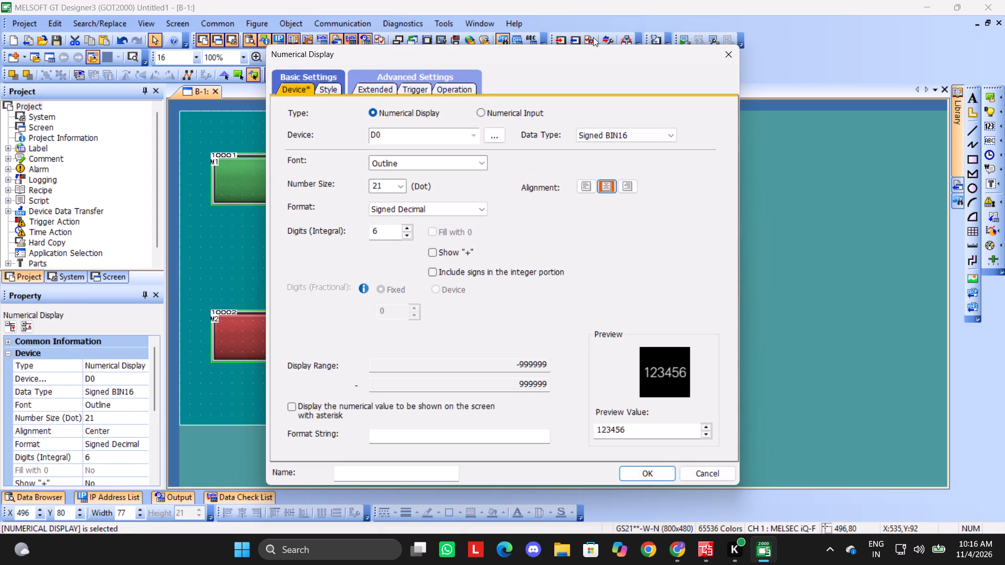
click(719, 56)
click(830, 184)
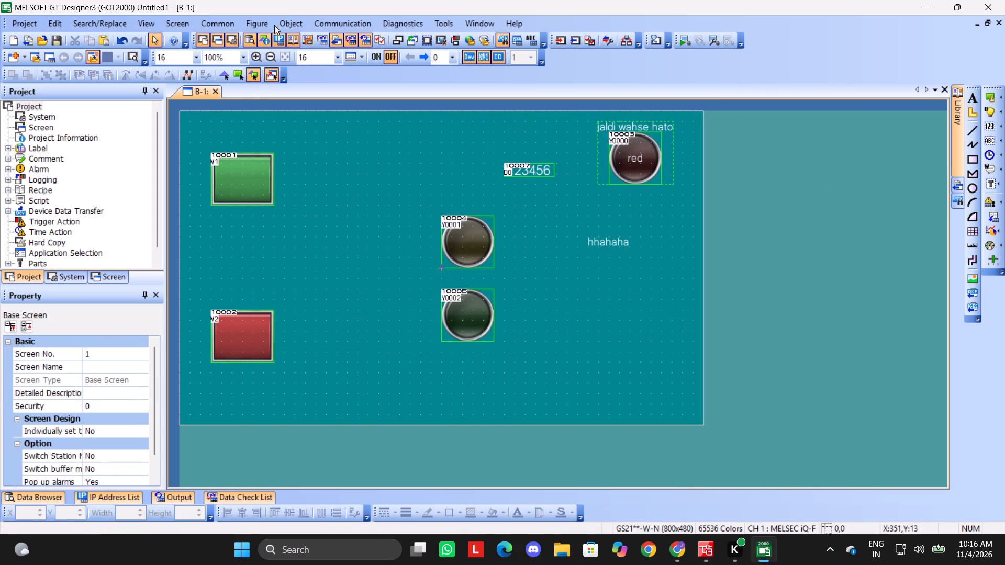
Place a Numerical Input object above the Y0001 lamp, at about X 336, Y 64.
click(294, 21)
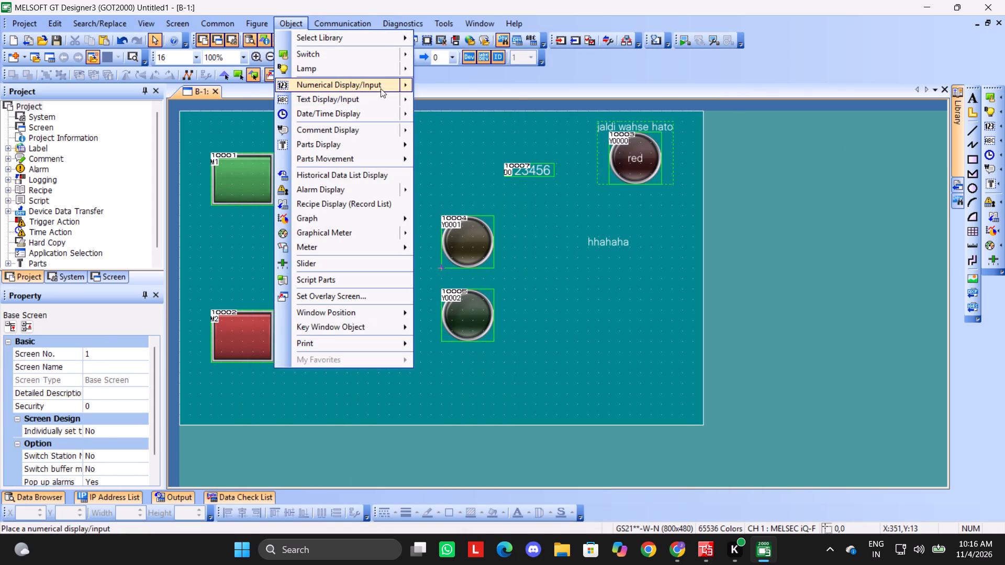
click(453, 102)
drag(399, 152, 461, 179)
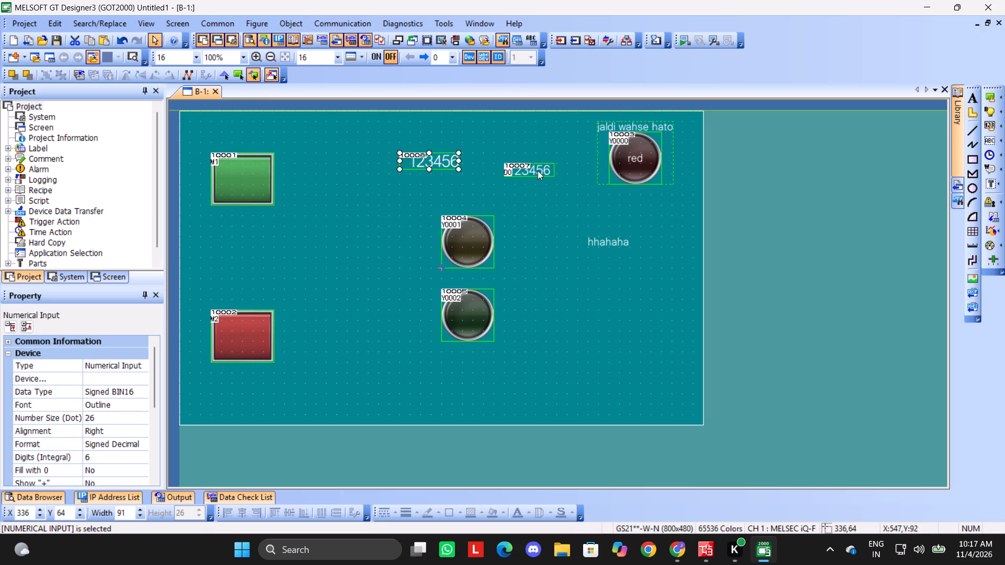
Examine the data type options offered for the D0 numerical display, keeping its current settings.
triple_click(537, 171)
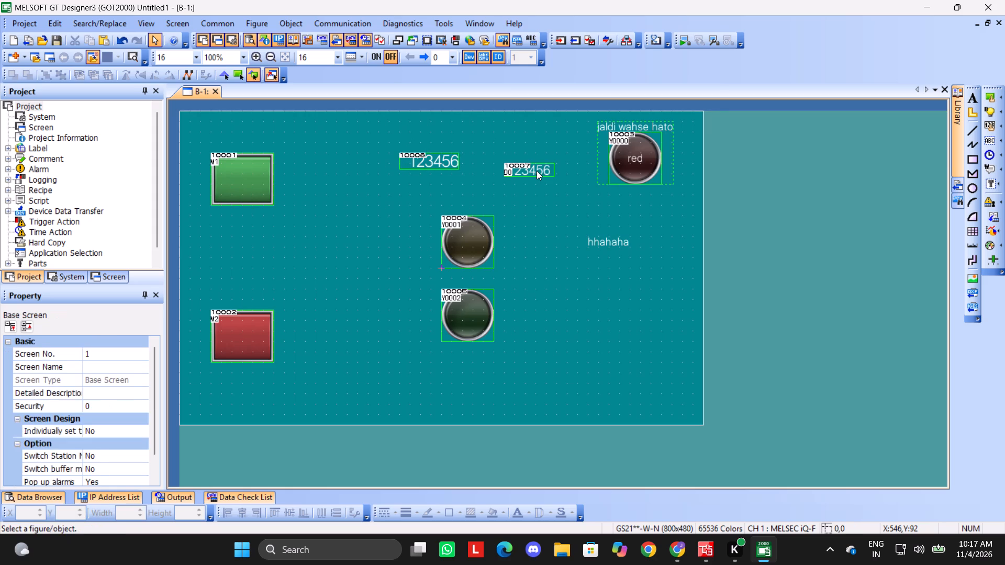
triple_click(537, 171)
click(537, 171)
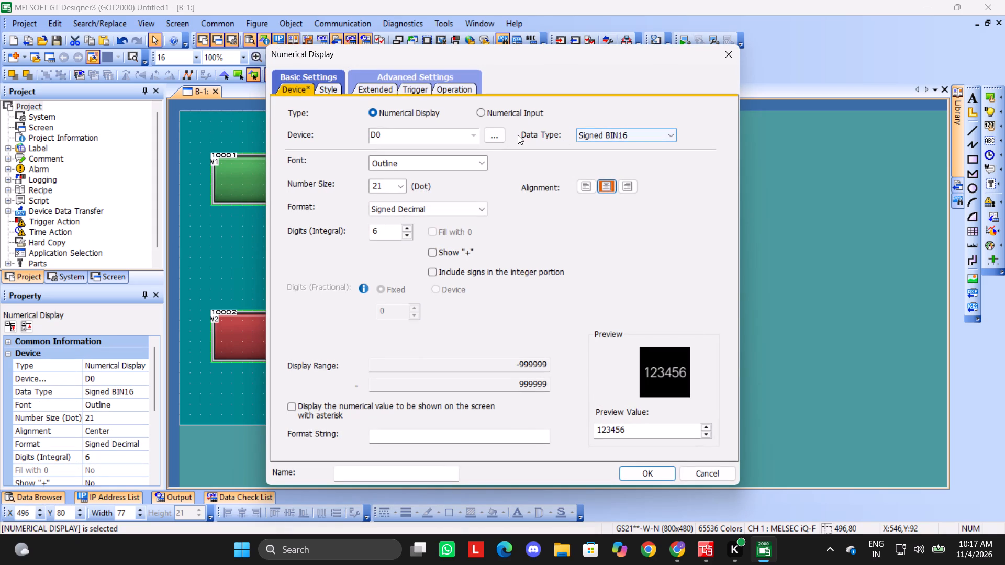
click(659, 138)
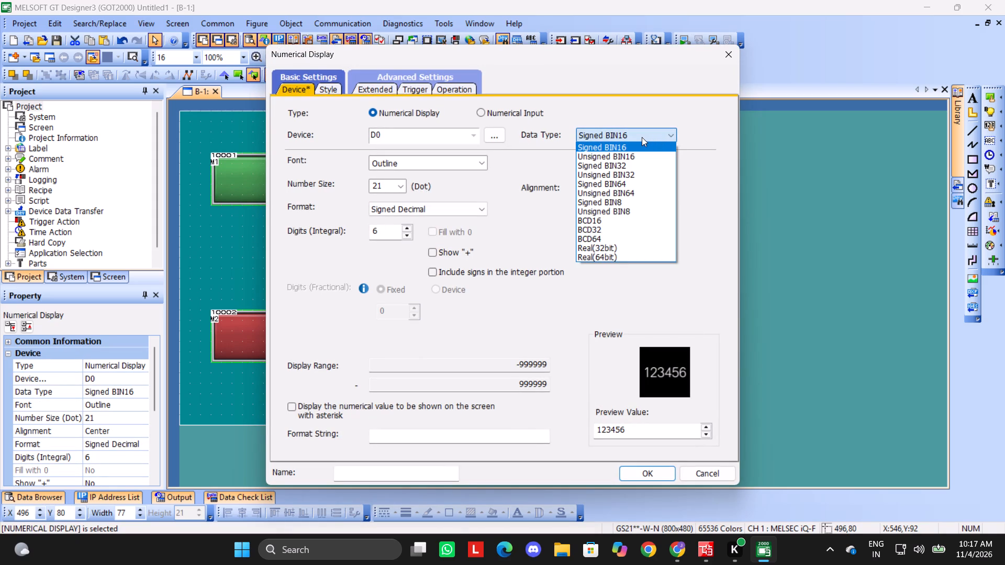
click(642, 137)
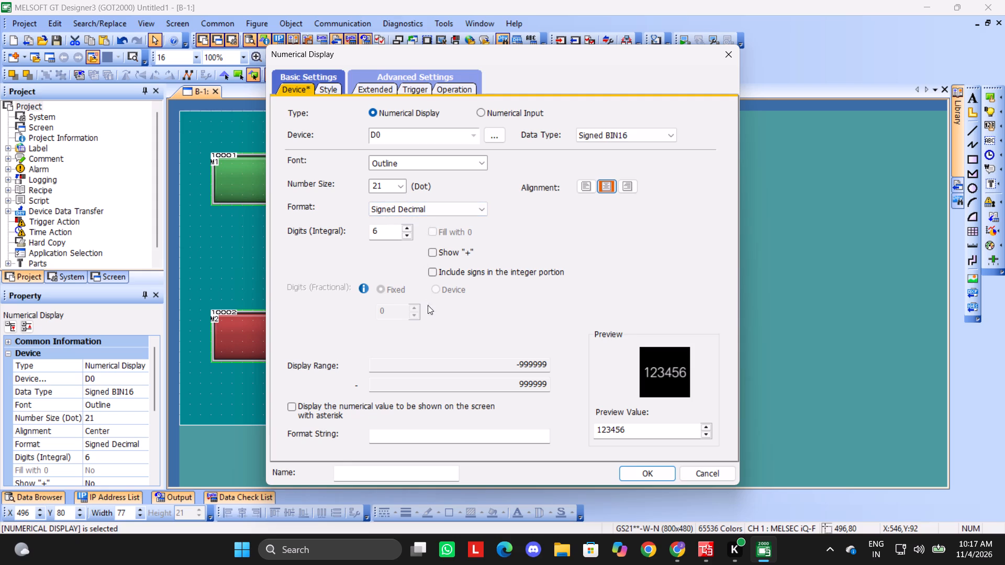
click(647, 477)
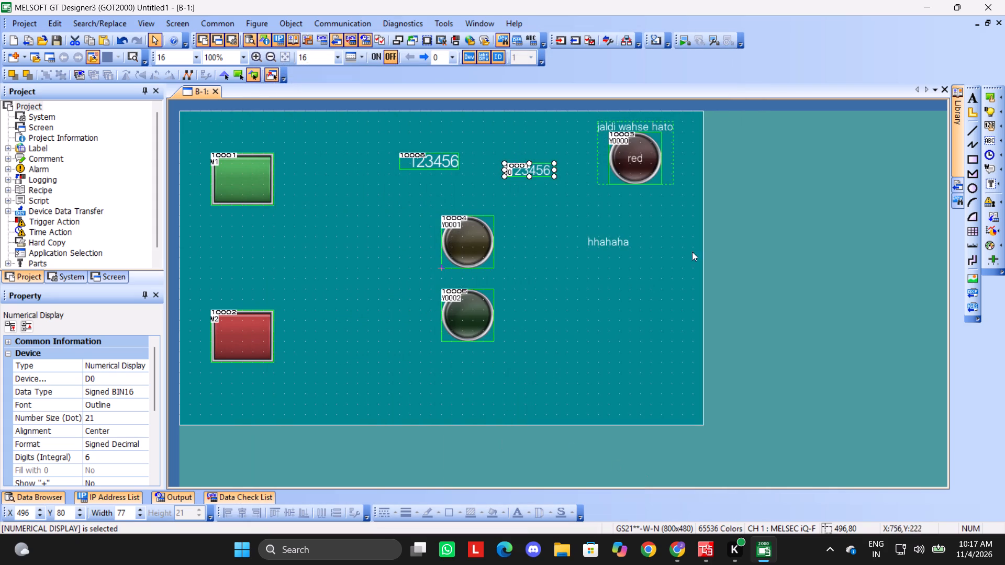
Assign device D1 to the new numerical input object and deselect it.
triple_click(444, 163)
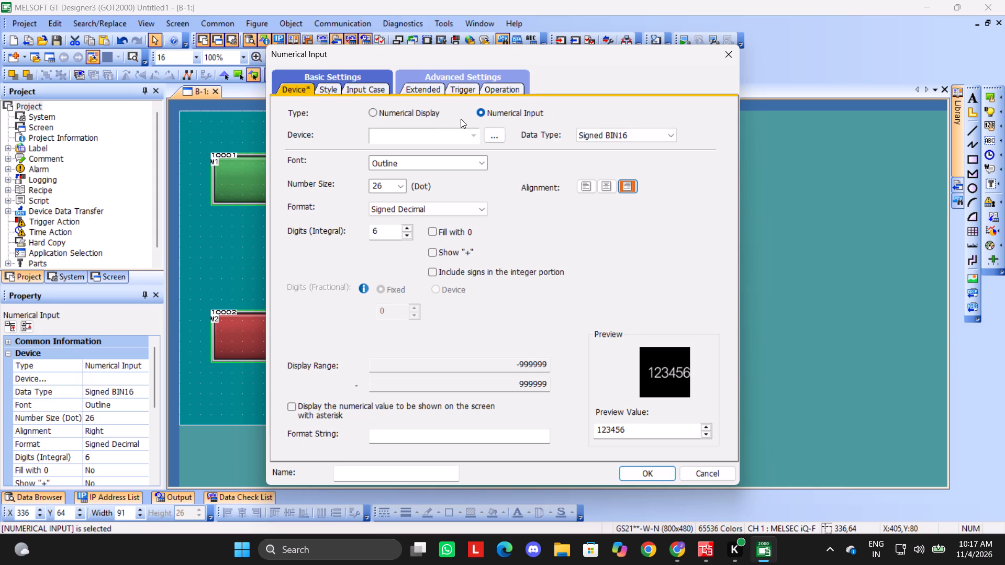
click(427, 138)
text(d1)
key(Return)
click(635, 473)
click(770, 345)
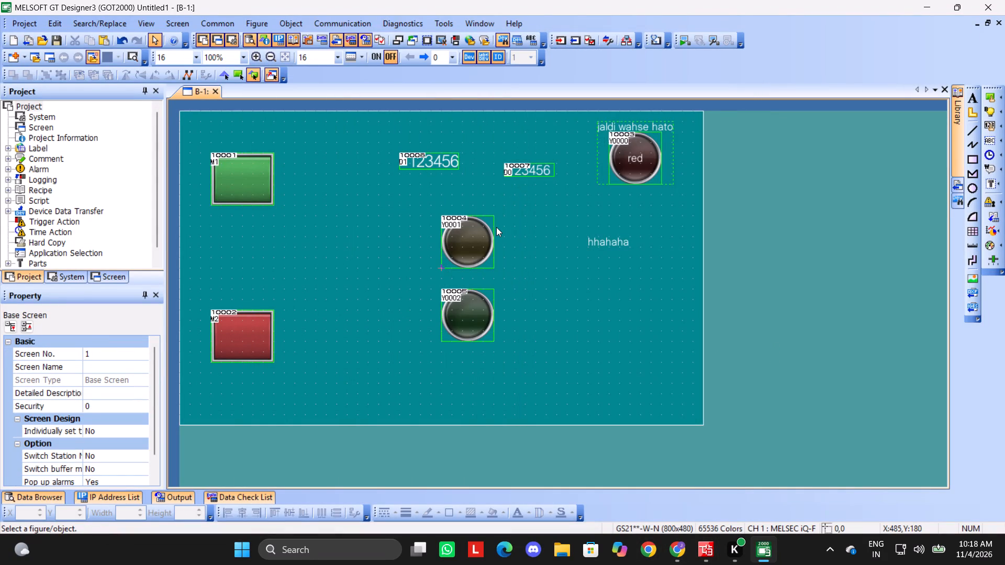
Move the D0 numerical display up to X 496, Y 64, level with the D1 numerical input, and deselect it.
click(529, 171)
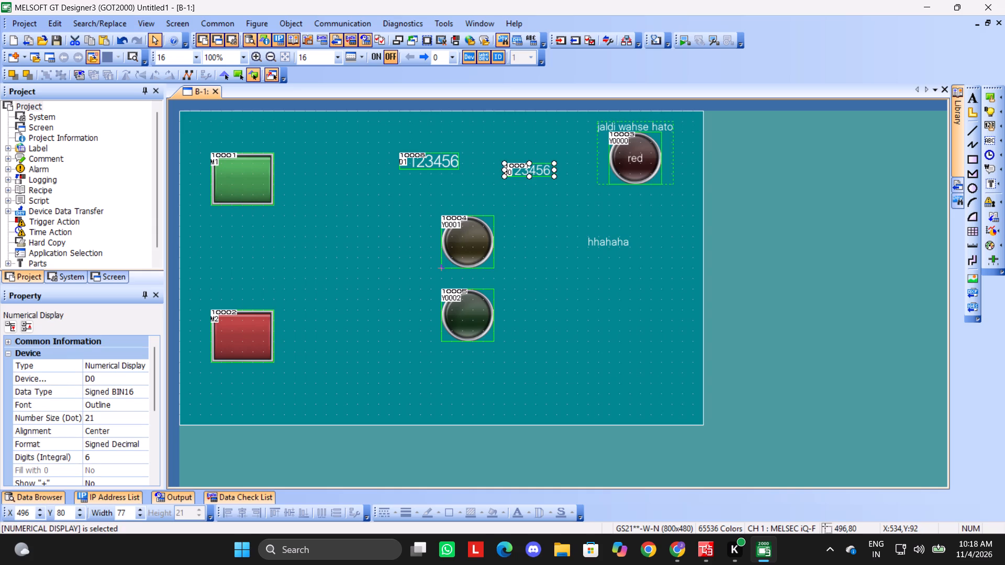
click(425, 156)
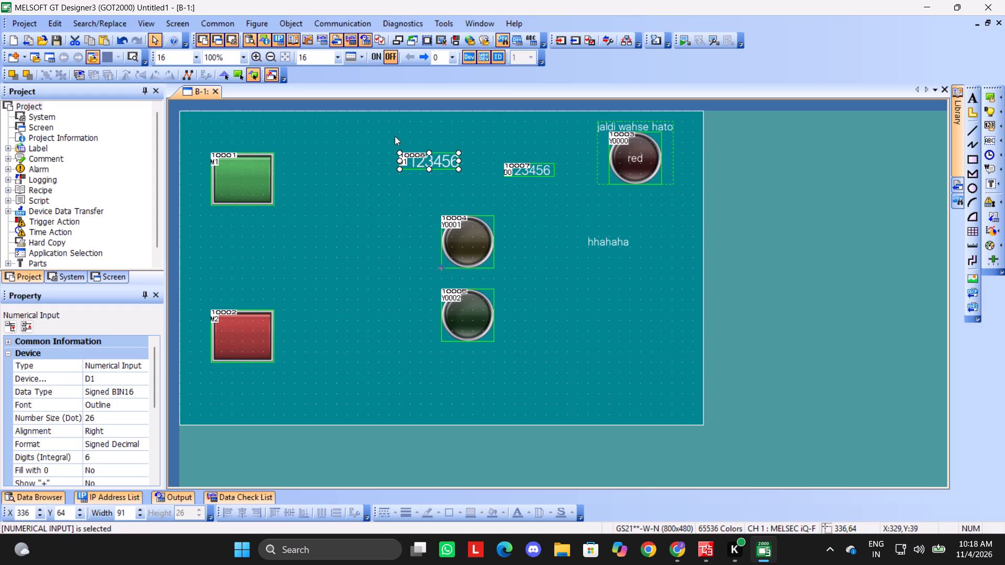
click(748, 240)
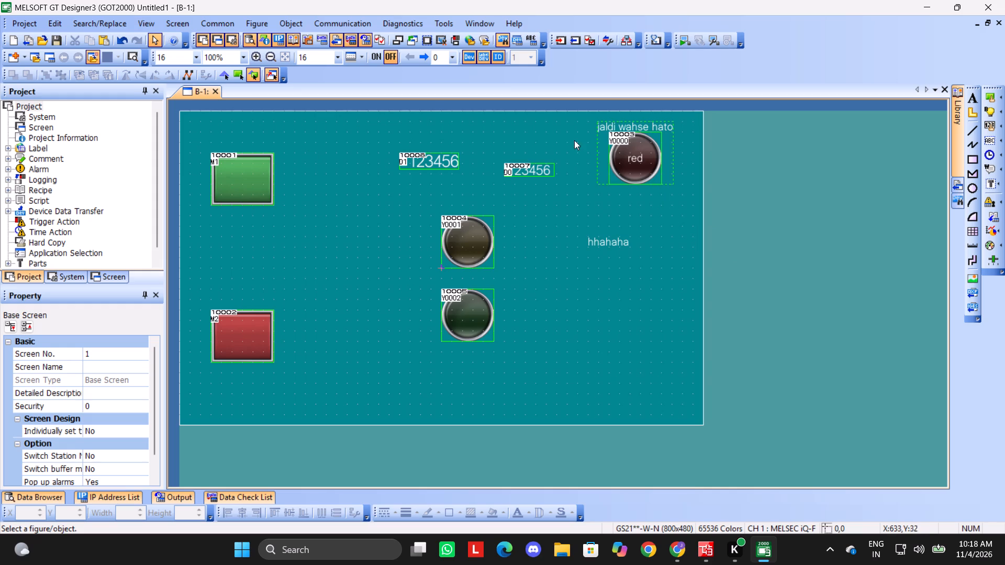
click(538, 169)
drag(538, 169, 537, 161)
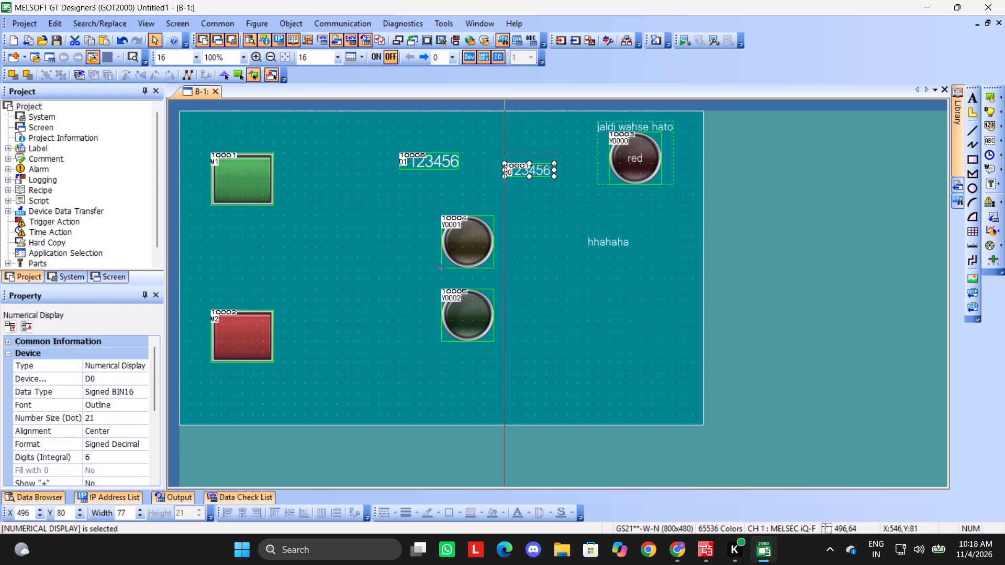
drag(537, 161, 536, 159)
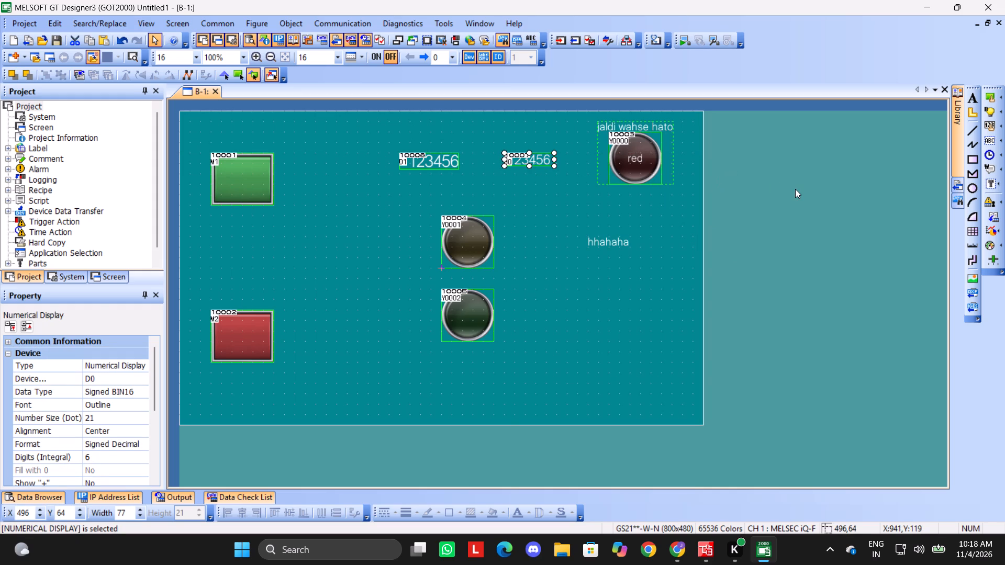
click(777, 190)
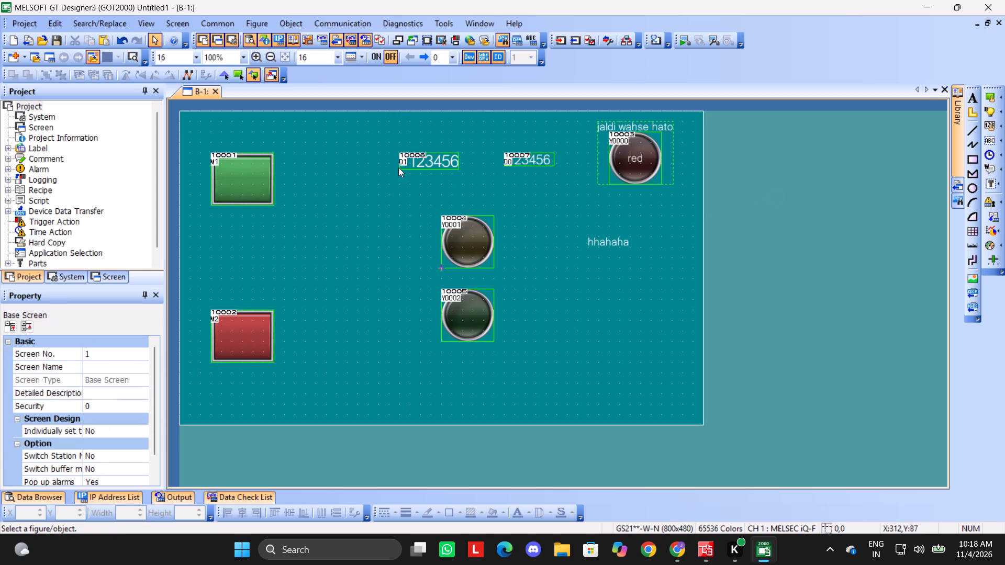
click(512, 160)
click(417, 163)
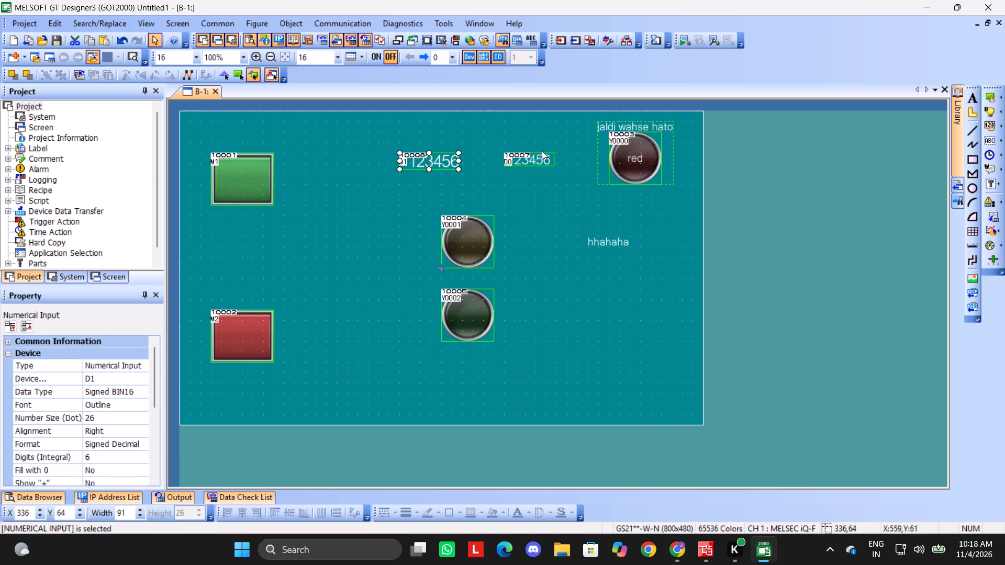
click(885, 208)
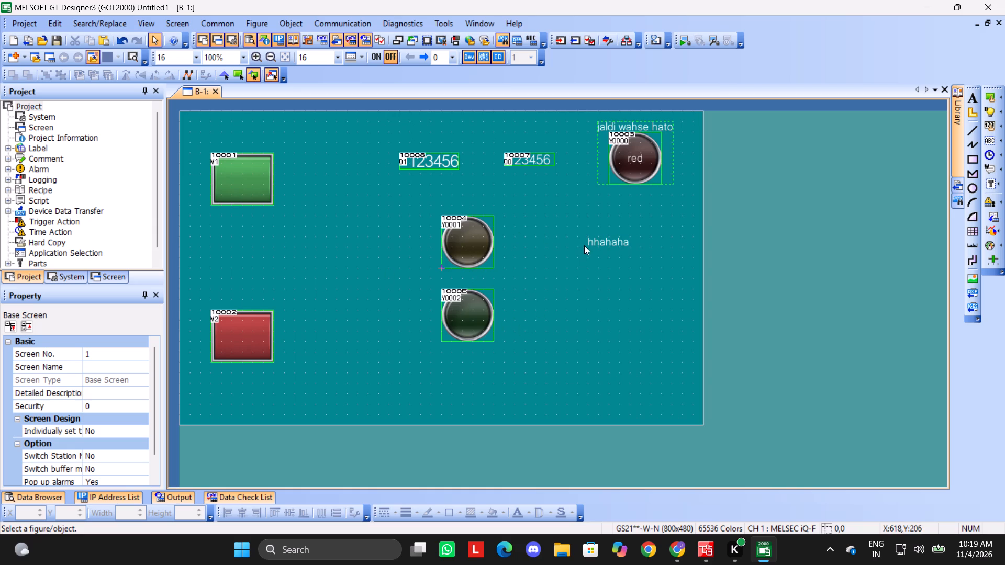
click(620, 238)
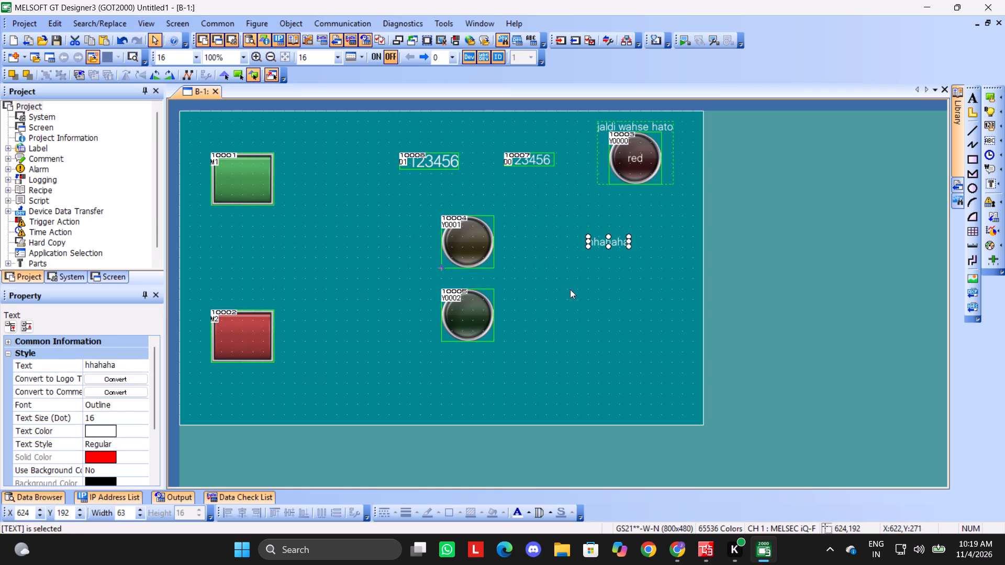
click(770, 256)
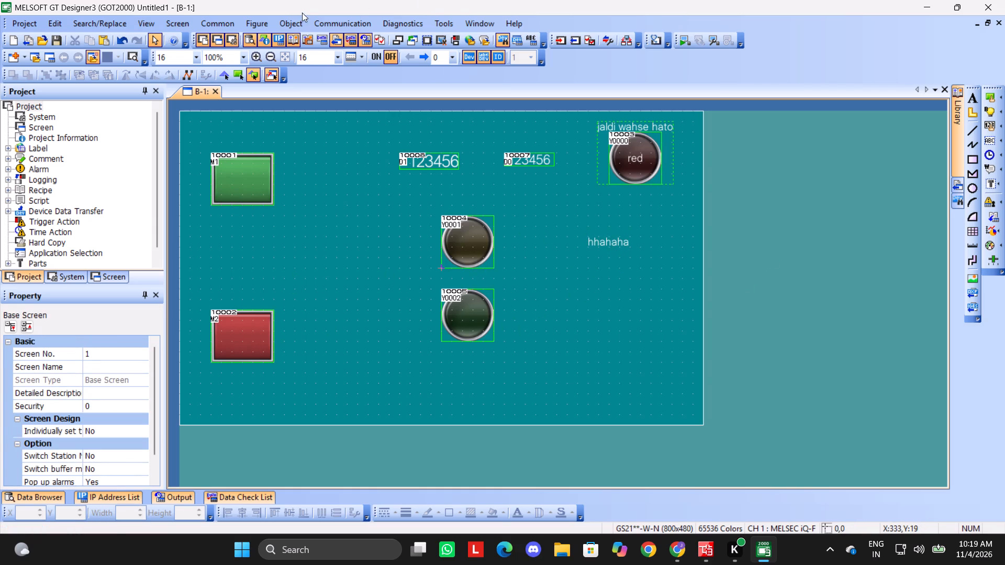
Place a Text Display object just below the D0 numerical display, at about X 496, Y 96.
click(285, 17)
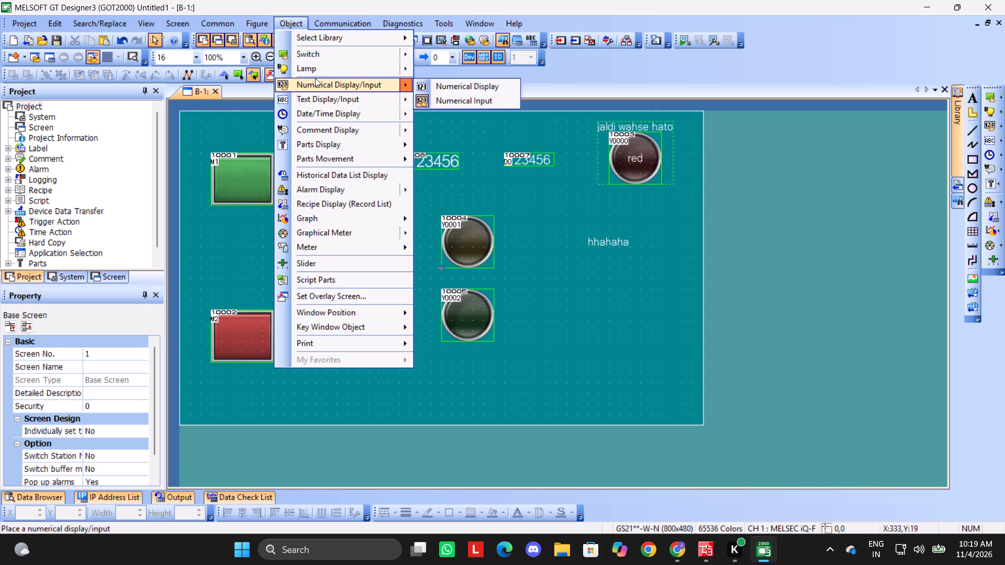
click(316, 96)
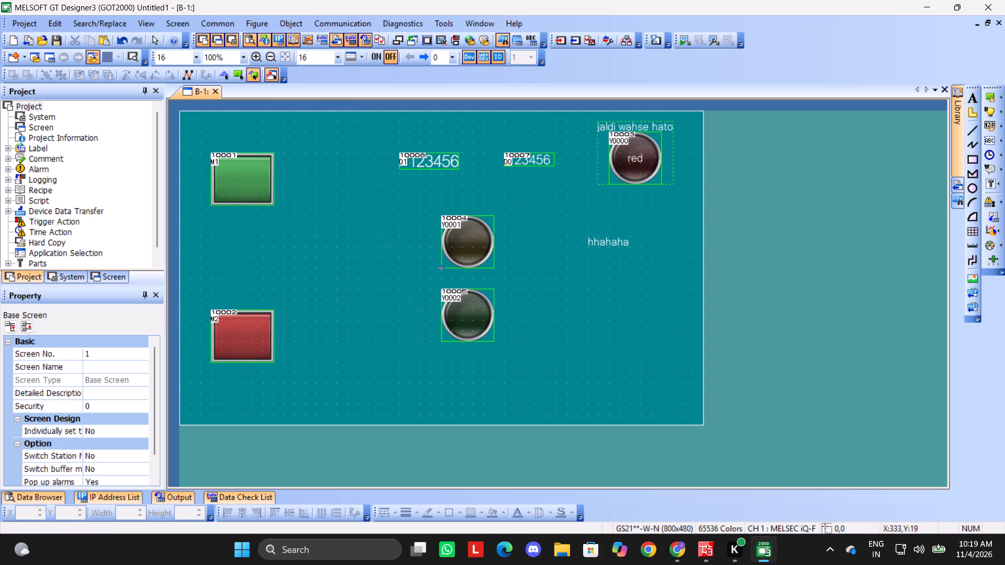
drag(501, 176, 562, 205)
Assign device D1 to the new text display object.
triple_click(541, 182)
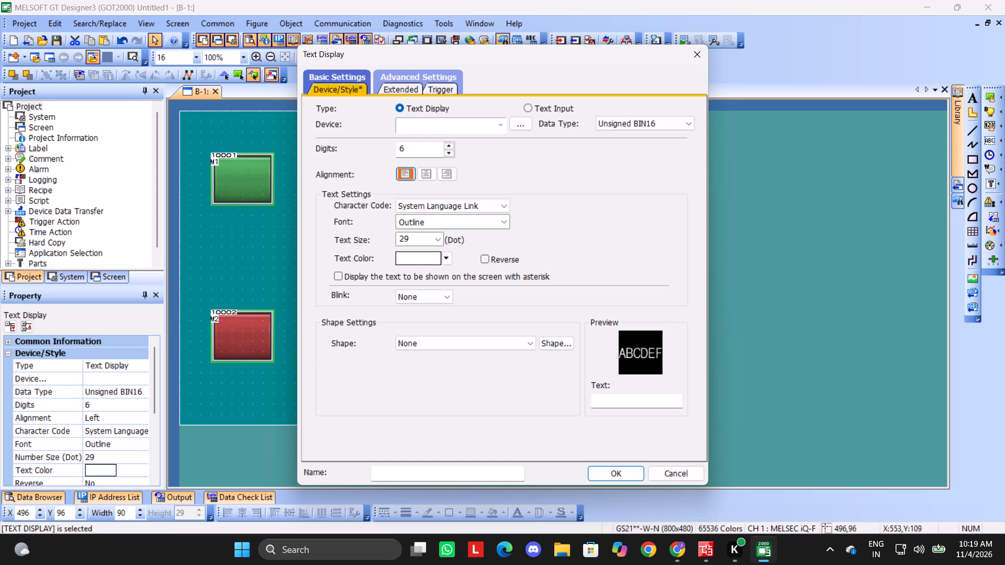
click(448, 126)
text(d1)
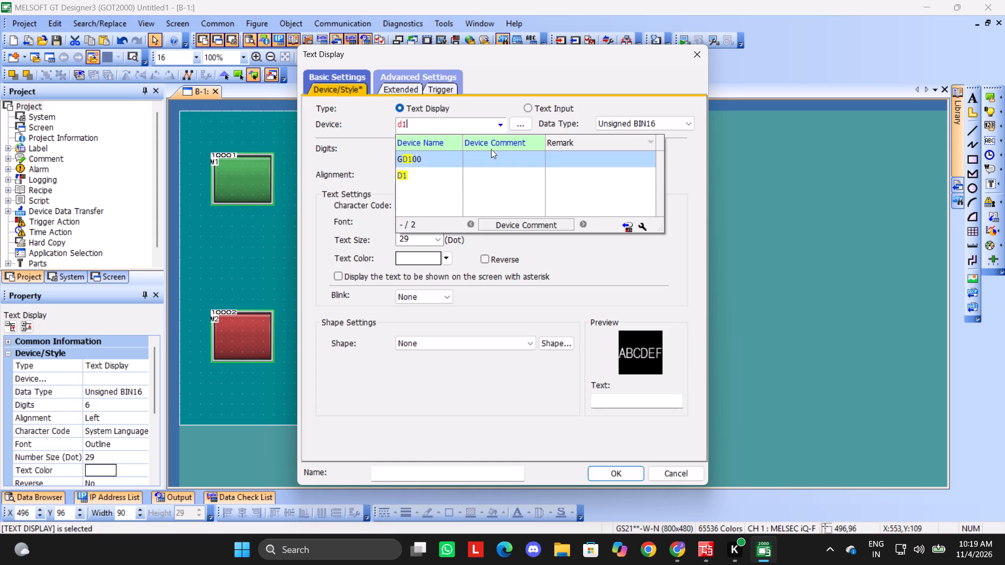
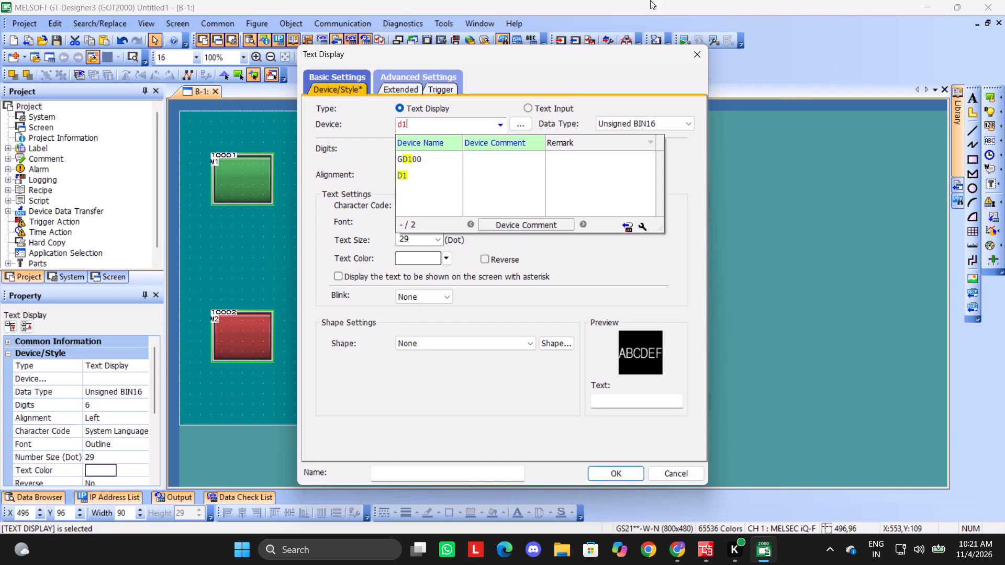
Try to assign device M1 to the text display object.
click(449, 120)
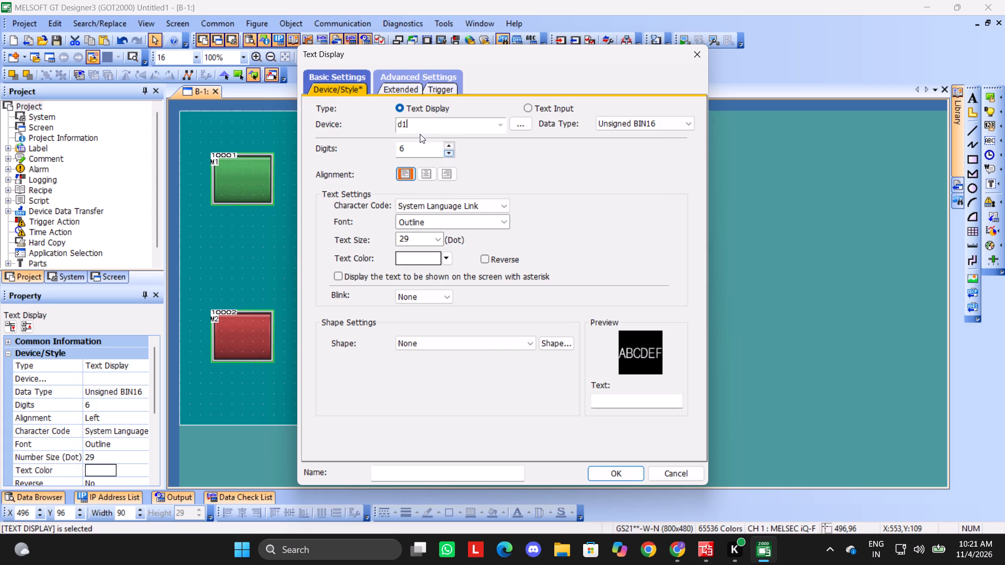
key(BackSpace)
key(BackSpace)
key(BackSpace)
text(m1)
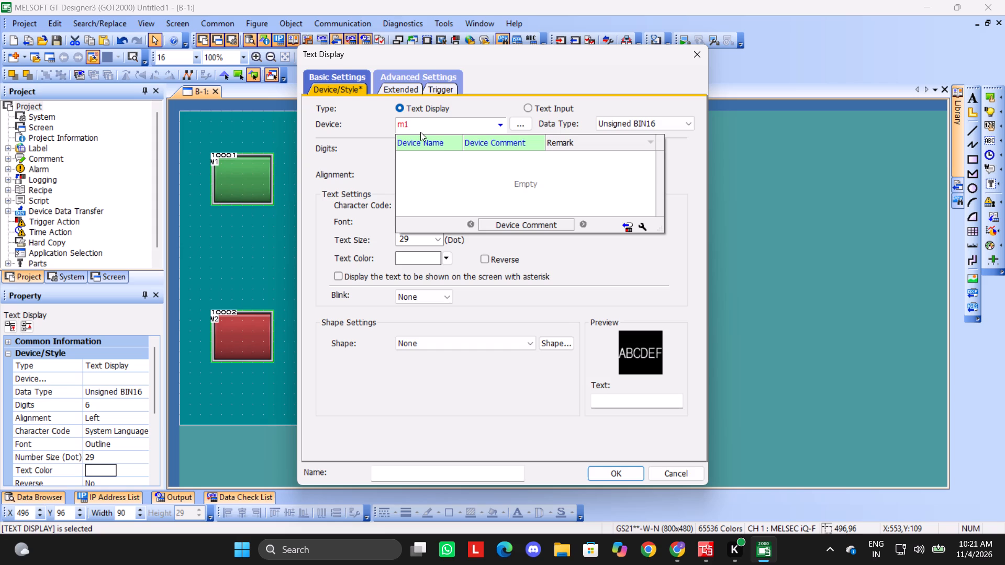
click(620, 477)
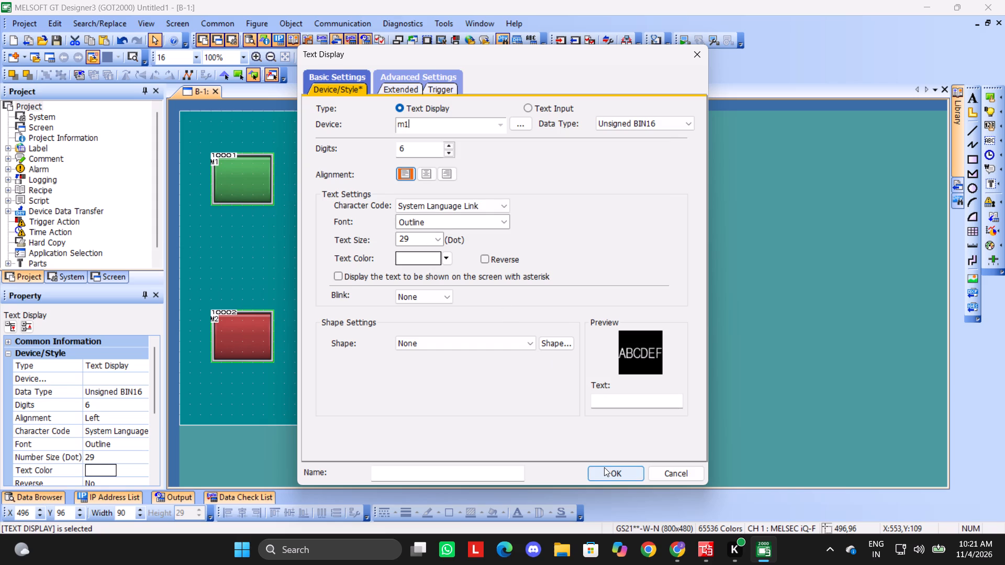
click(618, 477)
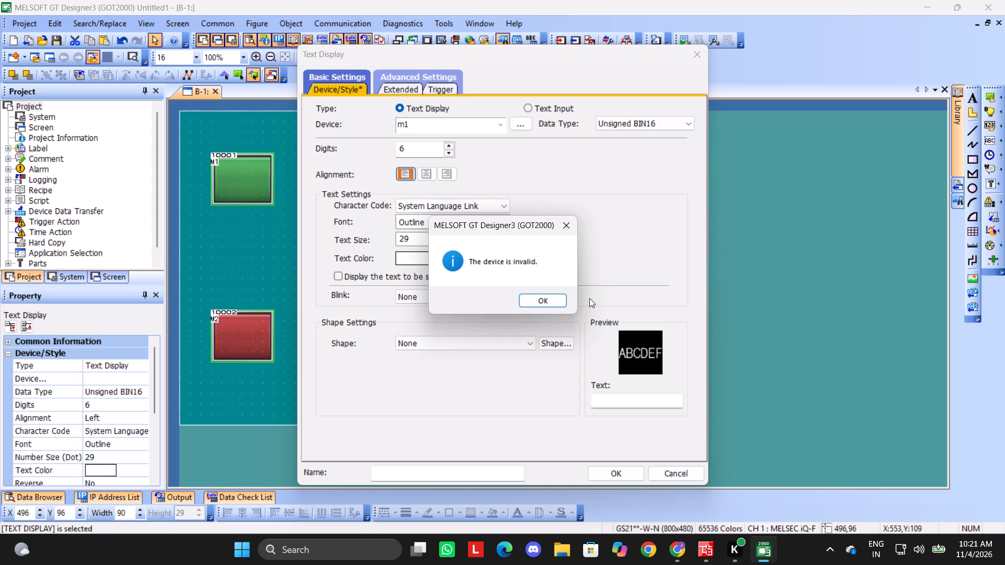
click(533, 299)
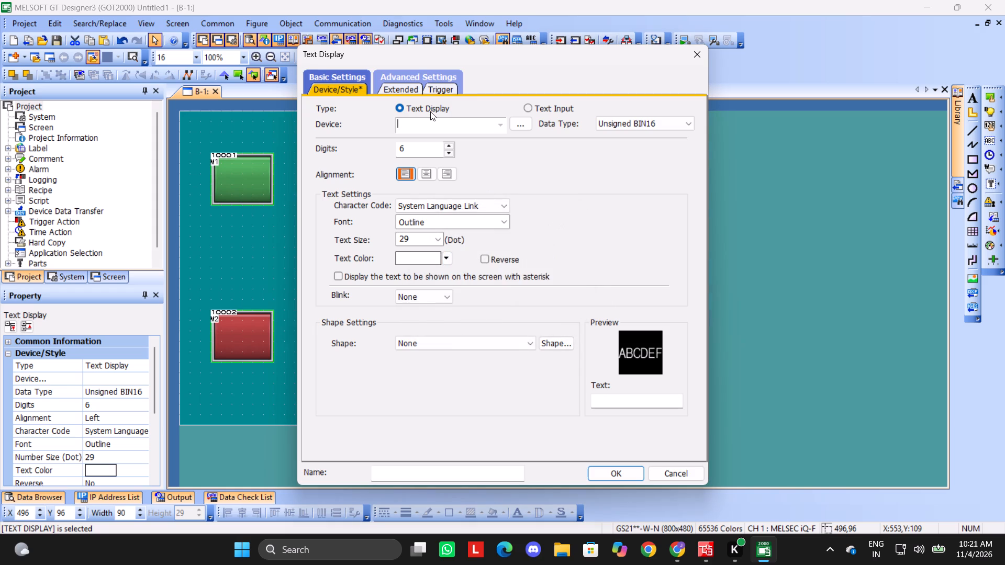
Assign device D1 to the text display, keeping the System Language Link character code, and deselect the object.
click(426, 125)
key(d)
key(1)
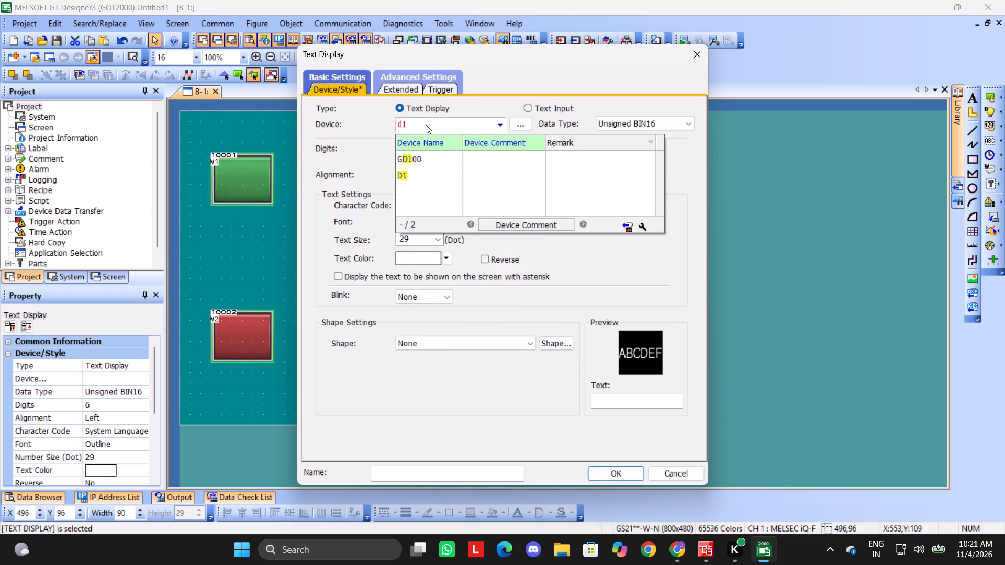
click(532, 420)
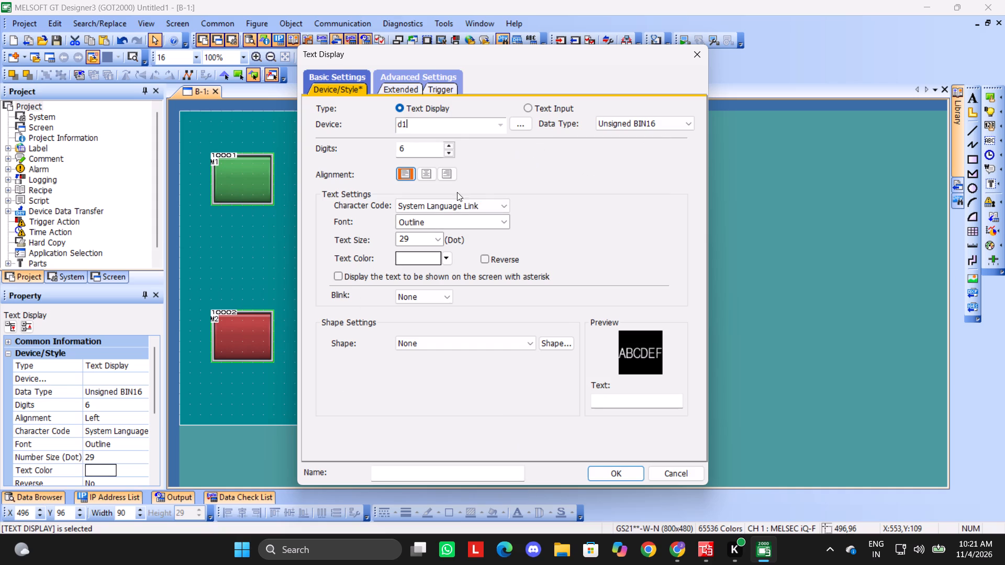
click(479, 201)
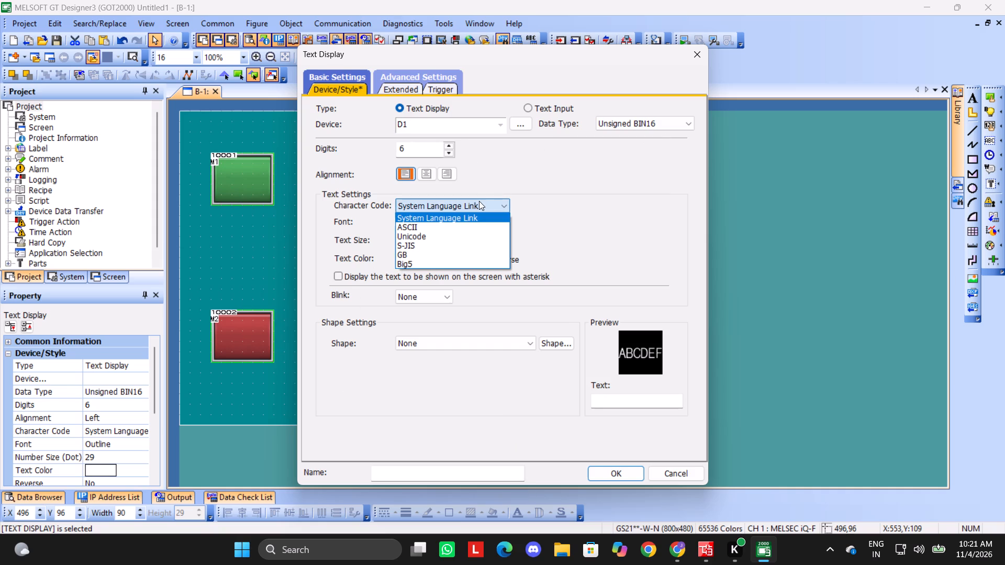
click(479, 201)
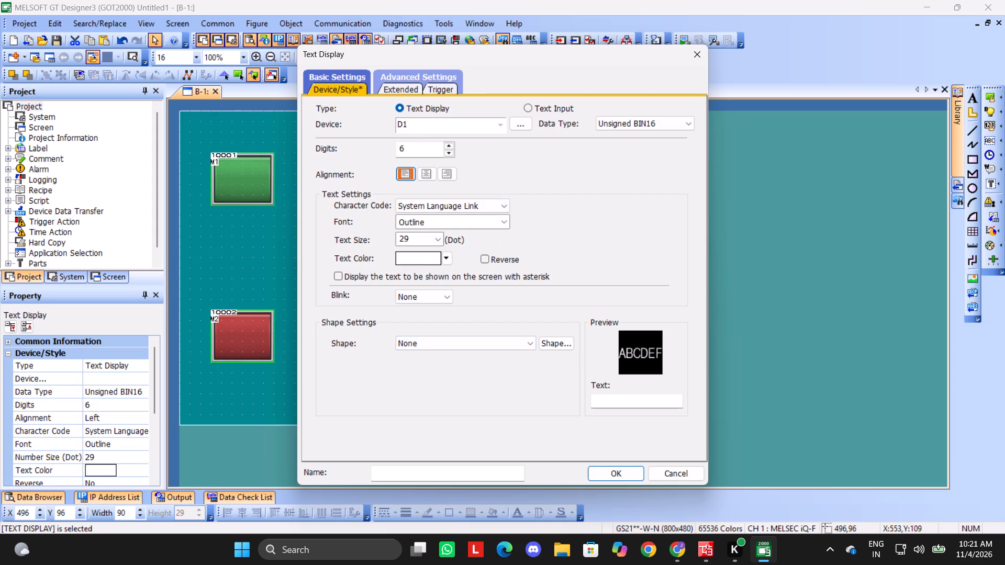
click(607, 473)
click(778, 277)
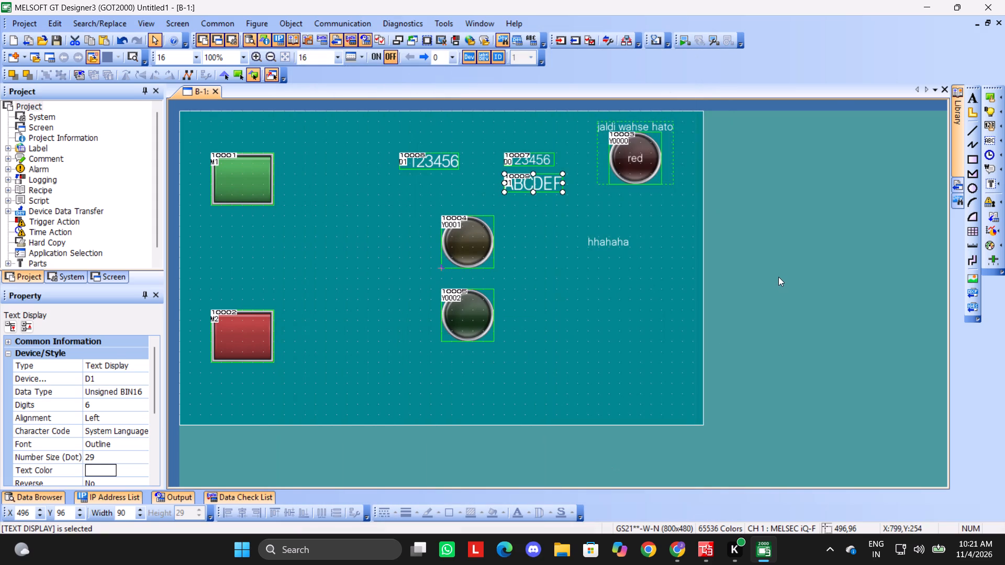
Place a Text Input object just below the D1 numerical input, at about X 336, Y 96, and deselect it.
click(292, 17)
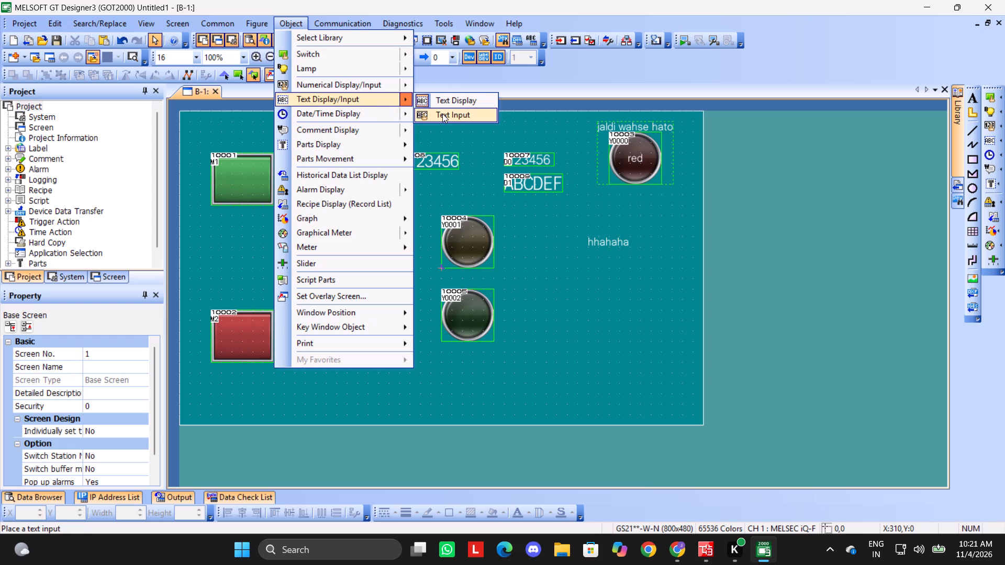
click(442, 114)
drag(398, 174, 461, 200)
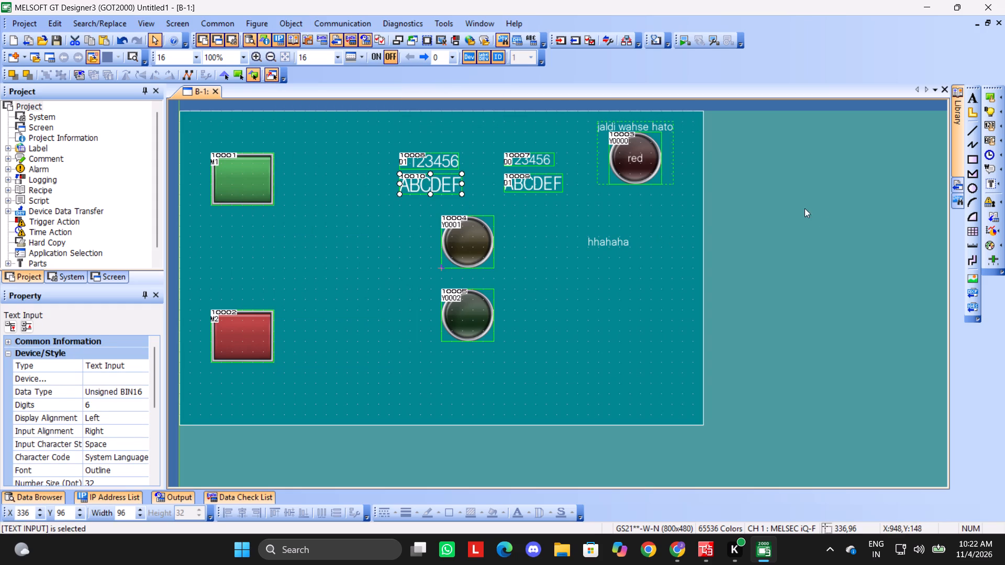
click(787, 225)
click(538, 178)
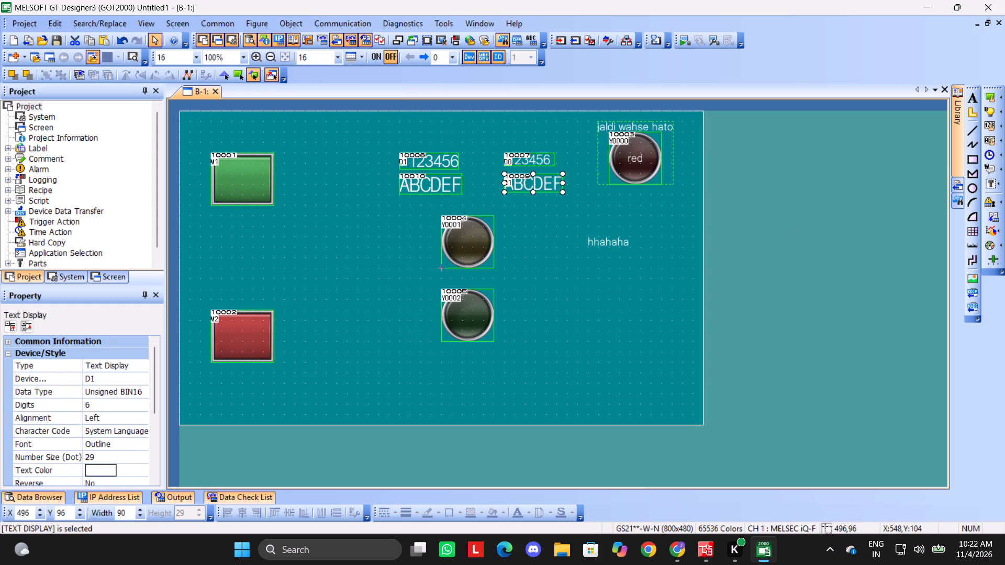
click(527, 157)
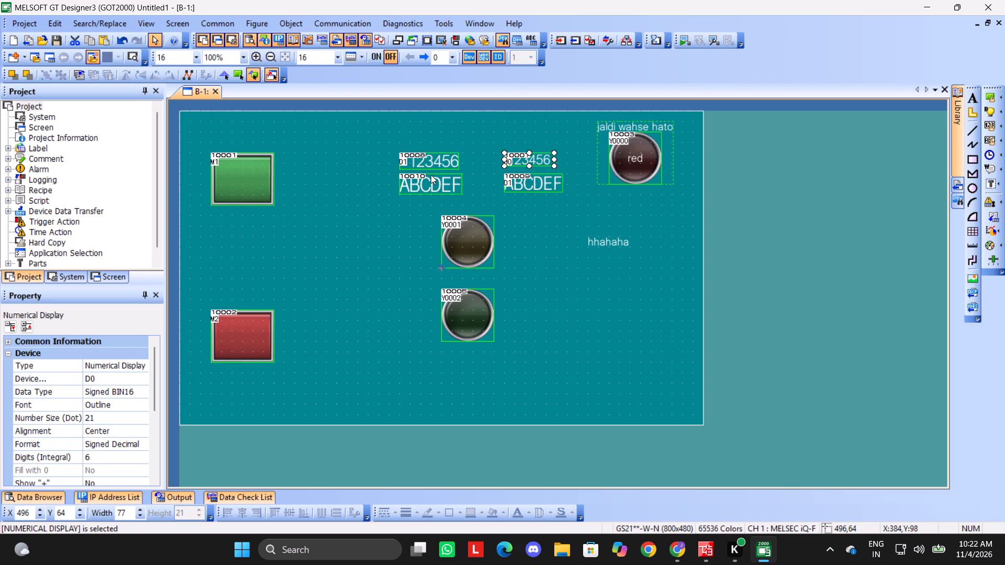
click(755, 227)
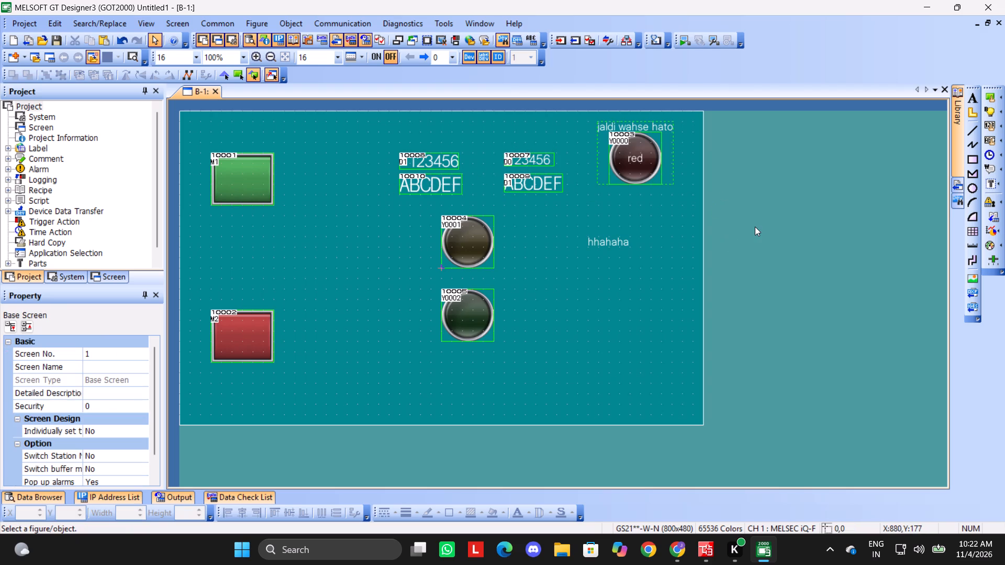
Place a Date Display object above the M1 switch, at about X 96, Y 16, and view its settings.
click(297, 26)
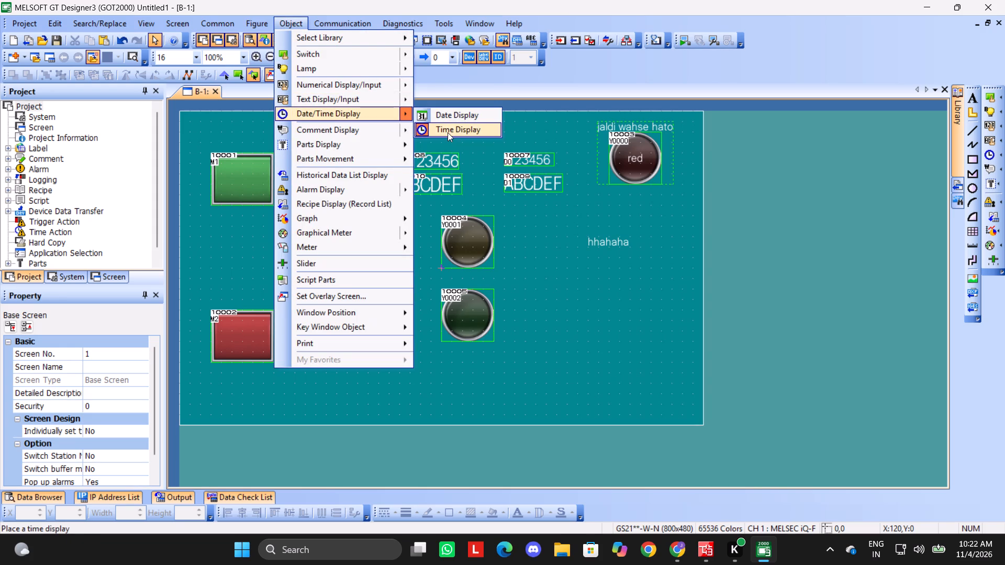
click(451, 117)
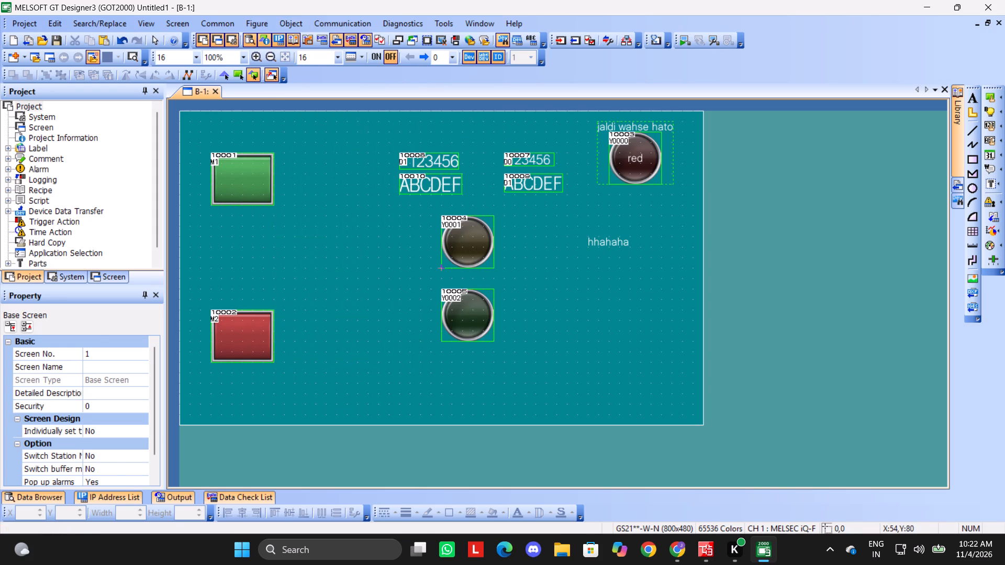
drag(239, 120, 324, 142)
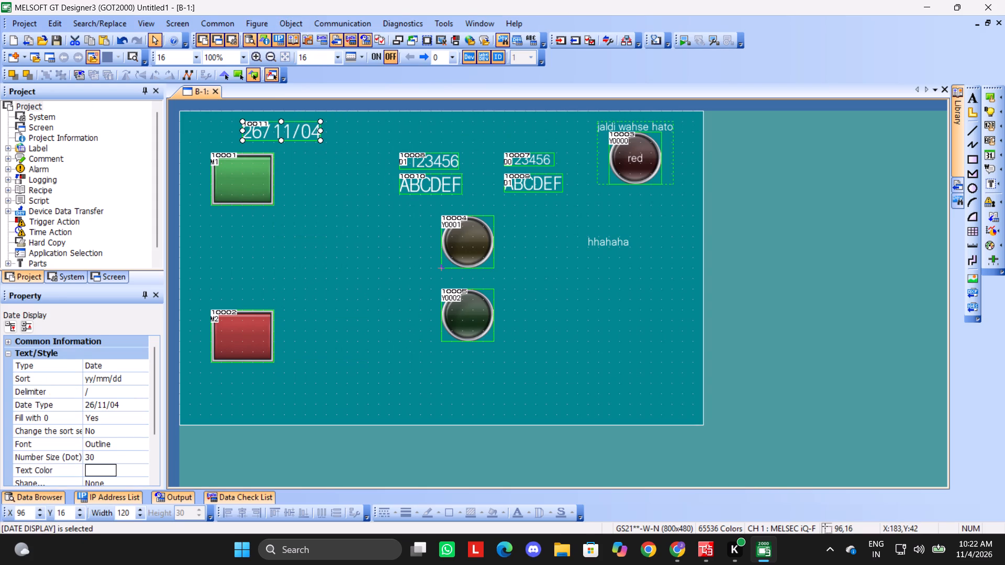
double_click(299, 138)
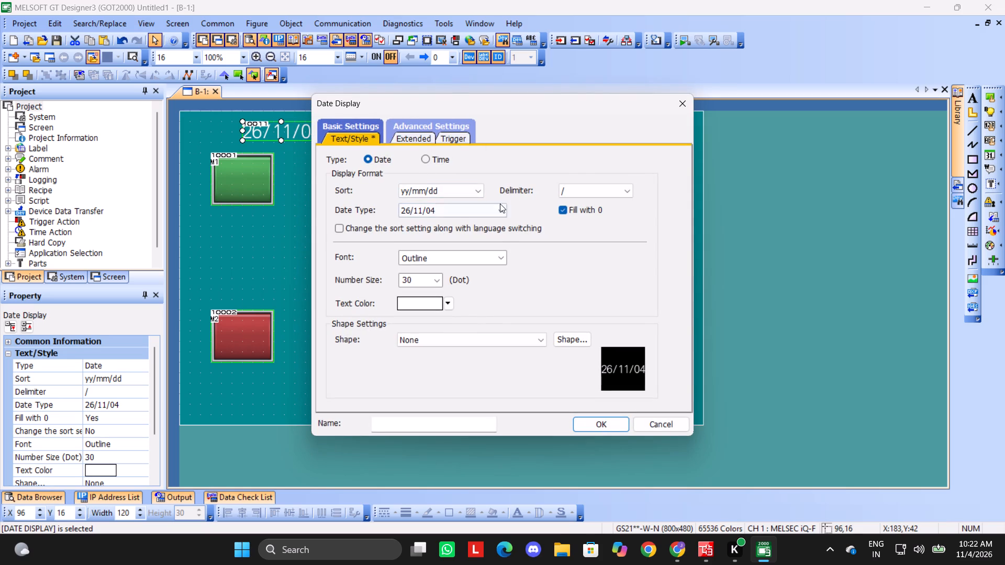
key(Escape)
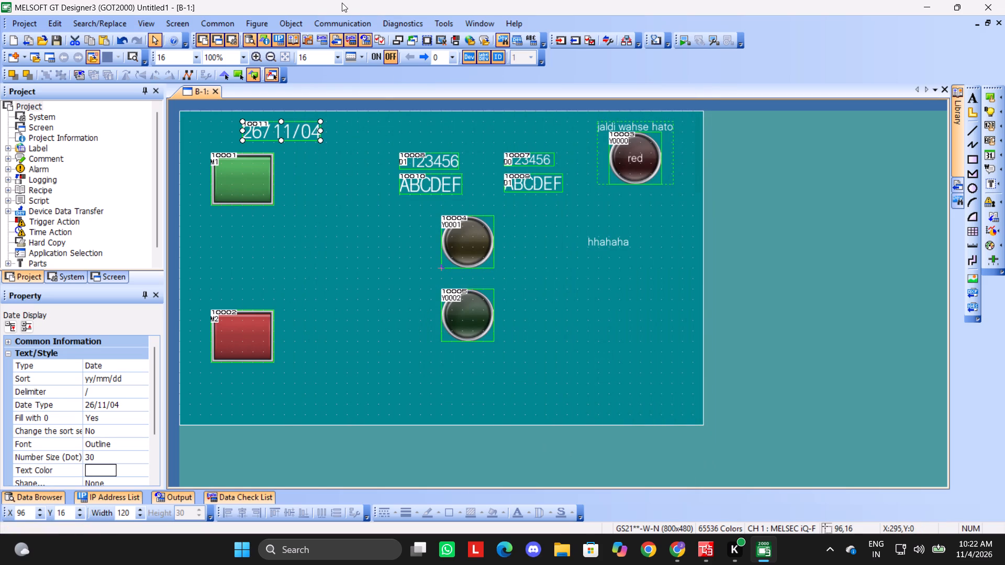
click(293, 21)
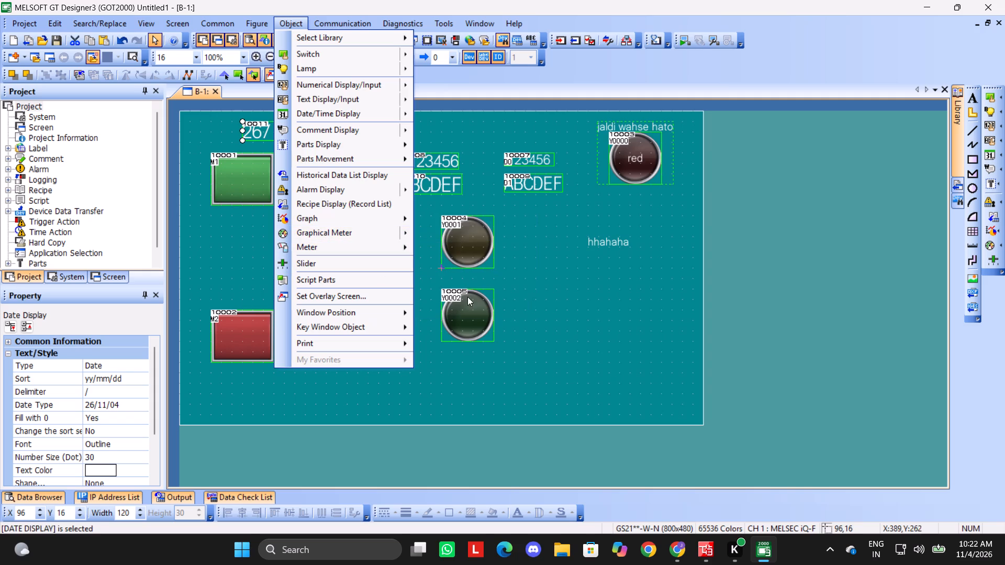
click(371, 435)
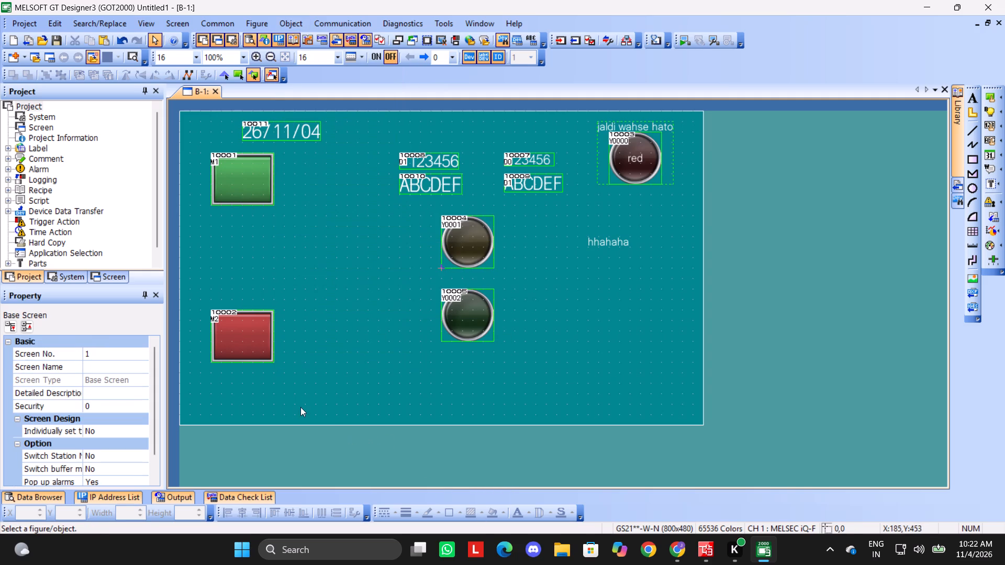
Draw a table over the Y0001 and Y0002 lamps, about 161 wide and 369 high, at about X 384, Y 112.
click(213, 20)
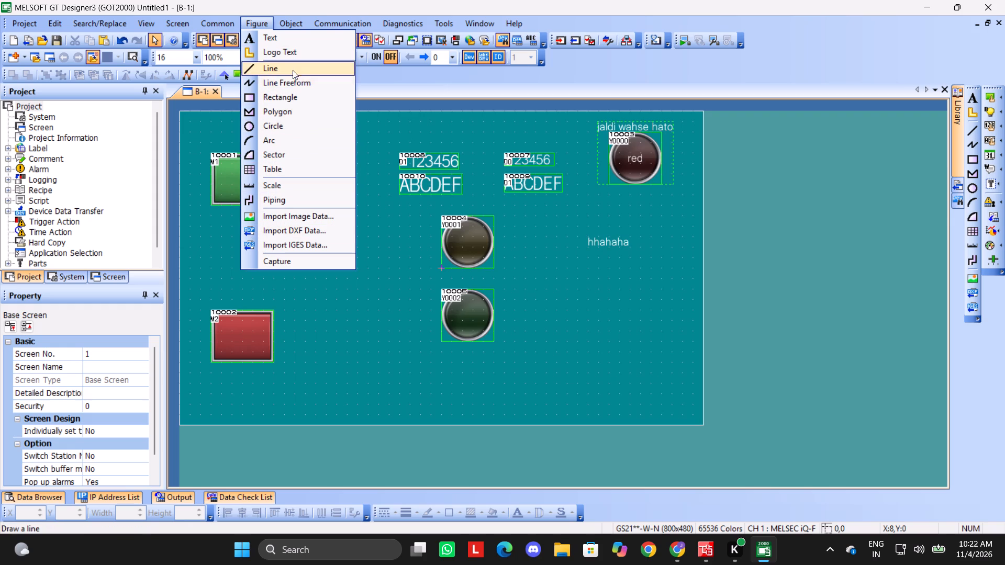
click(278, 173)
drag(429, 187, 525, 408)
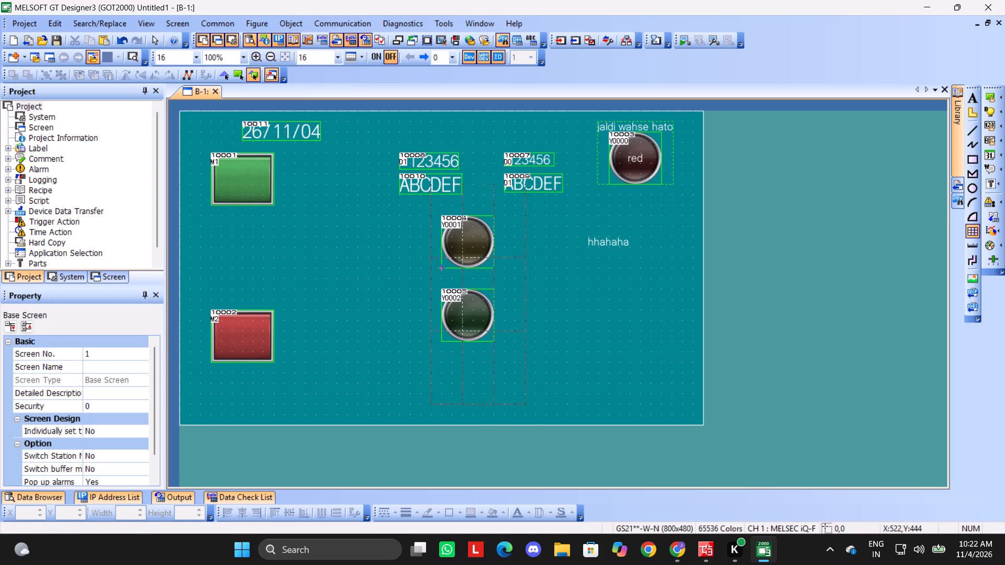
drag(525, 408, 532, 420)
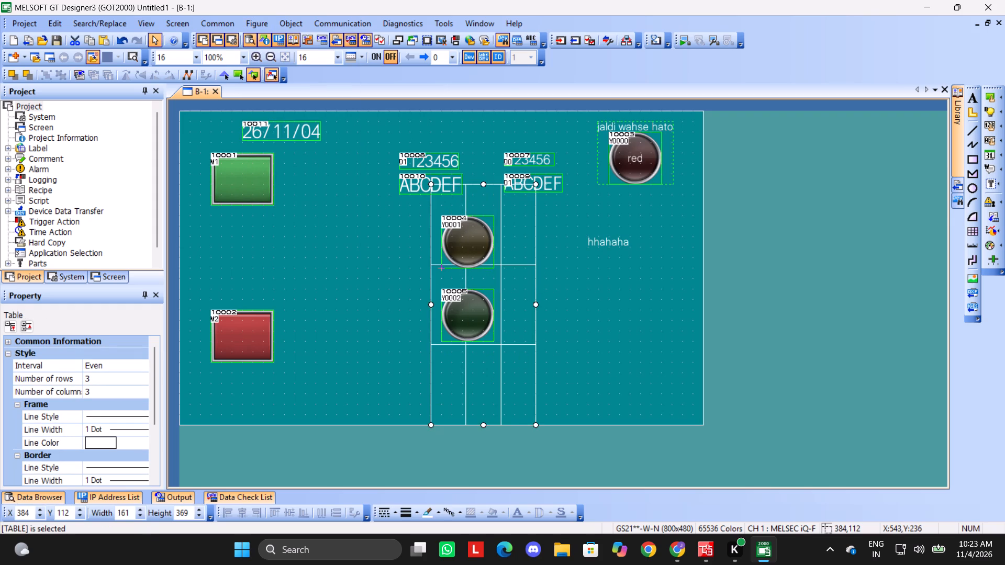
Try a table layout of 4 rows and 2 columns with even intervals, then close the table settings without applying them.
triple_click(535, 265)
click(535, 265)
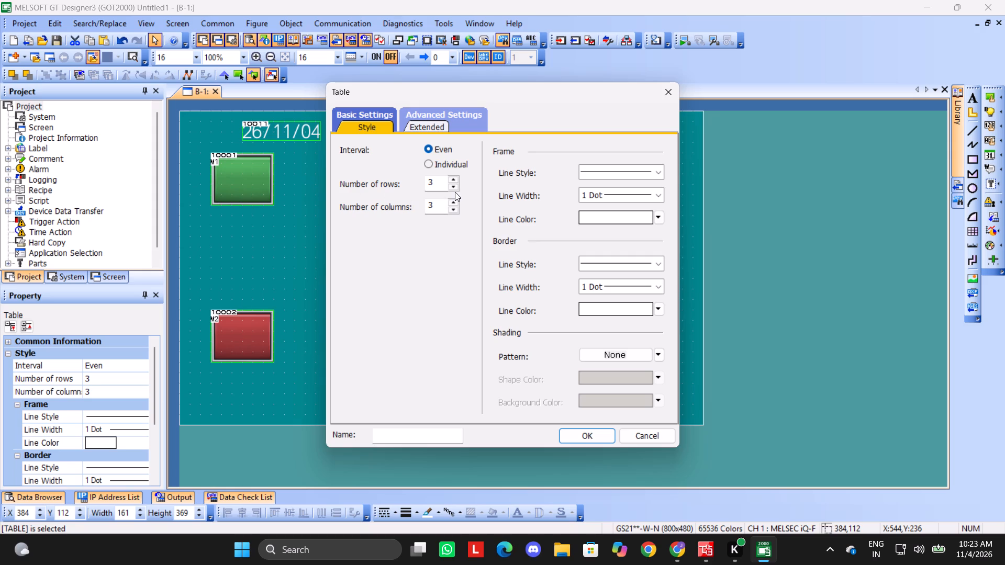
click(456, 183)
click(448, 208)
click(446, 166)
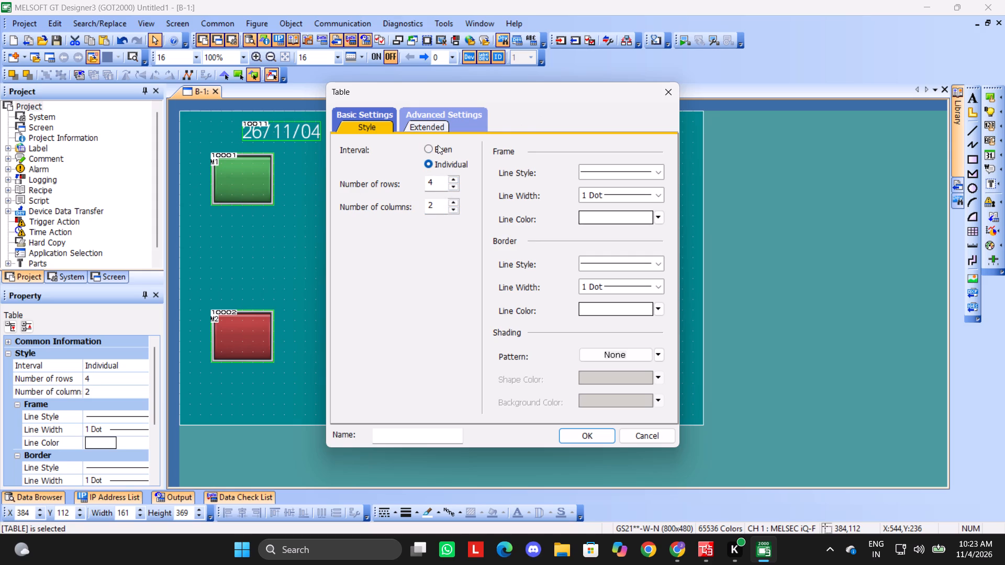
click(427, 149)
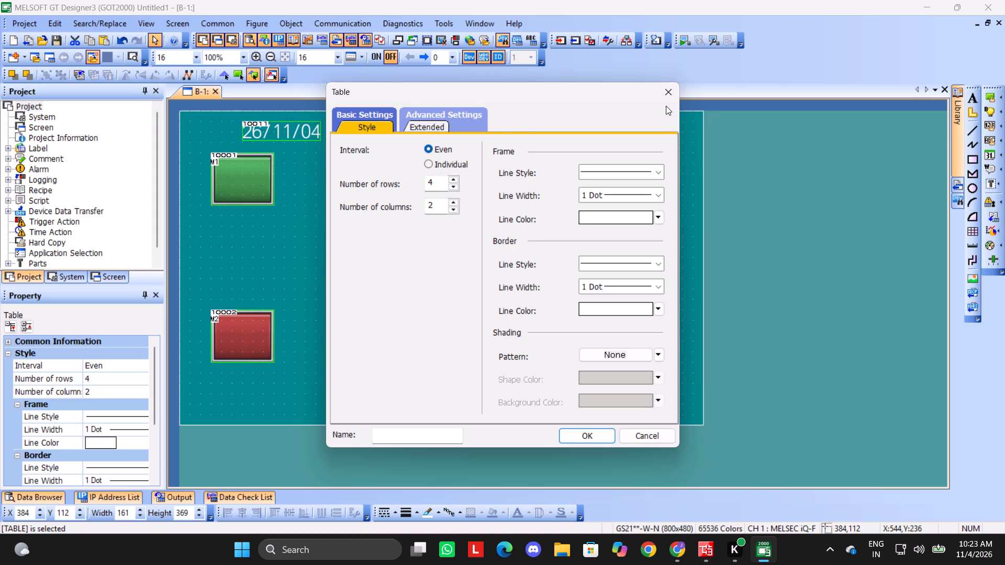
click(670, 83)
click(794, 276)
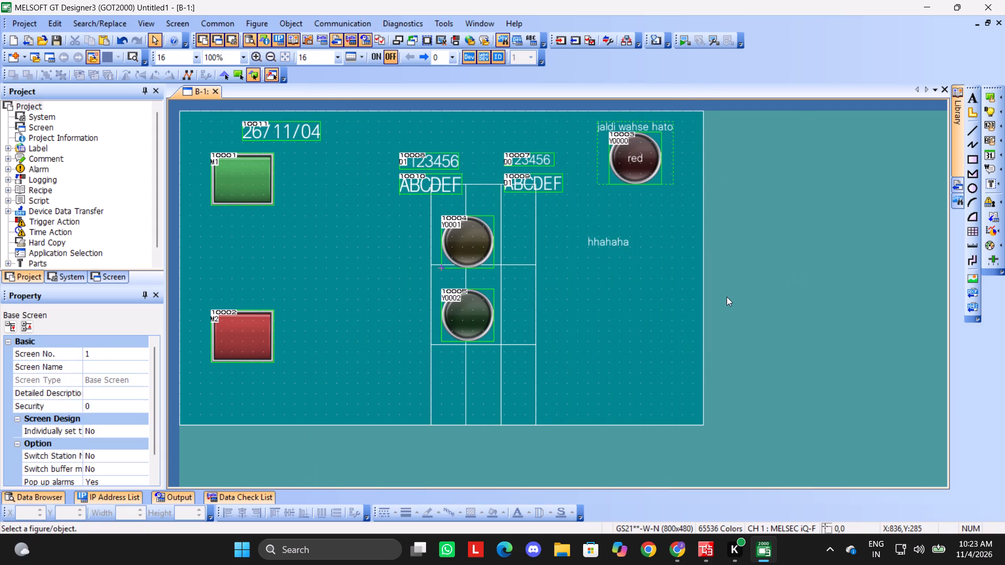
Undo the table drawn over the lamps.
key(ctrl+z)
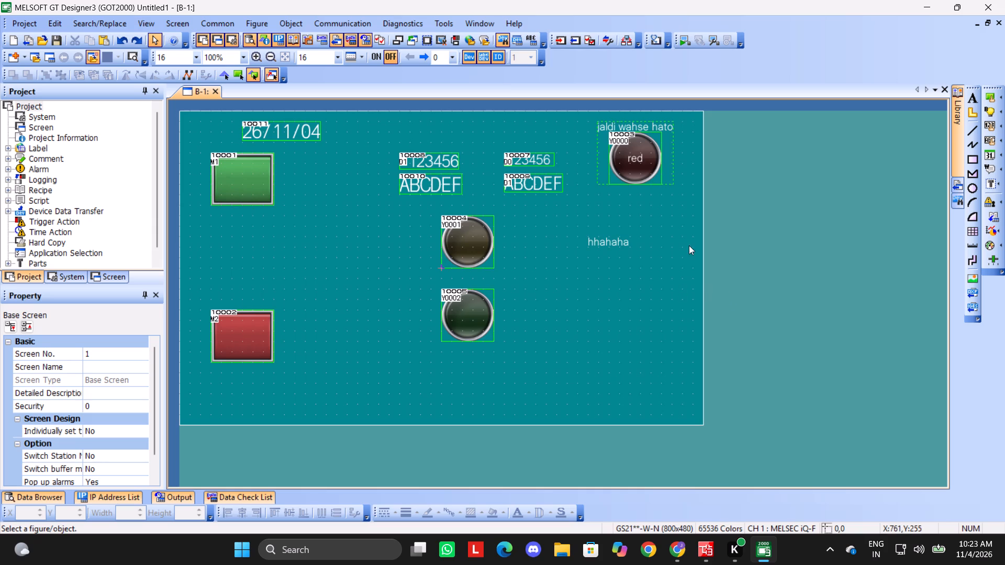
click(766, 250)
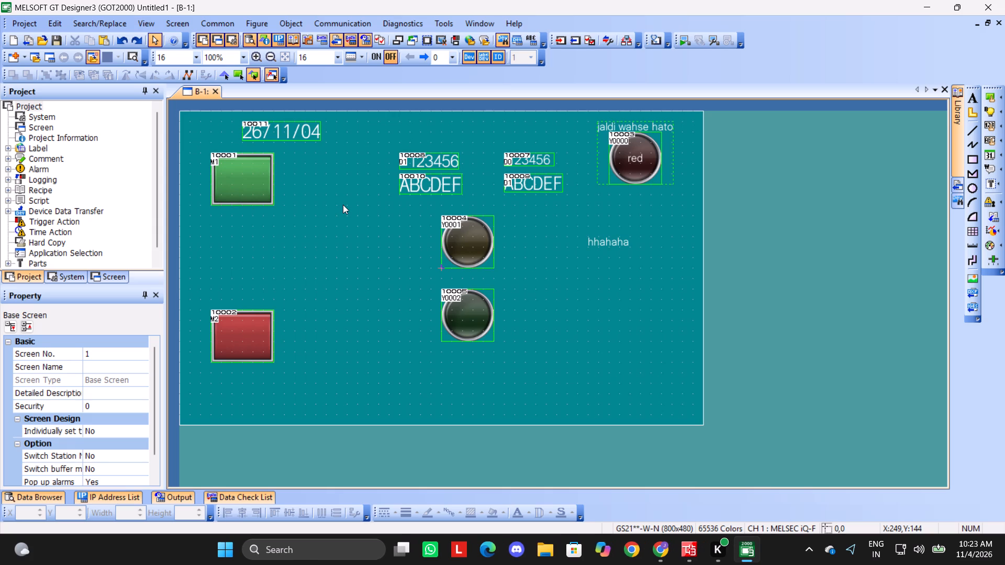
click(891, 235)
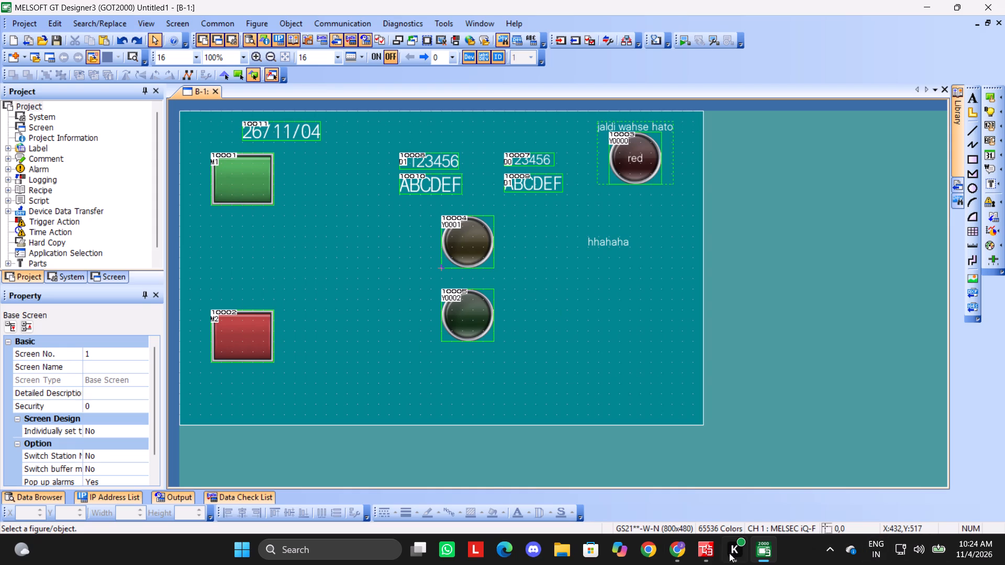
Switch to GX Works3, start the simulation of the traffic-light ladder program and minimize the GX Simulator3 window.
click(710, 553)
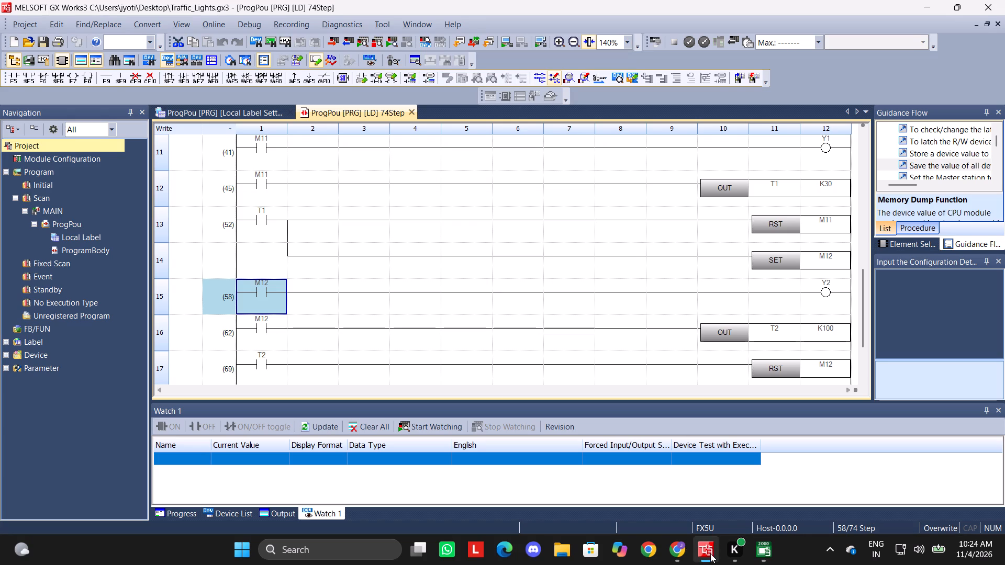
click(507, 44)
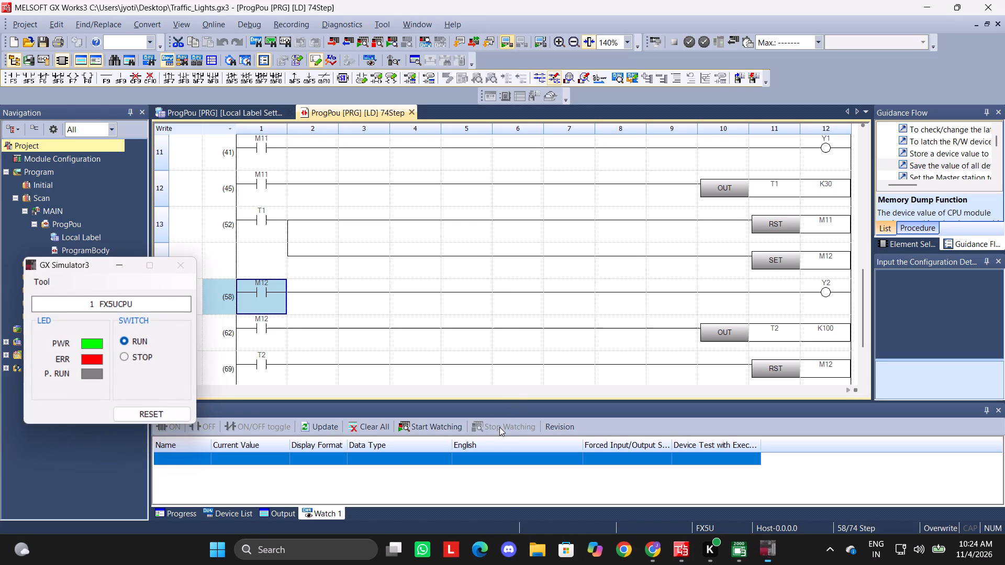
click(128, 267)
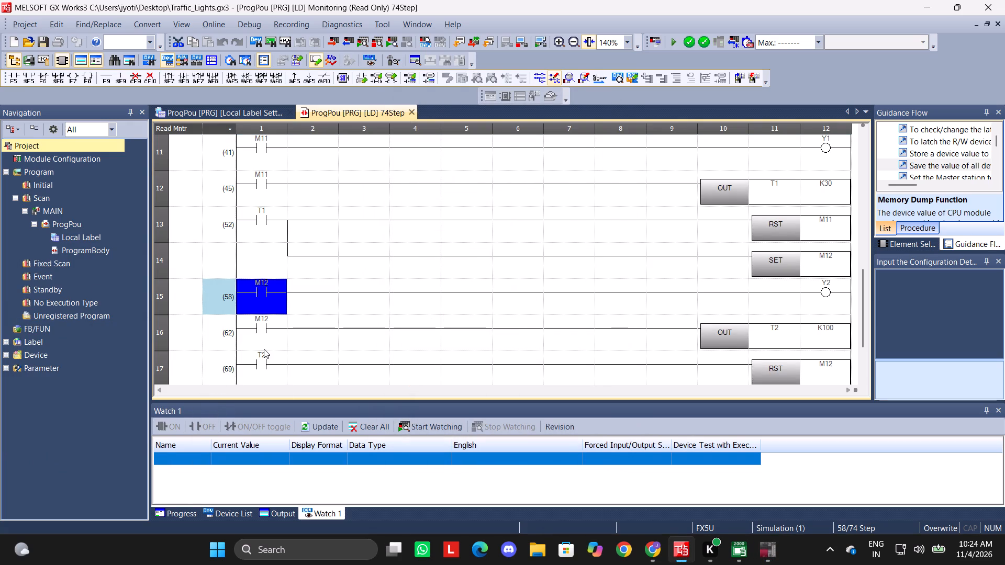
Return to GT Designer3, start the HMI simulation in GT Simulator3 and choose English as its language.
key(alt+Tab)
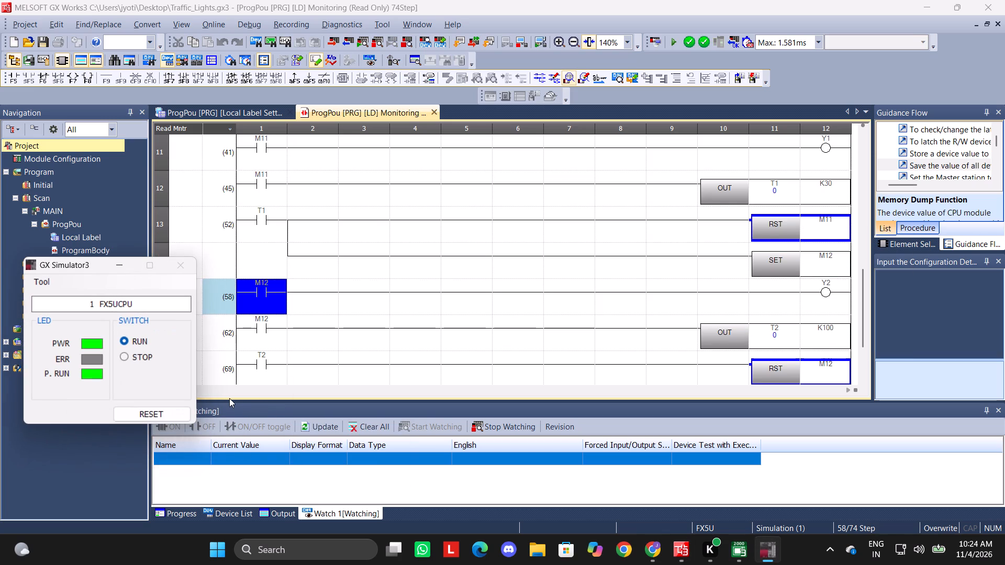
key(alt+Tab)
key(alt+Tab)
key(alt+Tab)
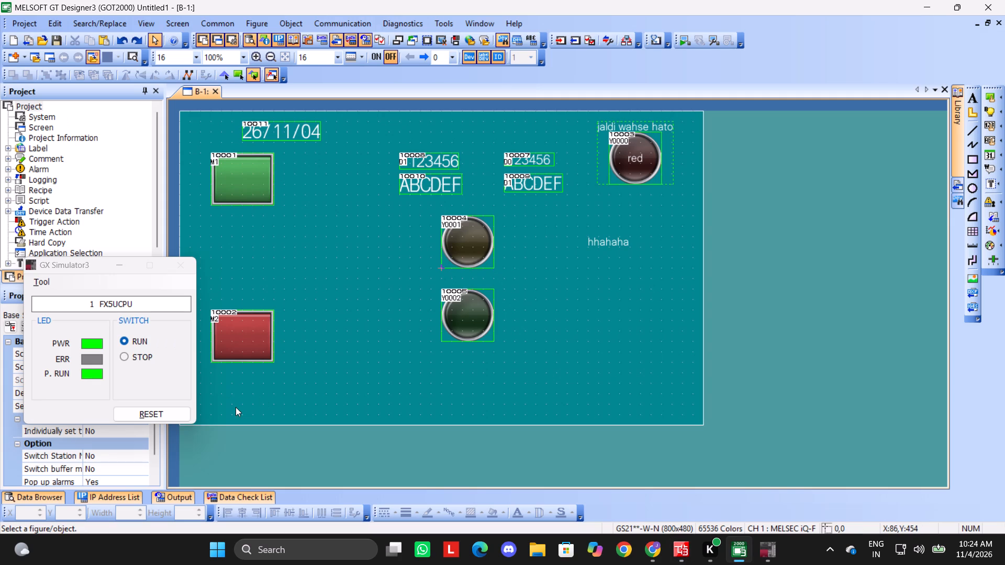
click(119, 273)
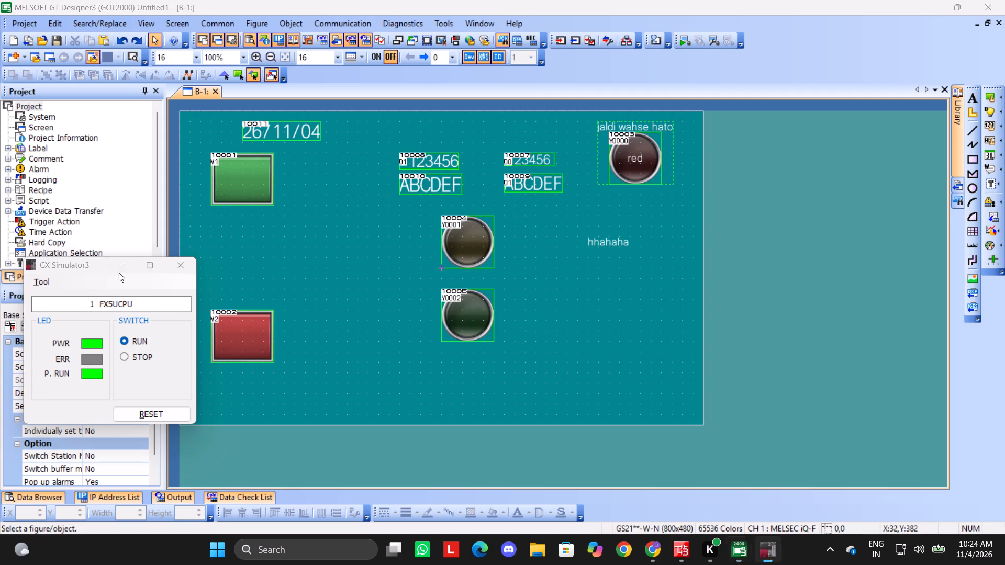
click(685, 44)
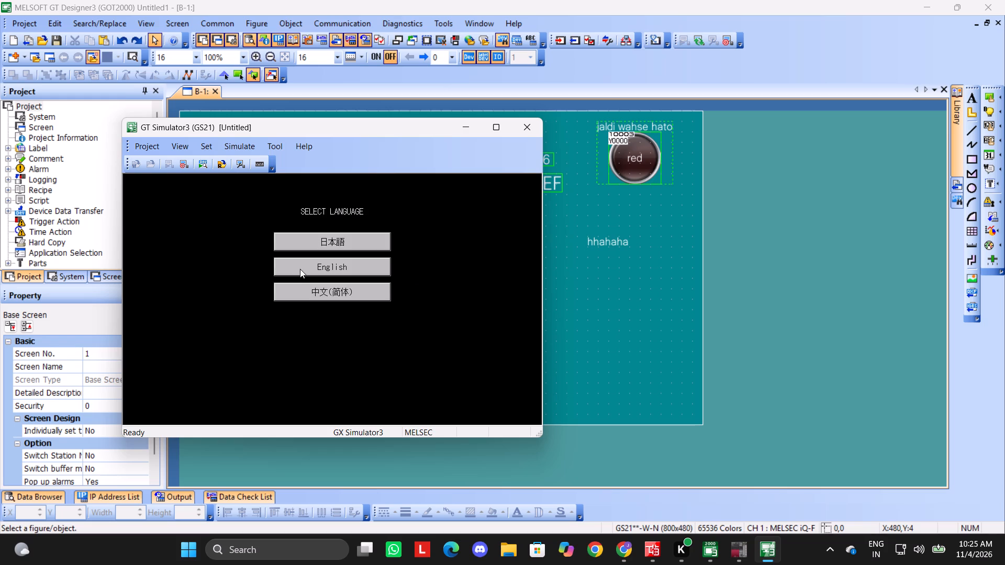
click(304, 265)
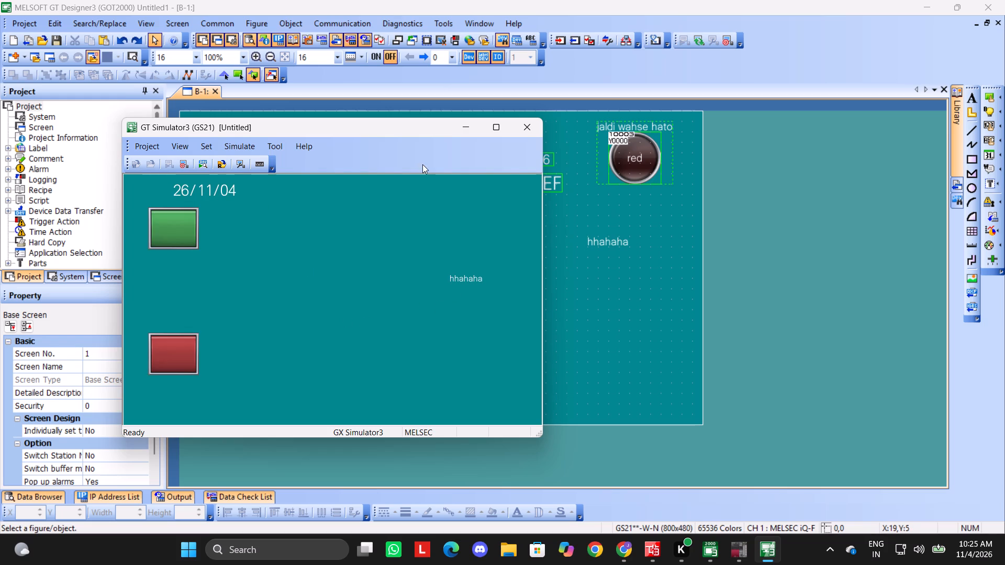
Check GT Simulator3's communication setup options and available tools, then close the HMI simulator.
click(276, 142)
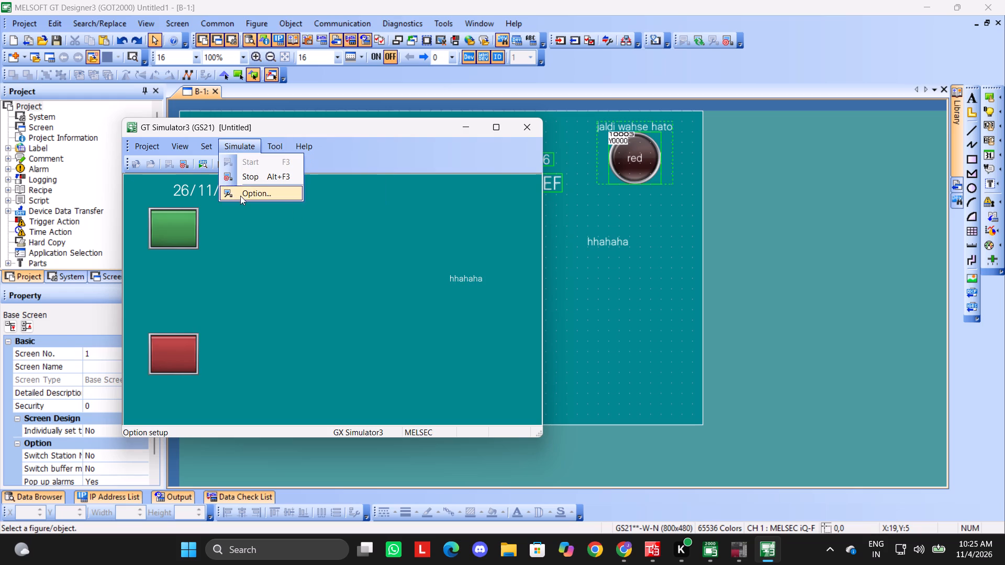
click(241, 196)
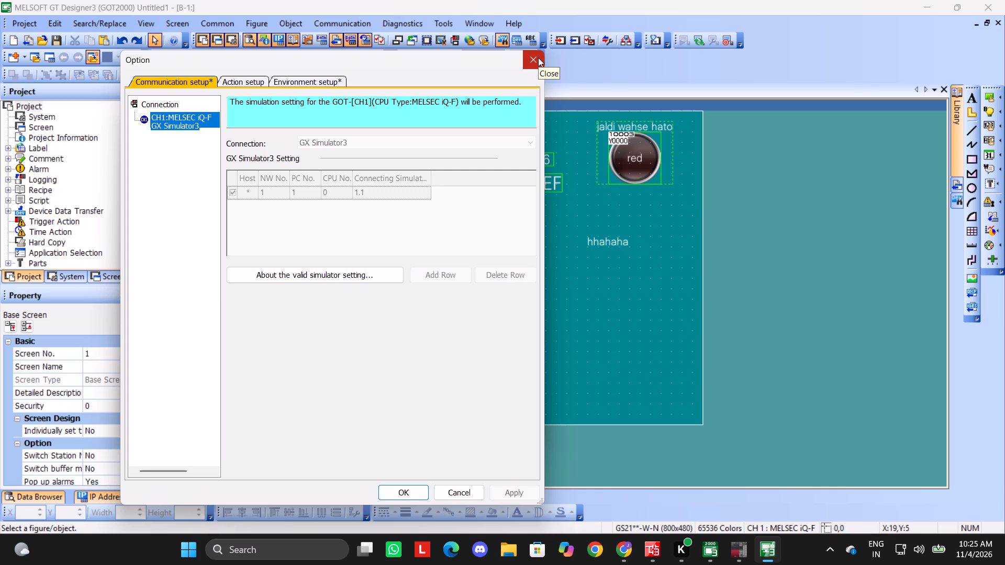
click(538, 58)
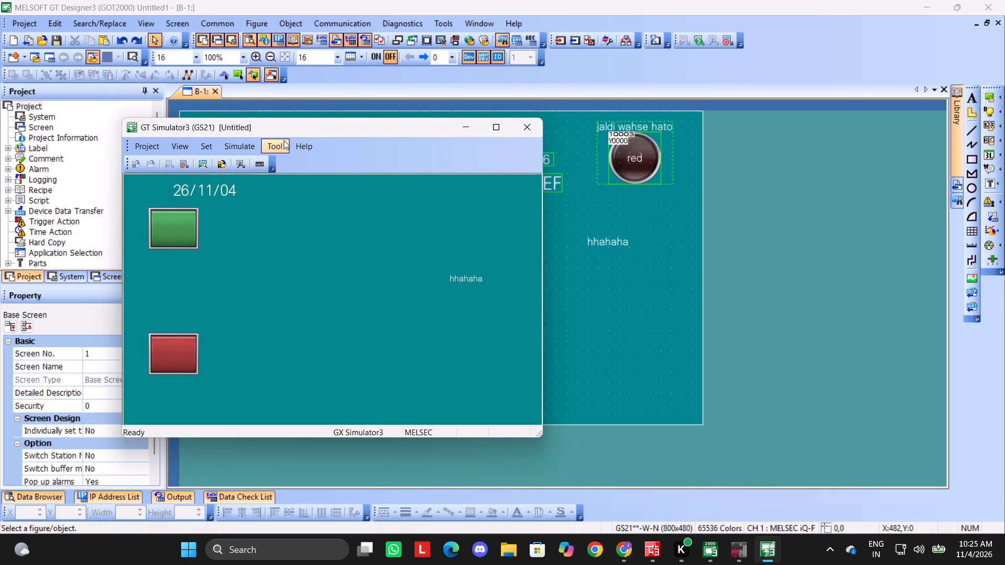
click(284, 140)
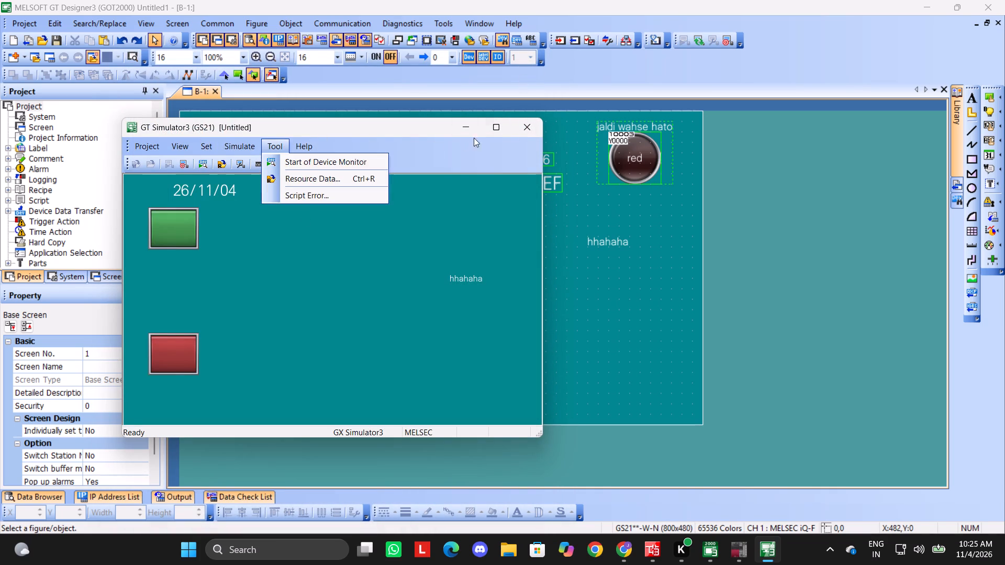
click(532, 122)
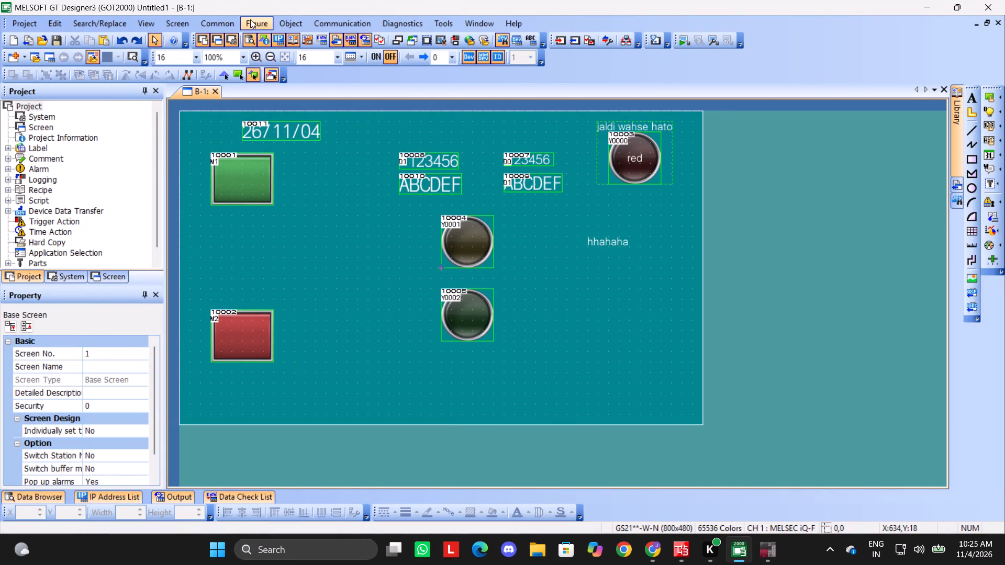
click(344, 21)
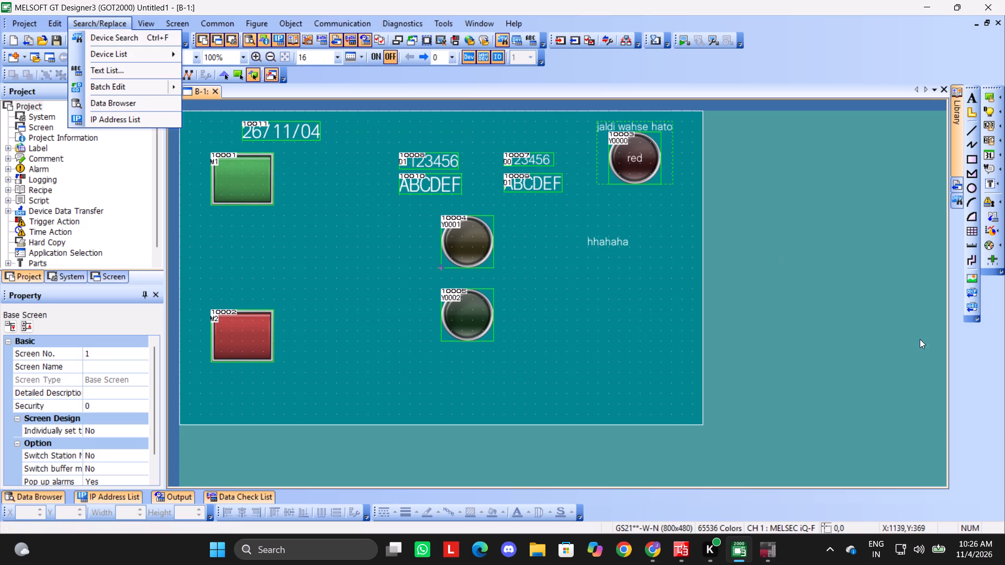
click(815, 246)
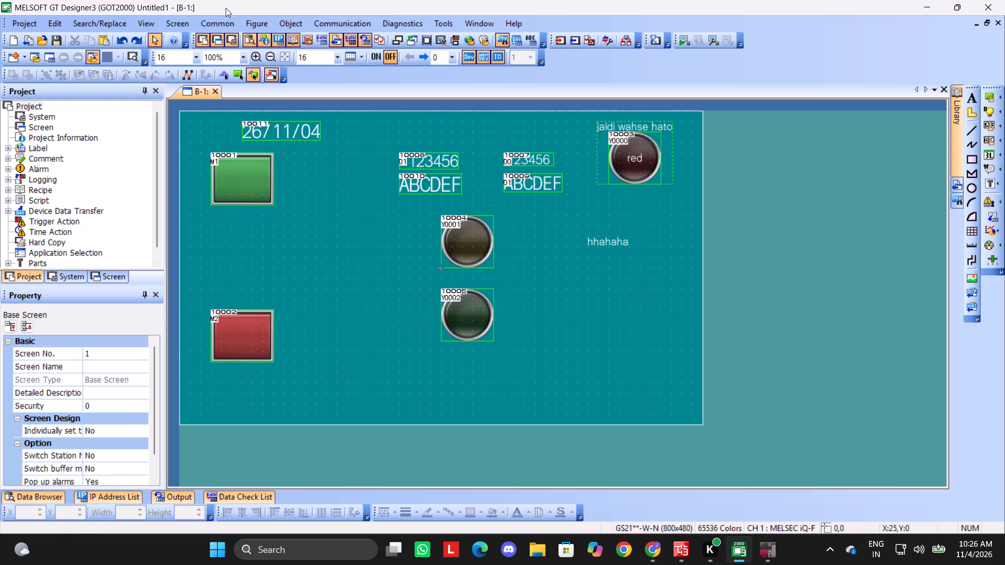
Switch to GX Works3 and examine the PLC's module configuration and CPU parameters.
key(alt+Tab)
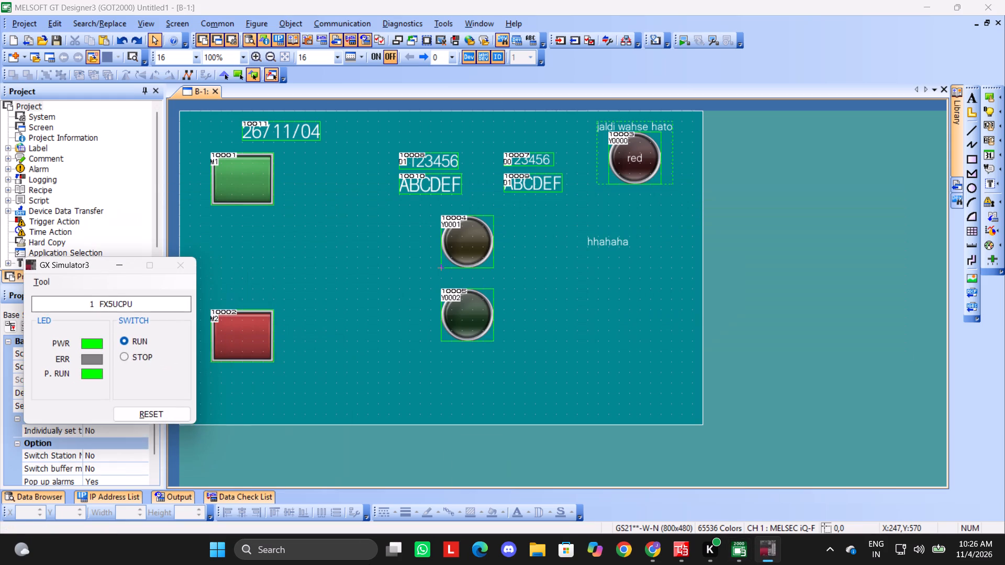
key(alt+Tab)
key(alt+Tab)
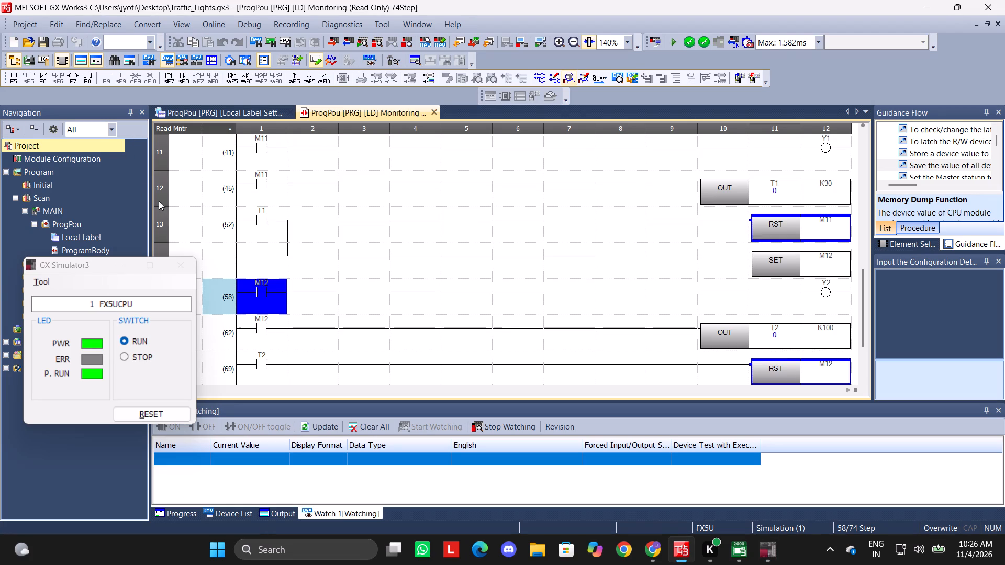
click(122, 266)
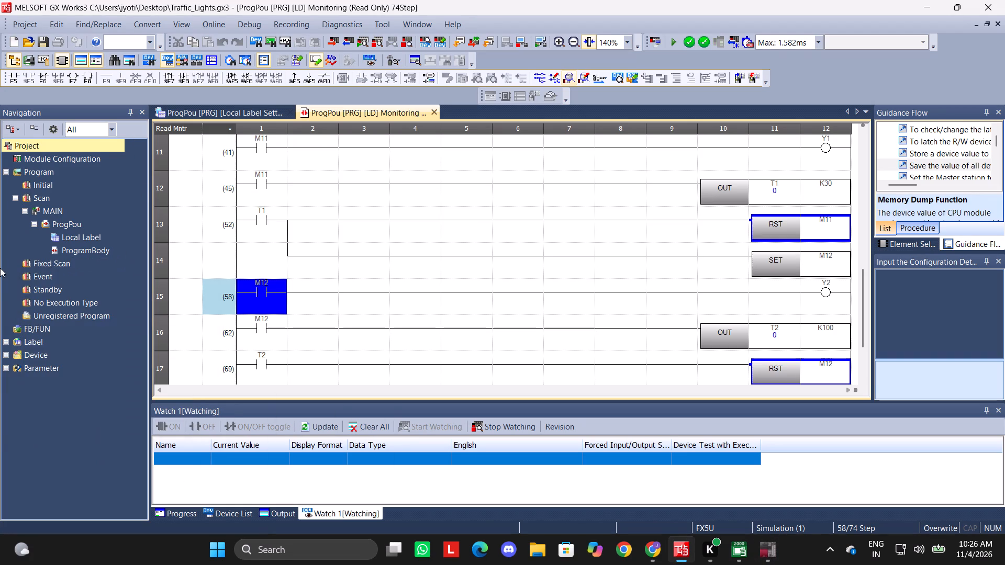
double_click(53, 155)
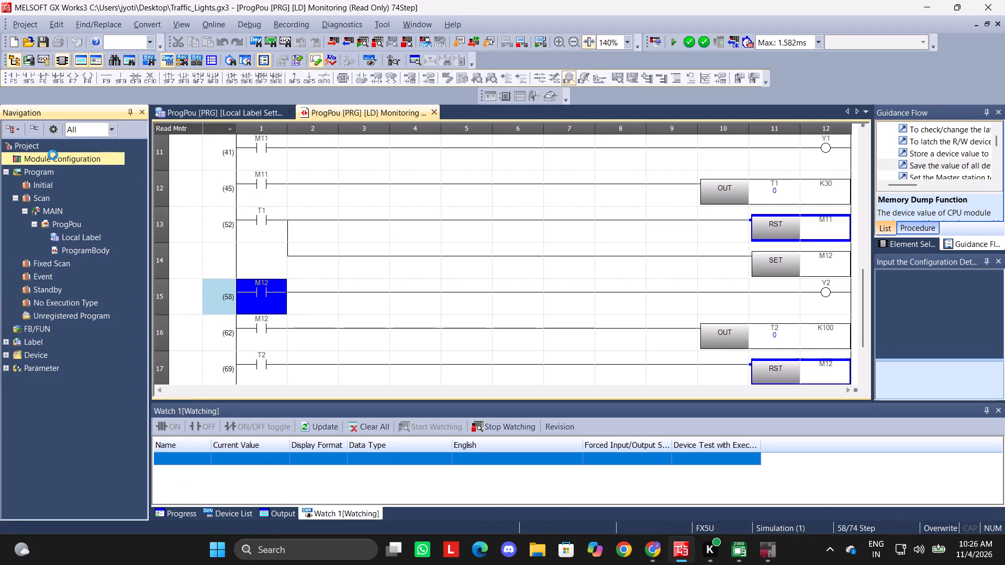
click(511, 319)
triple_click(314, 186)
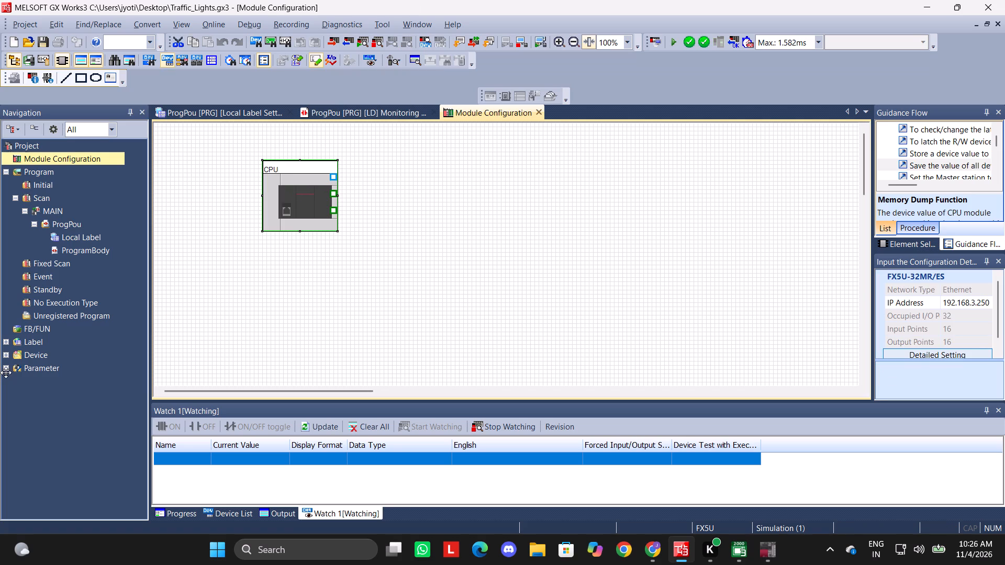
click(3, 356)
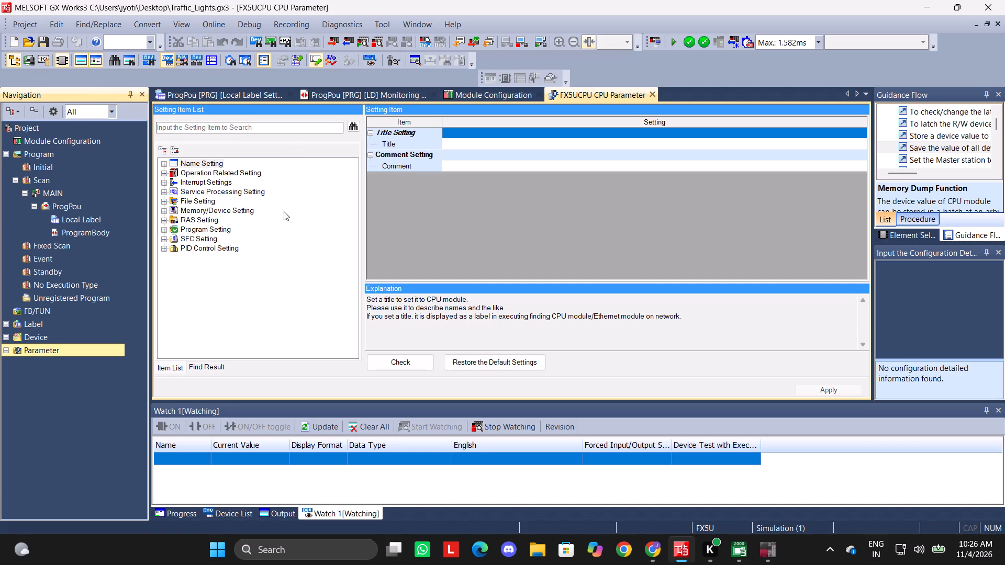
Return to GT Designer3 and view the project information, closing it without changes.
key(alt+Tab)
key(alt+Tab)
key(alt+Tab)
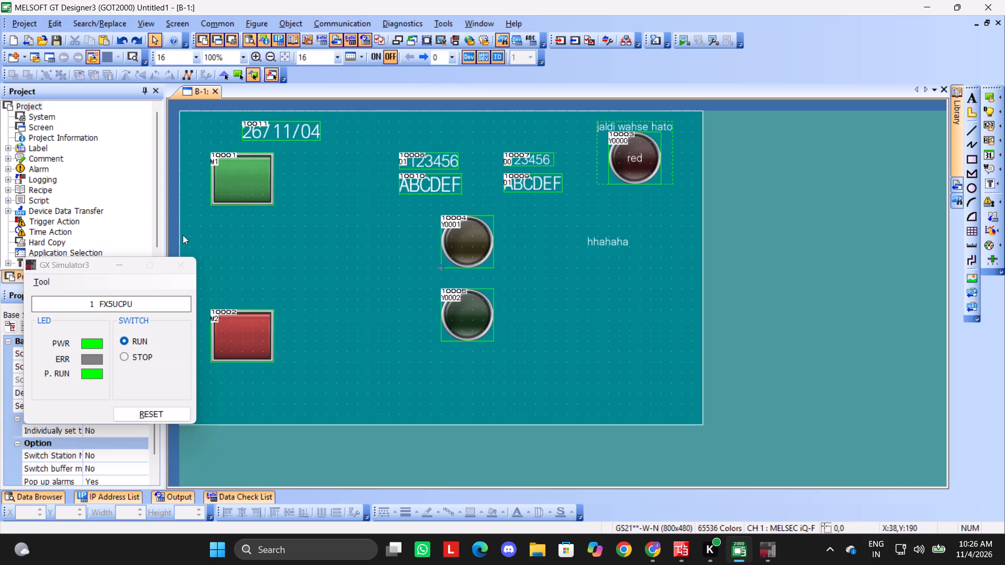
click(120, 266)
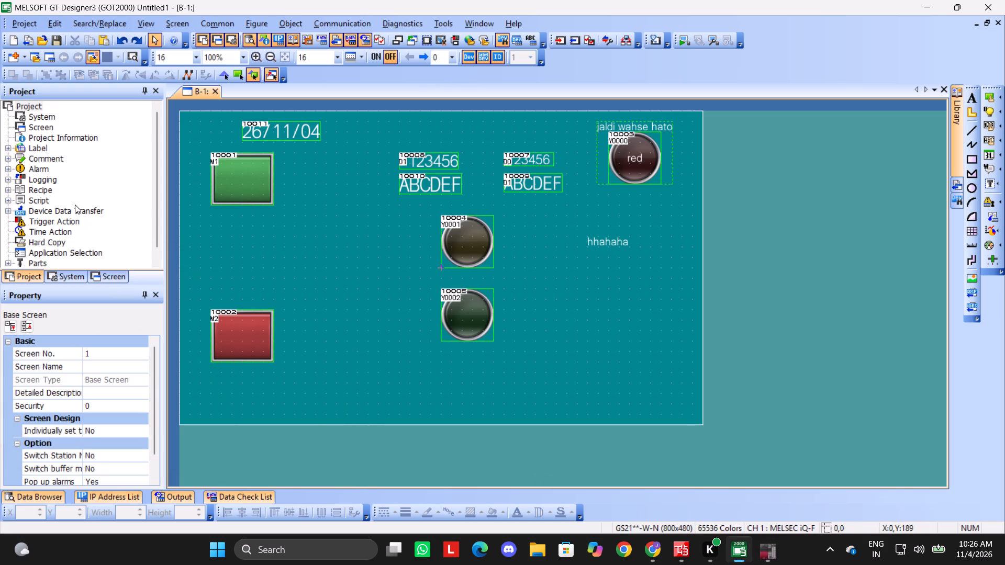
scroll(57, 174, down, 3)
scroll(57, 174, up, 6)
right_click(27, 103)
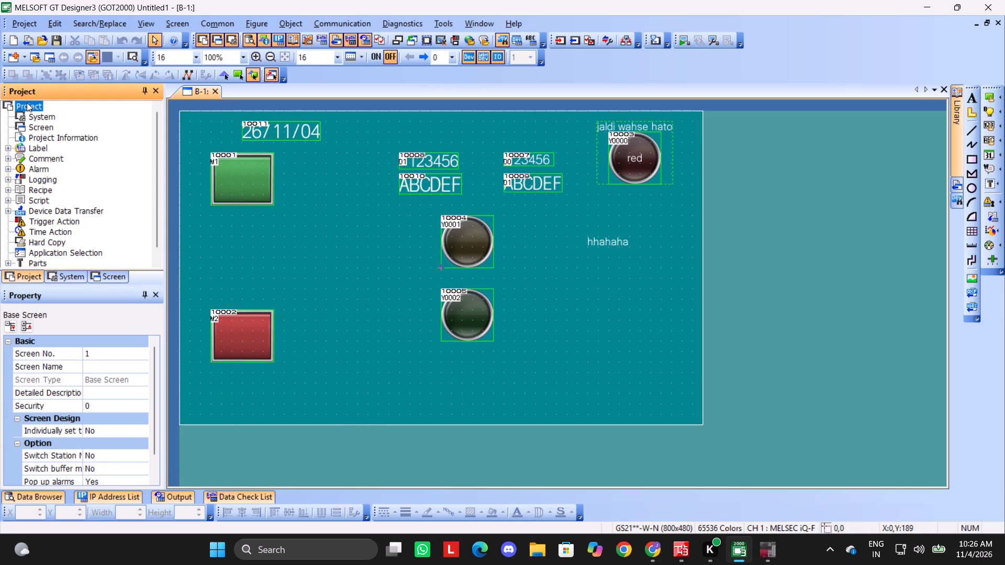
triple_click(58, 139)
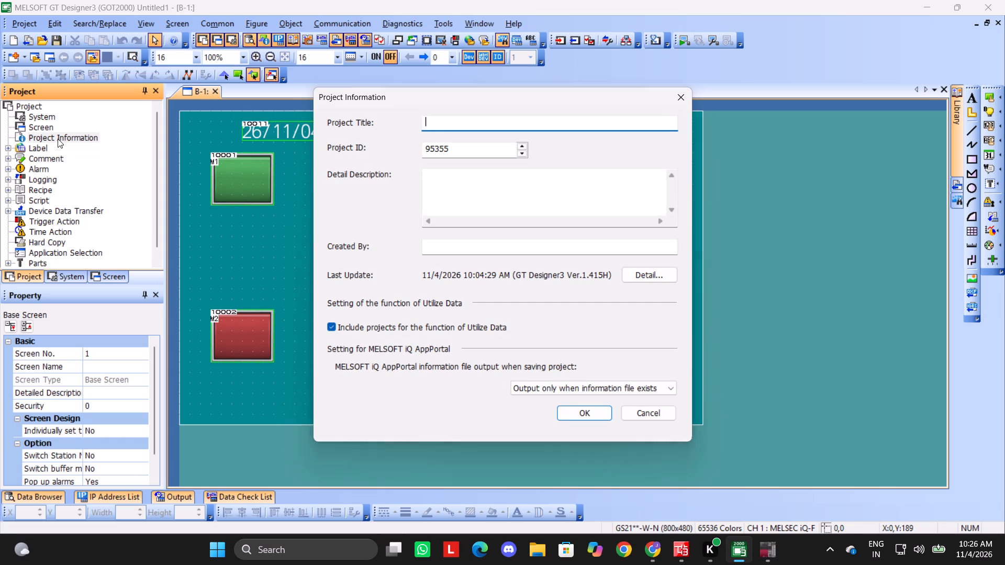
click(632, 417)
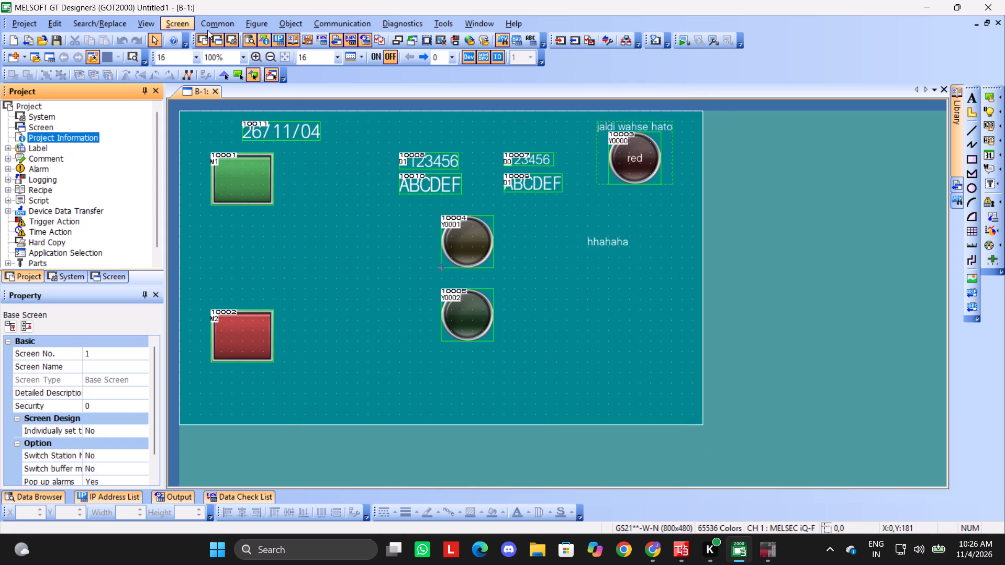
Apply the GOT type setting with GS Series (GS25/GS21) and type GS21**-W-N (800x480).
click(221, 23)
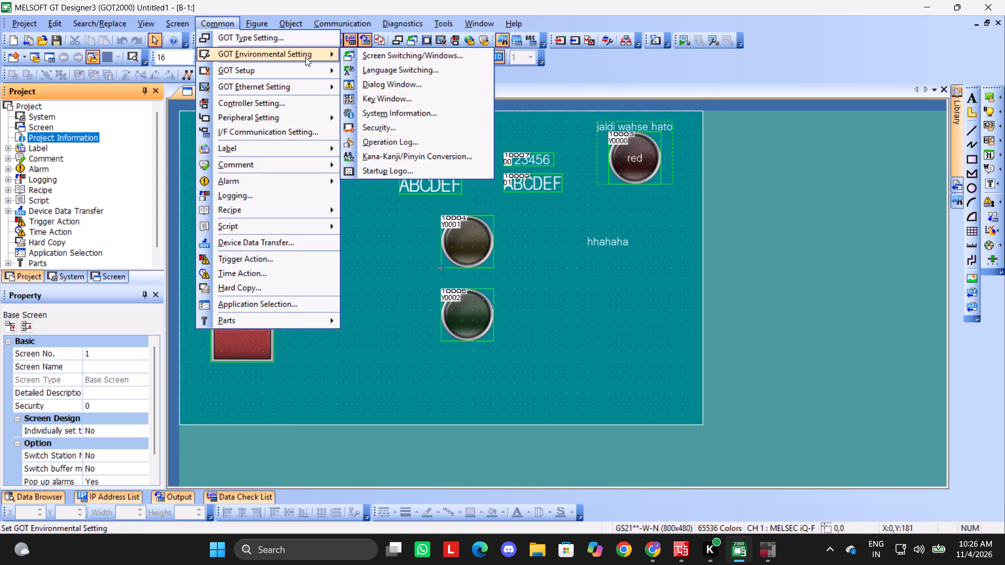
click(316, 38)
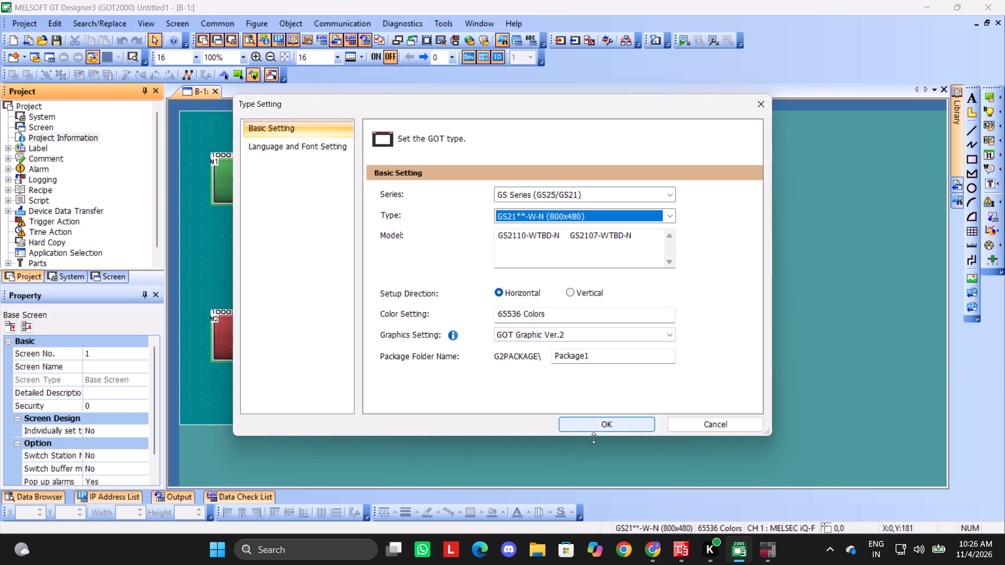
click(595, 420)
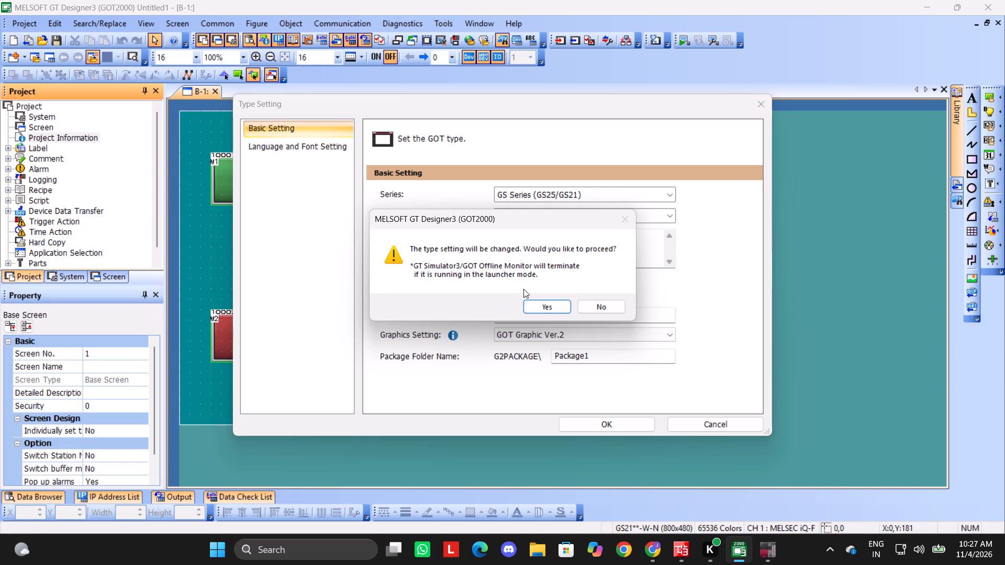
click(548, 302)
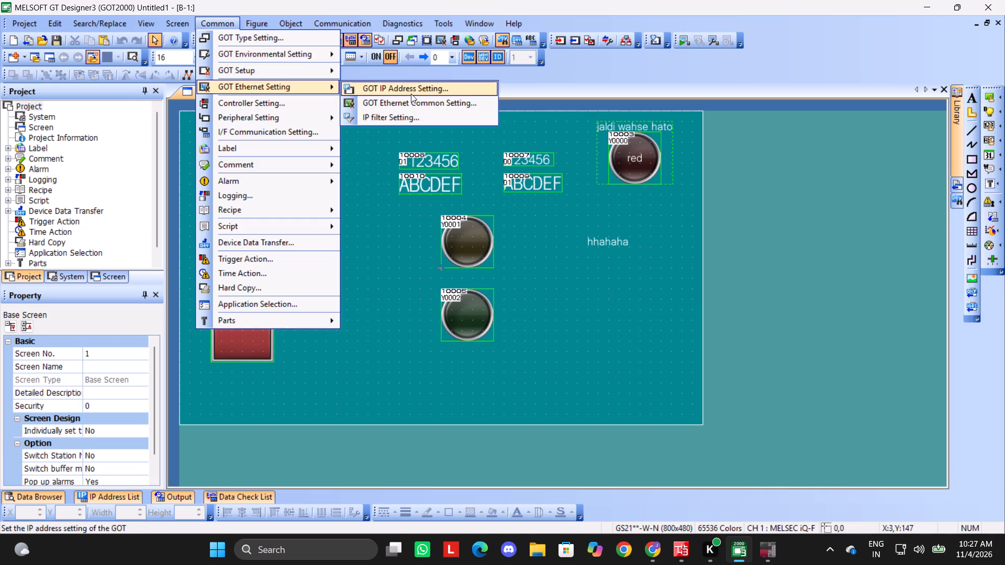
Open the controller settings, dismiss the new feature announcement, and check the CH1 controller type, keeping MELSEC iQ-F.
click(307, 103)
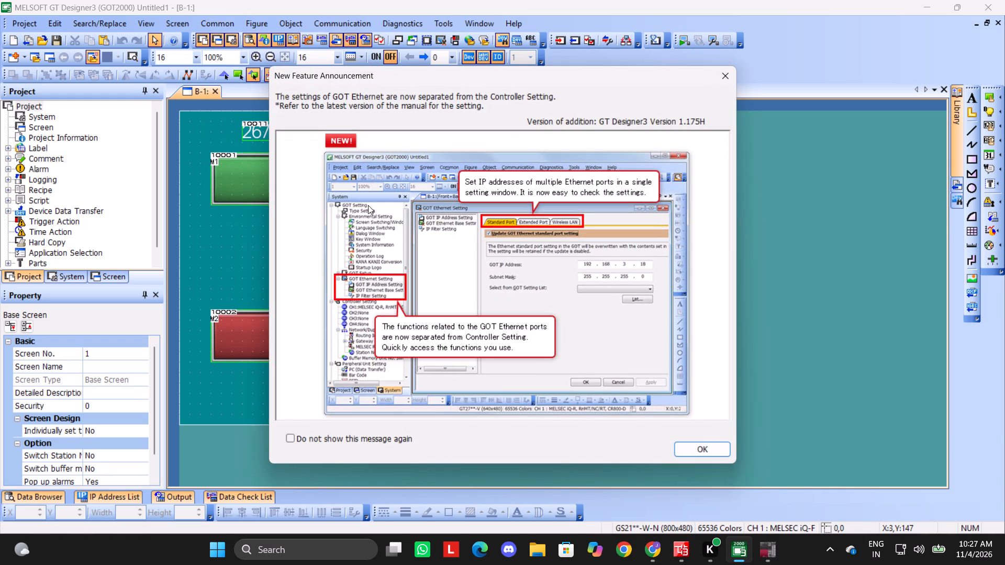
click(693, 454)
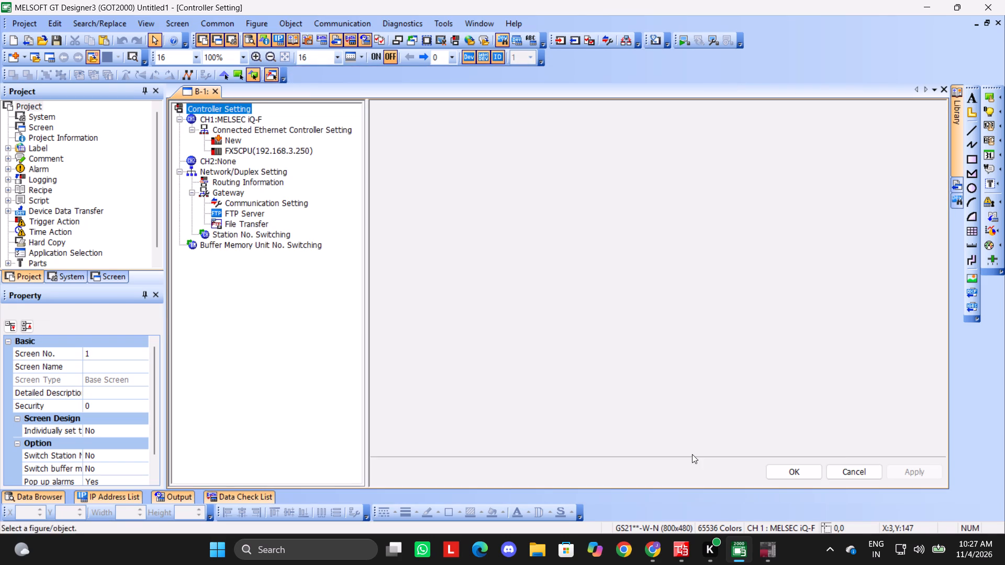
click(588, 173)
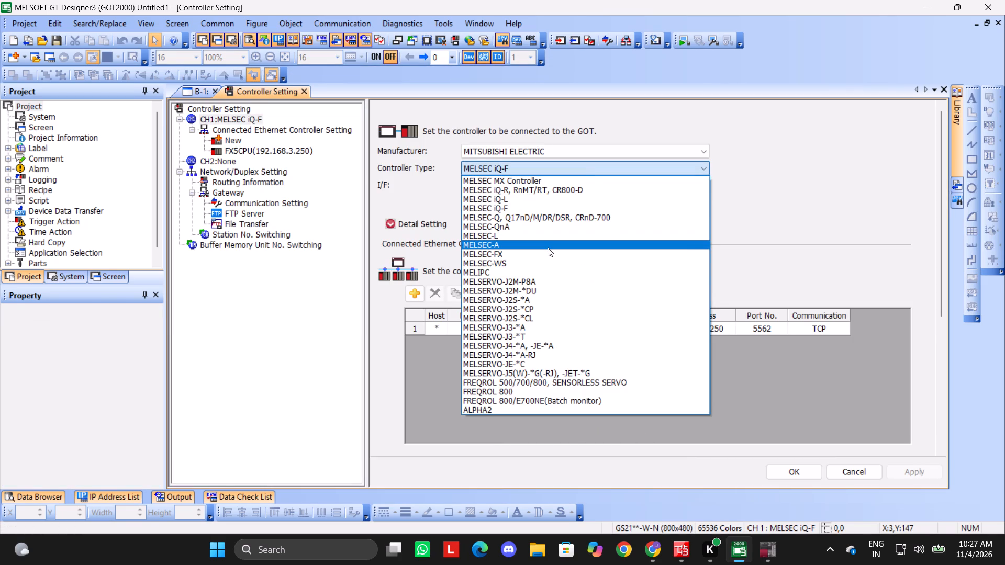
click(534, 210)
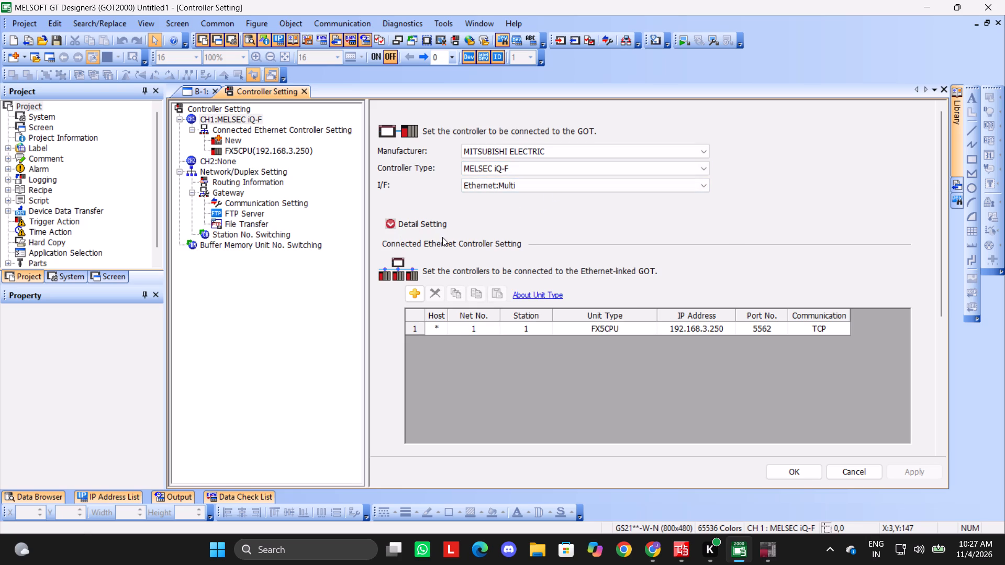
Start GT Simulator3, examine its communication, action and environment setup options, then close the options and minimize the simulator.
click(680, 43)
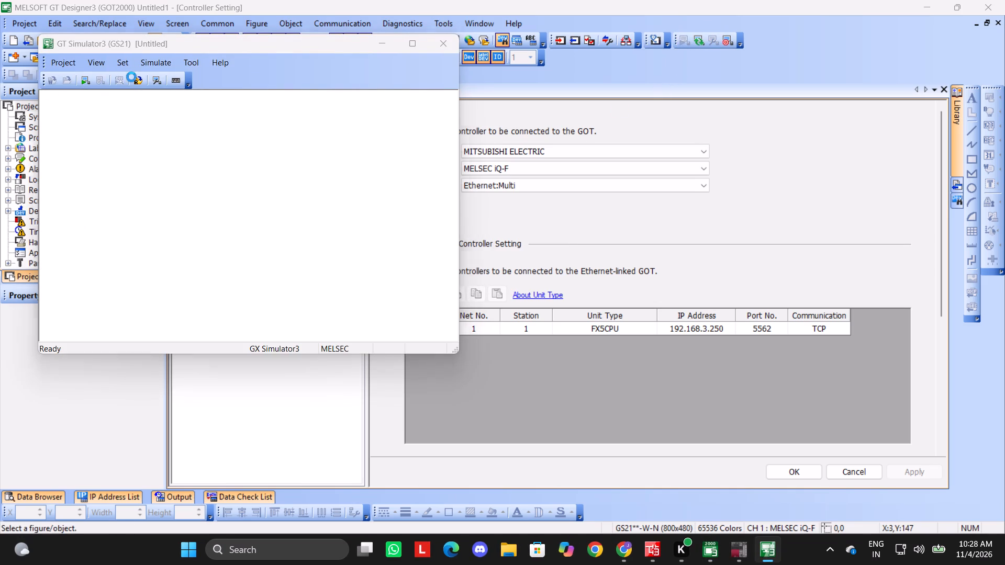
click(159, 65)
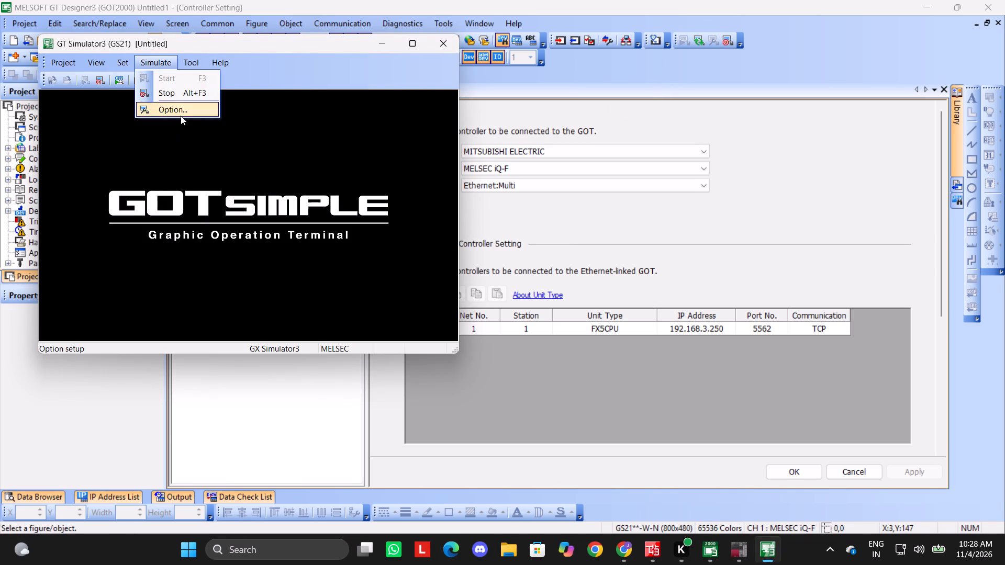
click(181, 116)
double_click(95, 66)
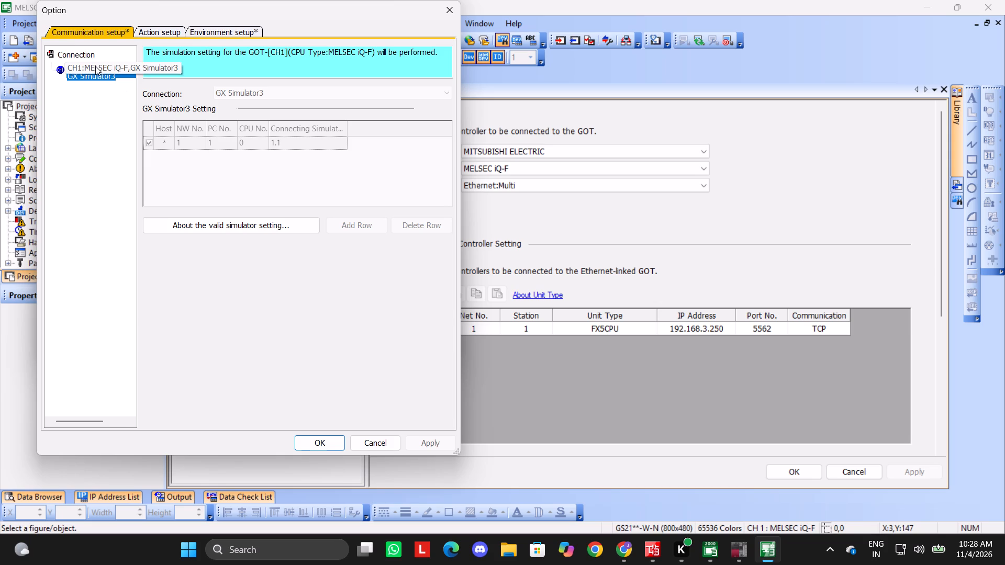
click(222, 222)
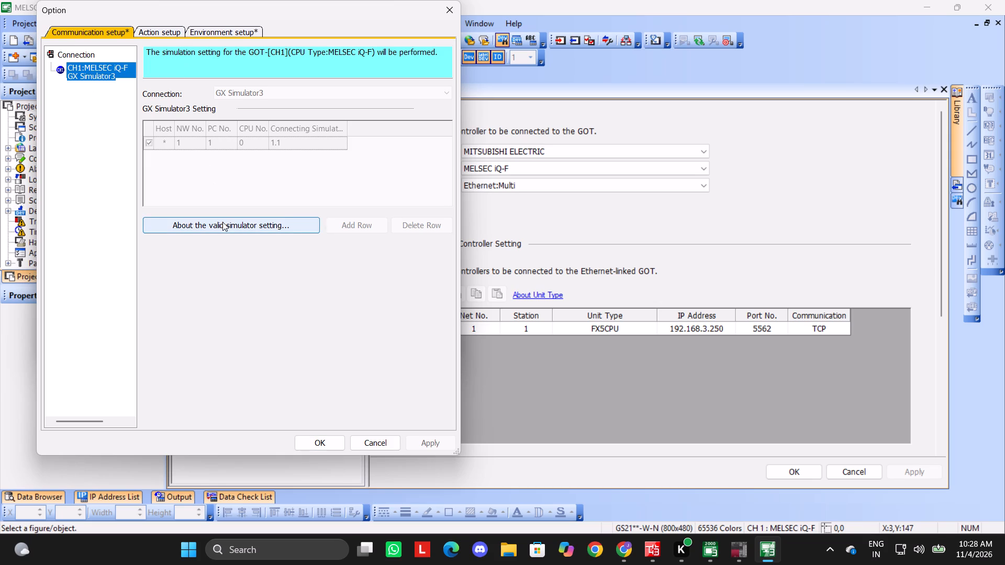
click(319, 298)
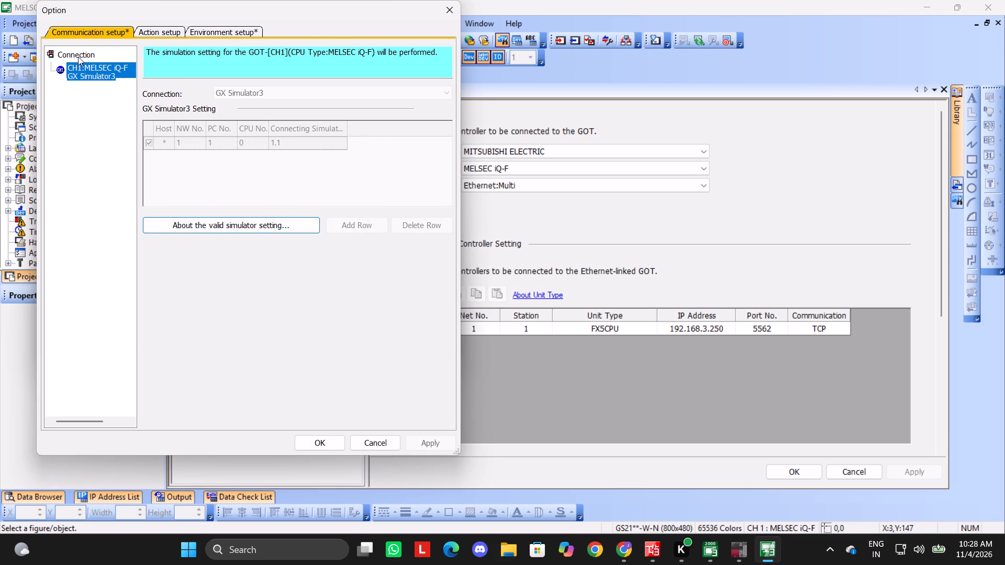
click(176, 35)
click(216, 29)
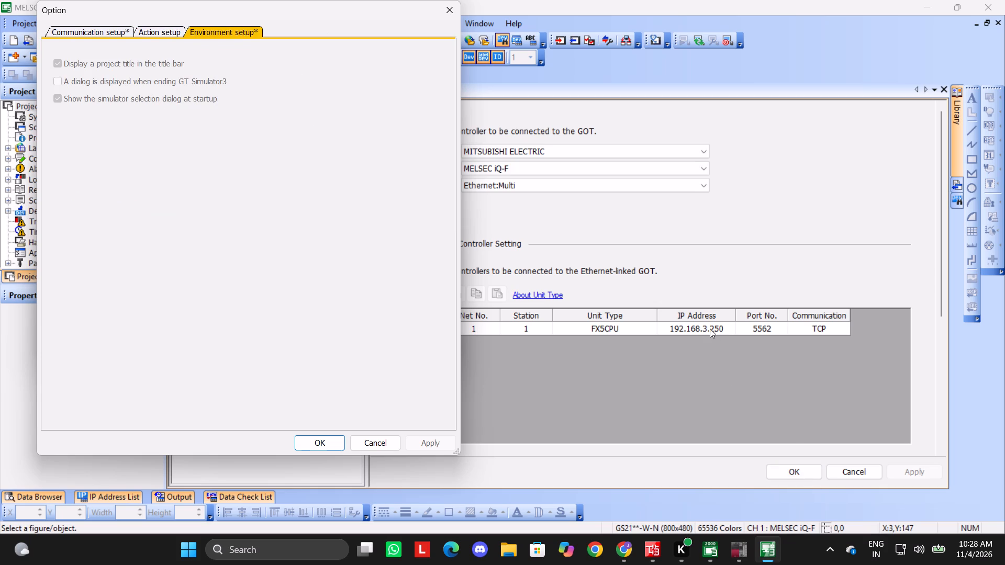
click(445, 17)
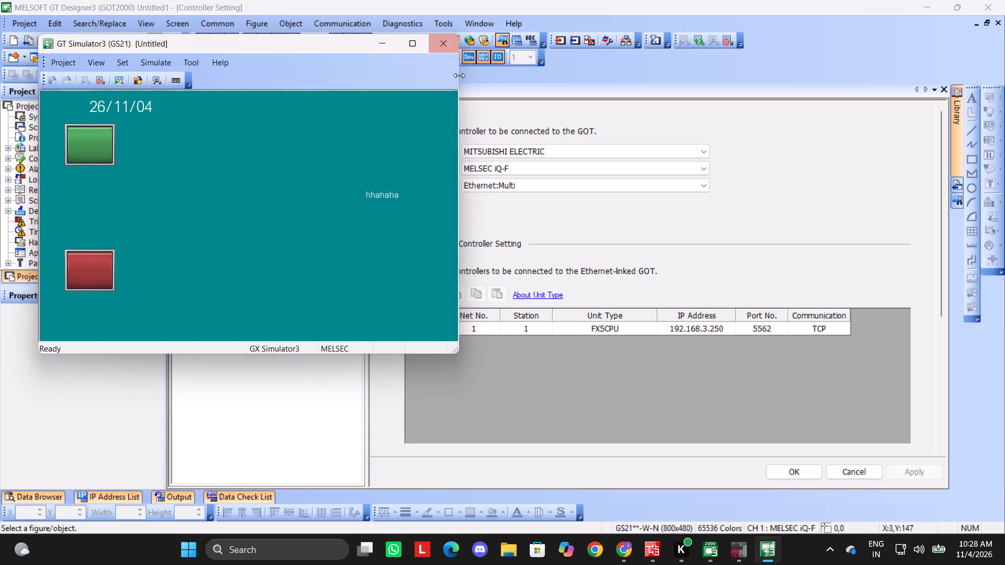
click(378, 47)
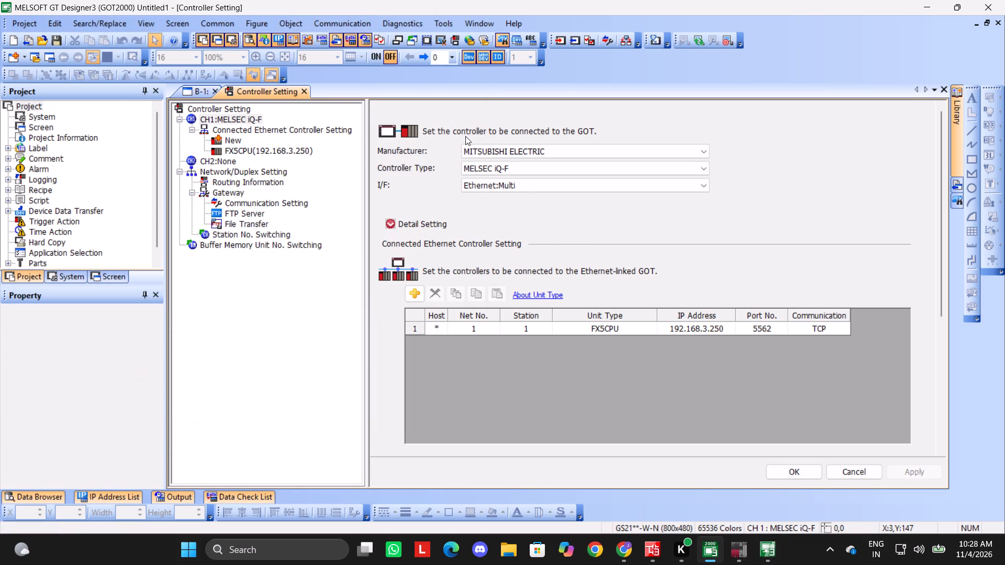
Switch to GX Works3 to view the FX5UCPU CPU parameters, then return to the controller settings in GT Designer3.
key(alt+Tab)
key(alt+Tab)
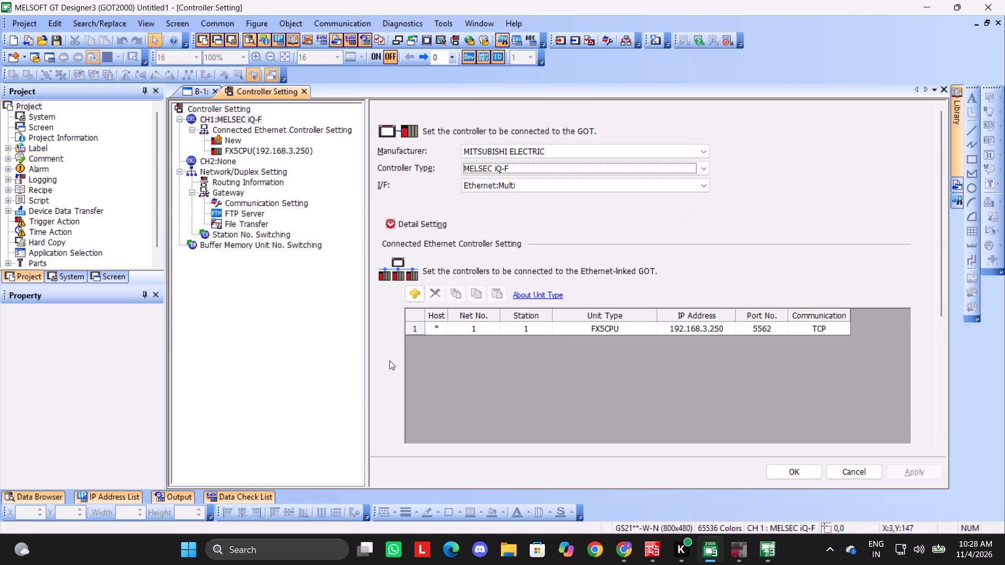
key(alt+Tab)
key(alt+Tab)
key(alt+Tab)
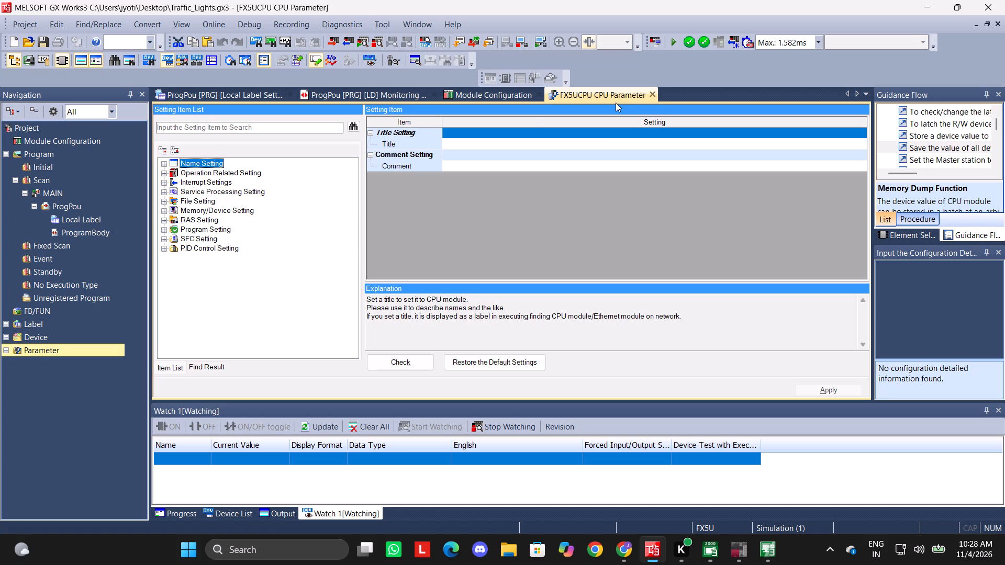
key(alt+Tab)
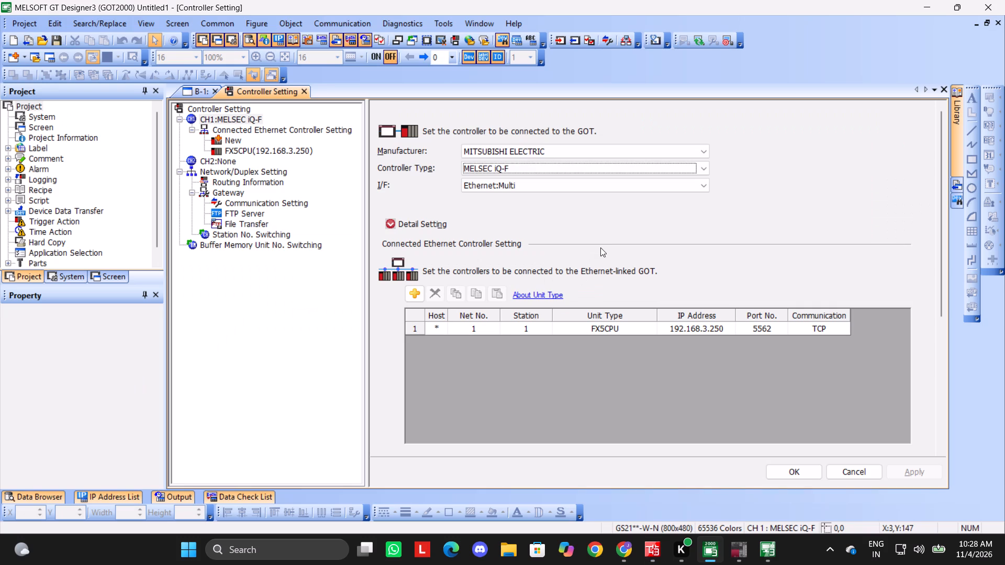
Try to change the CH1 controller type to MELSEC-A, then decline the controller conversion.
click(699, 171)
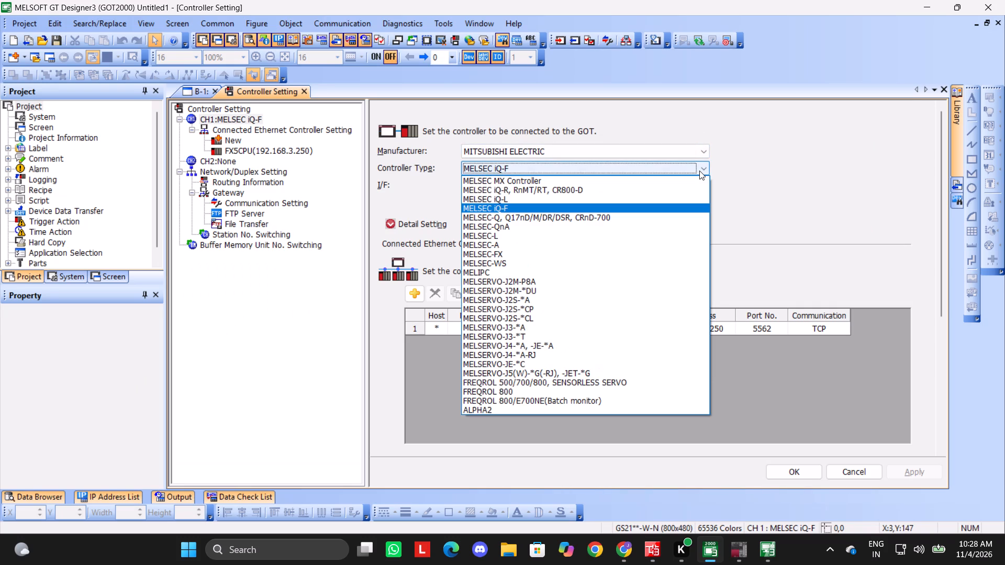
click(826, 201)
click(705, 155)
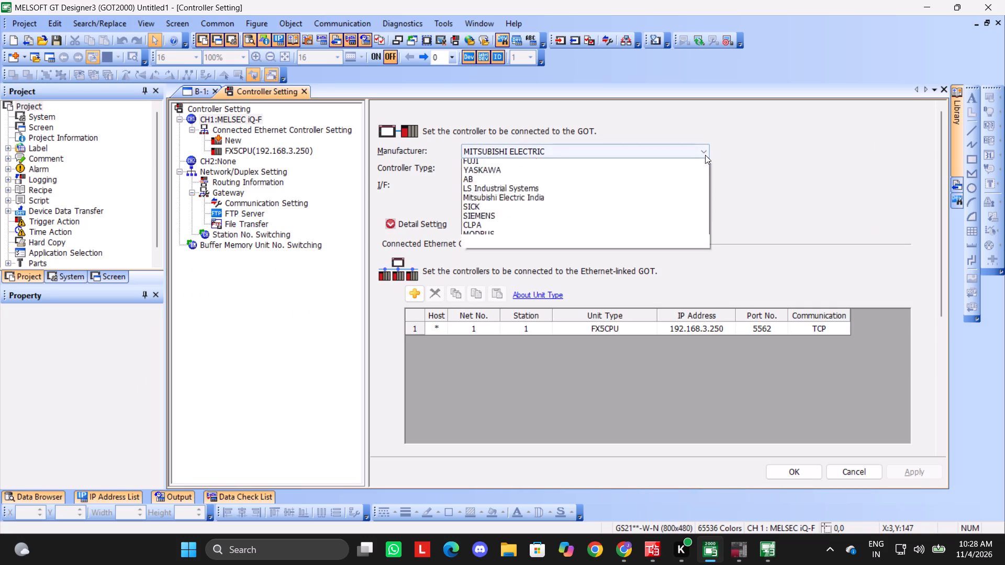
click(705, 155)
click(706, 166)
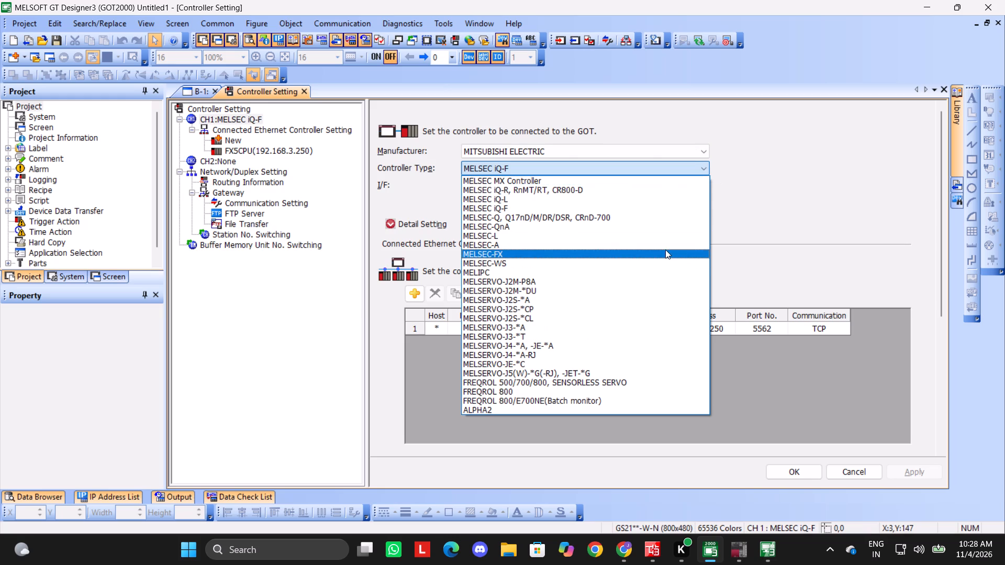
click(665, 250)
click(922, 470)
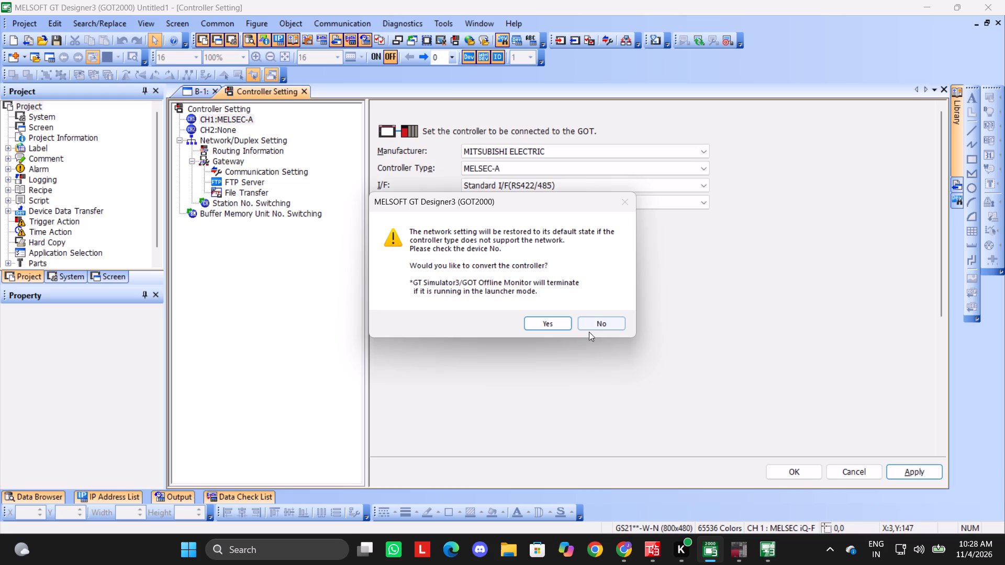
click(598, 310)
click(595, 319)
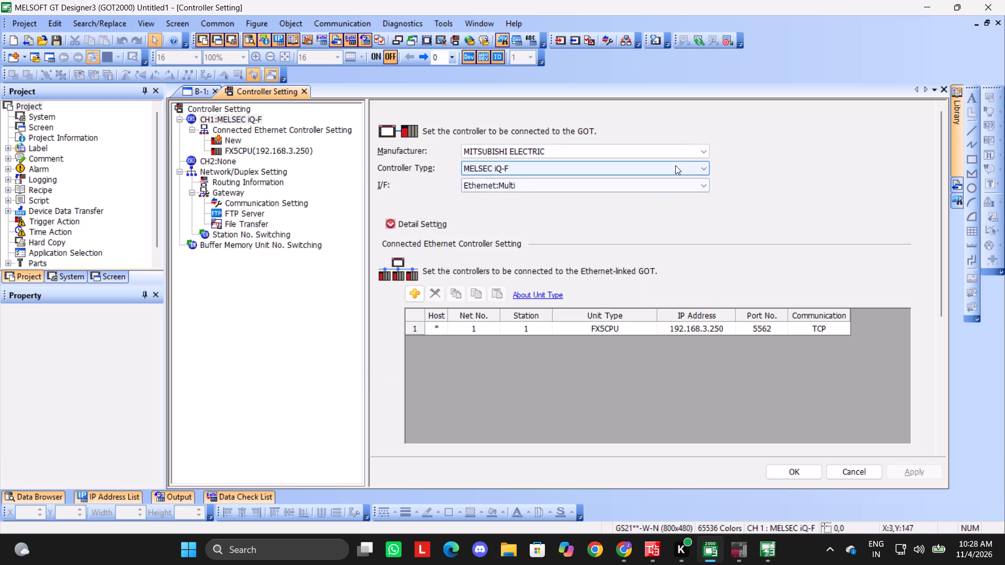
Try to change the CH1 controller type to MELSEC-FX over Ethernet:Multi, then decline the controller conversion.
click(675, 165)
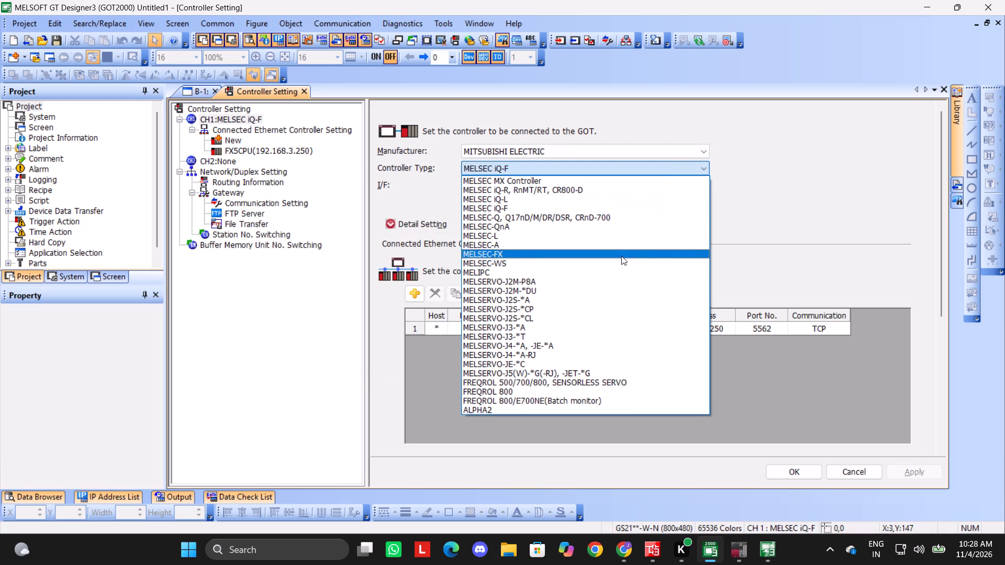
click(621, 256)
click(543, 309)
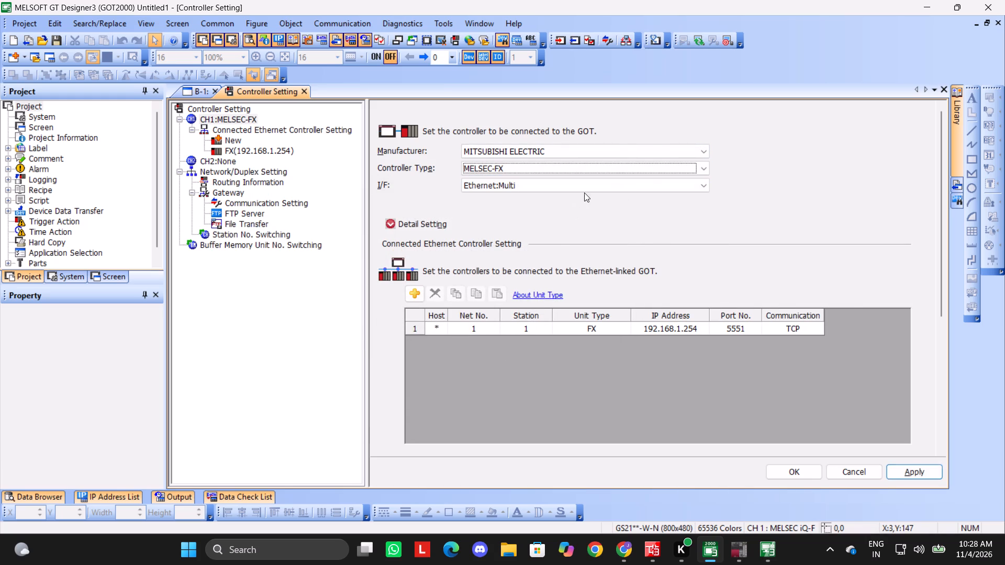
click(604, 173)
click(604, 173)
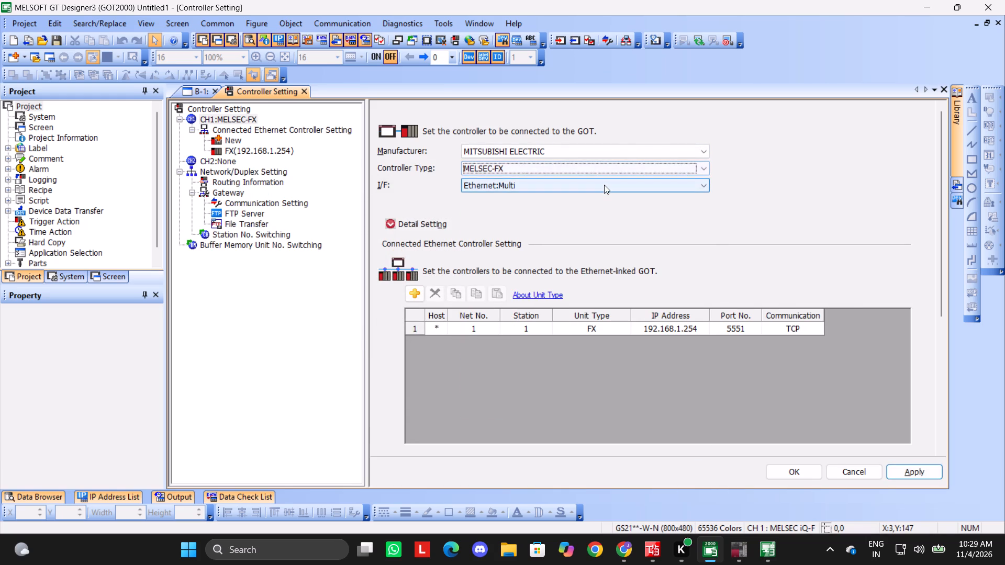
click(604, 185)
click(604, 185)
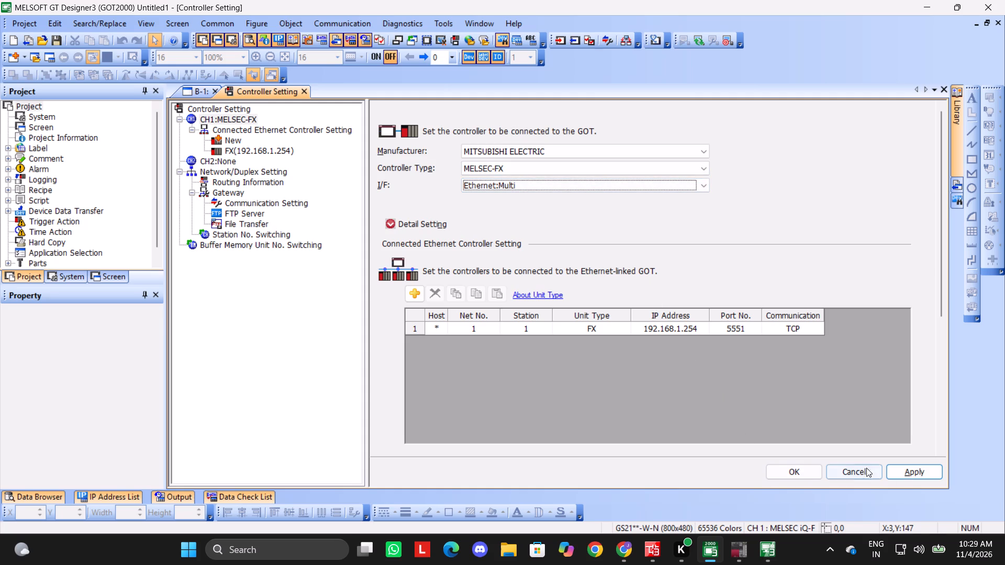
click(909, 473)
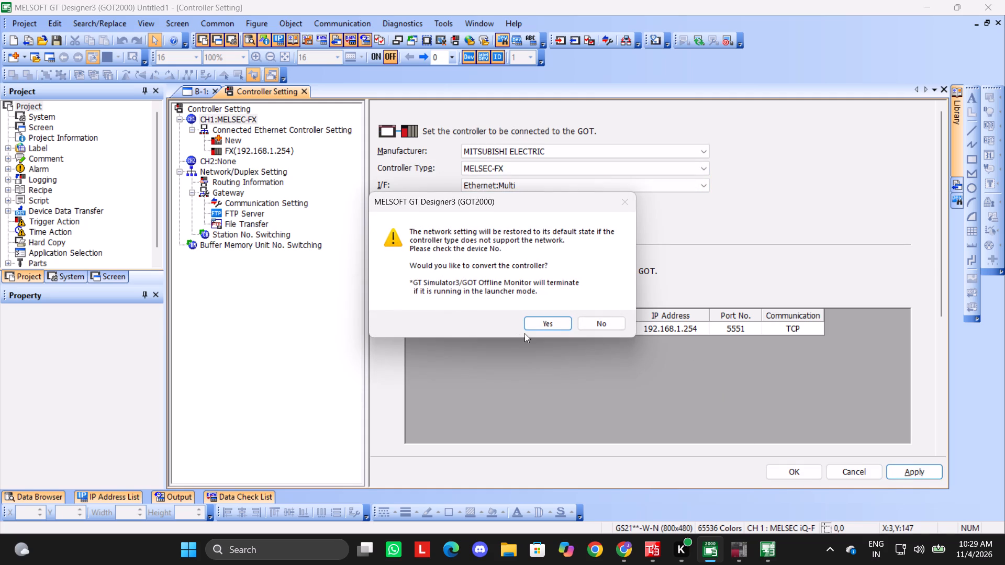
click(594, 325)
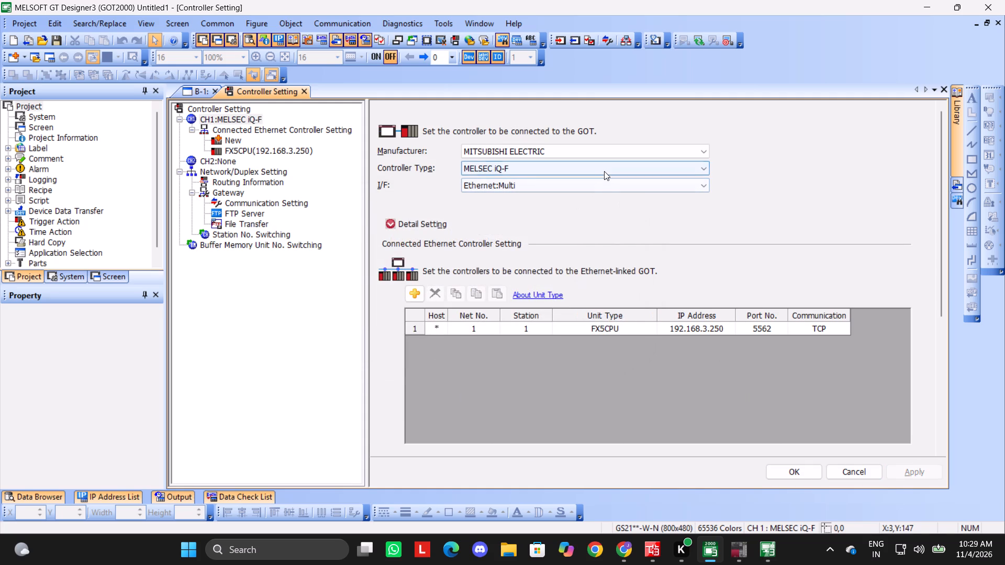
Change the CH1 controller type to MELSEC MX Controller, apply it and accept the controller conversion.
click(604, 171)
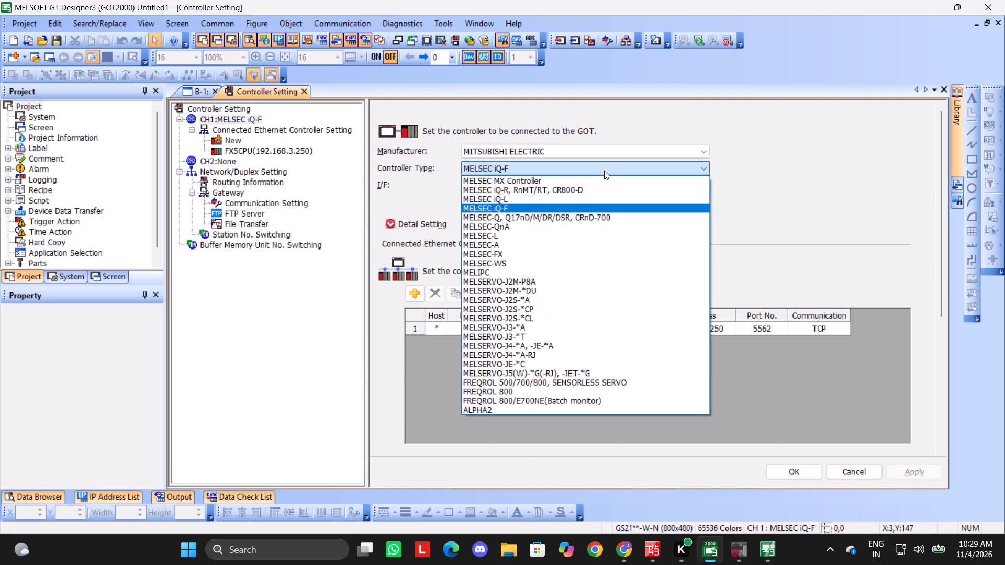
click(604, 178)
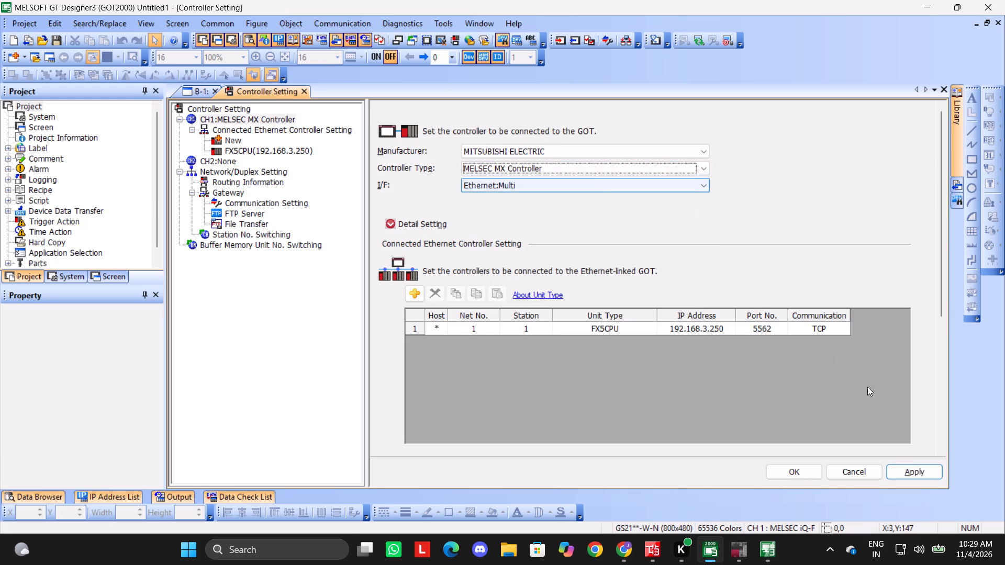
click(914, 476)
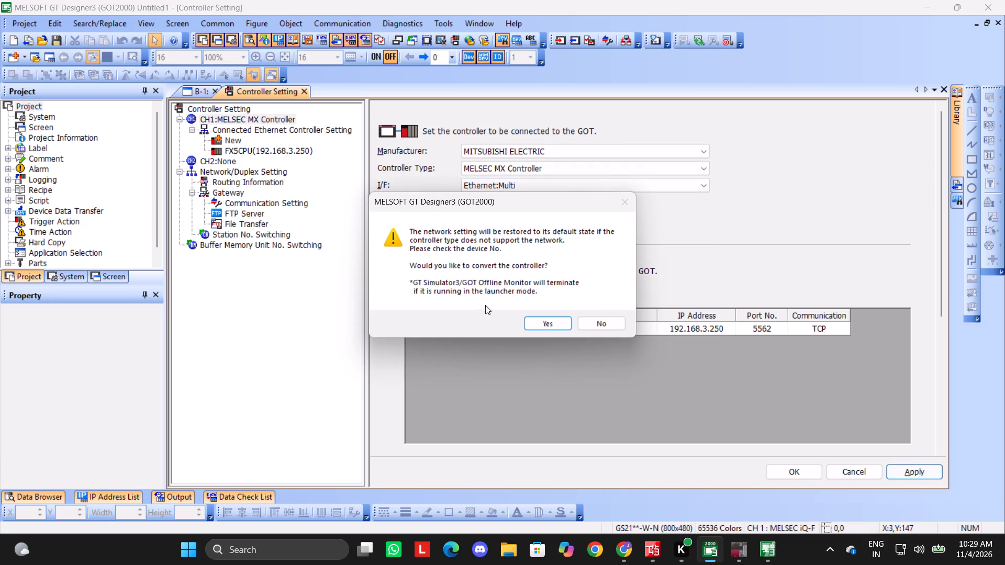
click(545, 322)
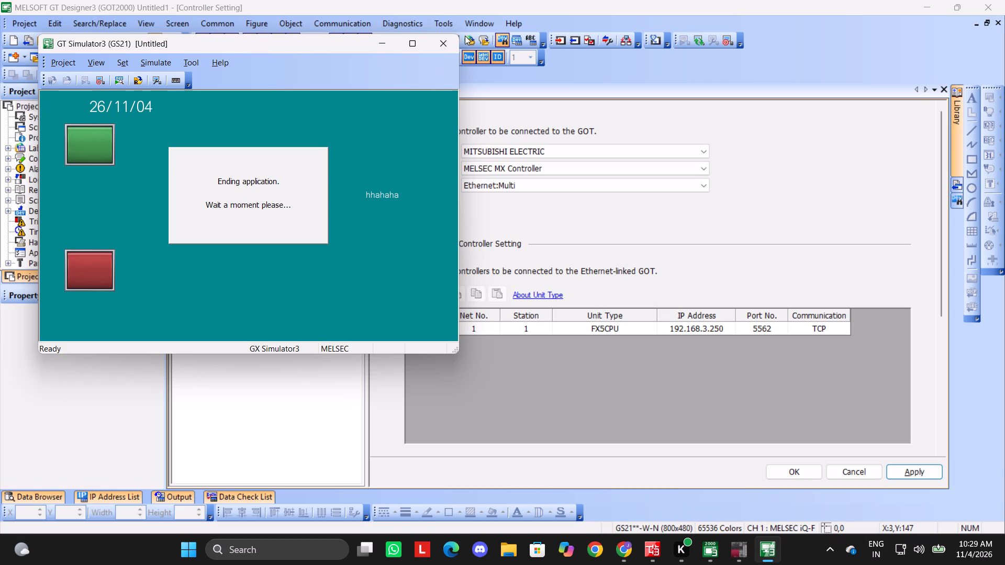
Set the CH1 controller type to MELSEC-FX and accept the change of the unit type to FX.
click(563, 164)
click(565, 167)
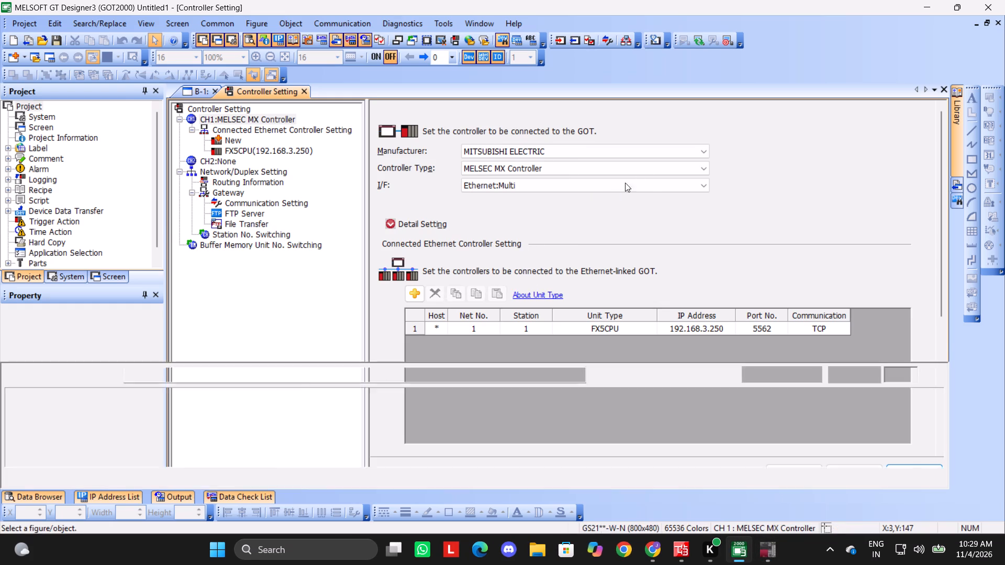
click(647, 172)
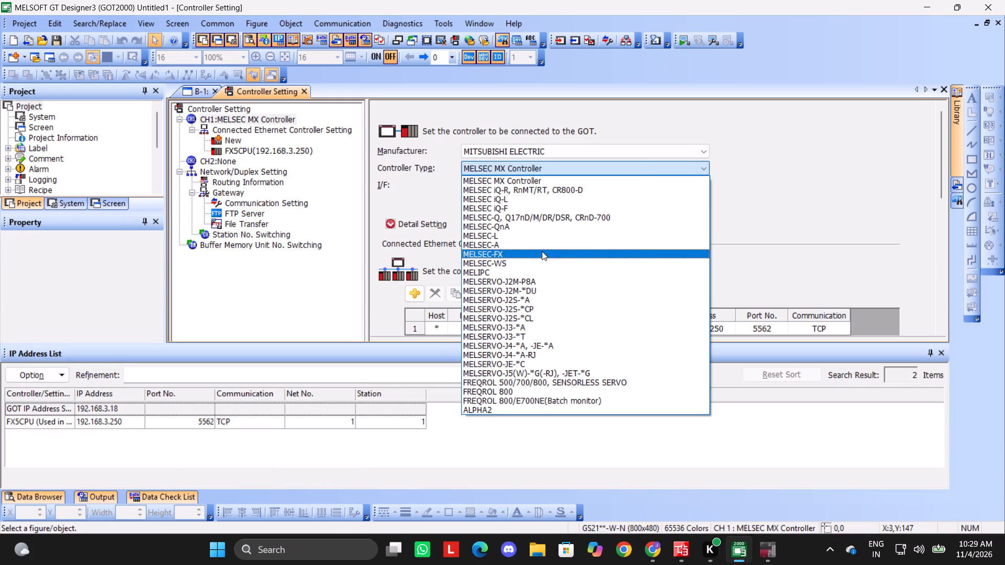
scroll(561, 262, down, 4)
scroll(562, 275, up, 2)
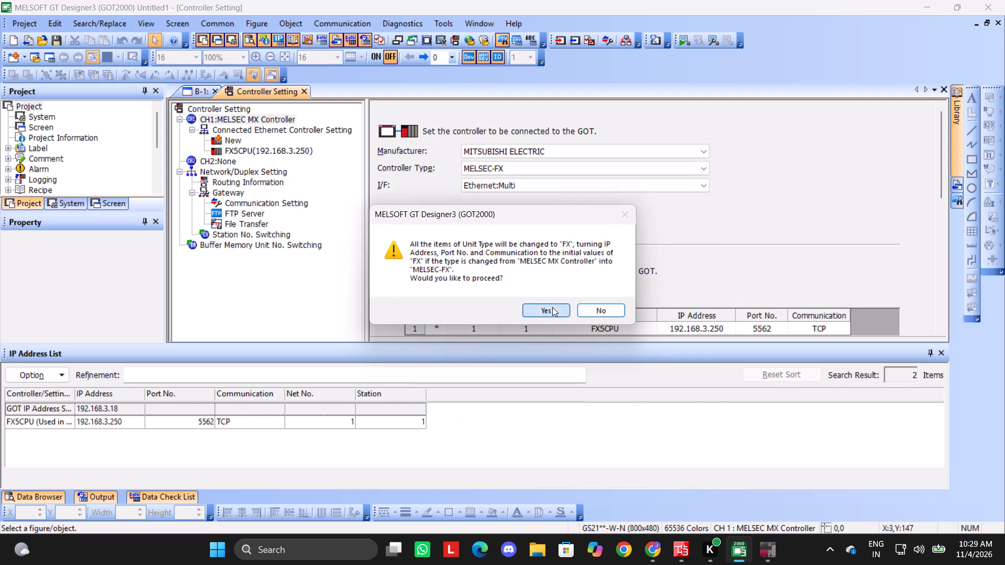
click(552, 307)
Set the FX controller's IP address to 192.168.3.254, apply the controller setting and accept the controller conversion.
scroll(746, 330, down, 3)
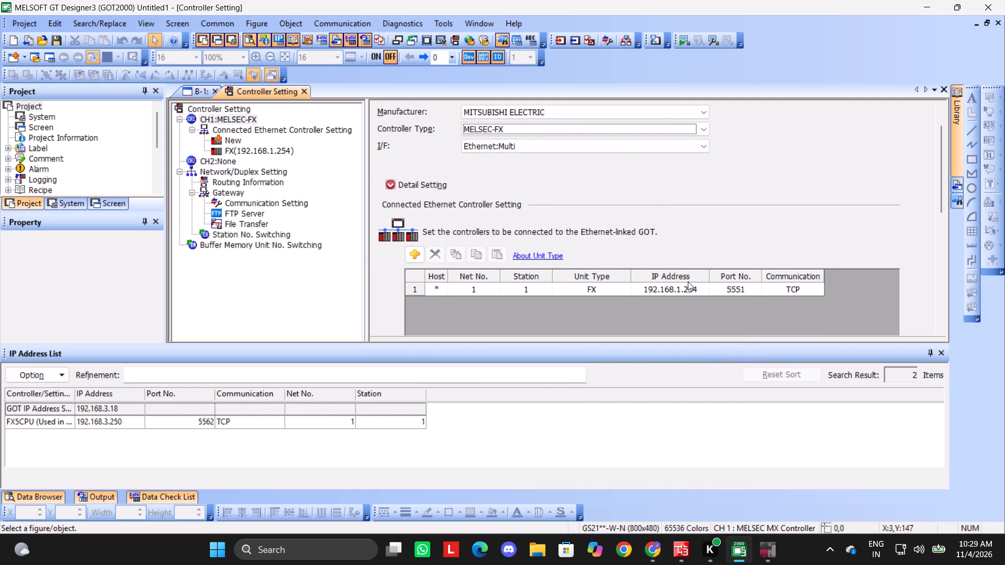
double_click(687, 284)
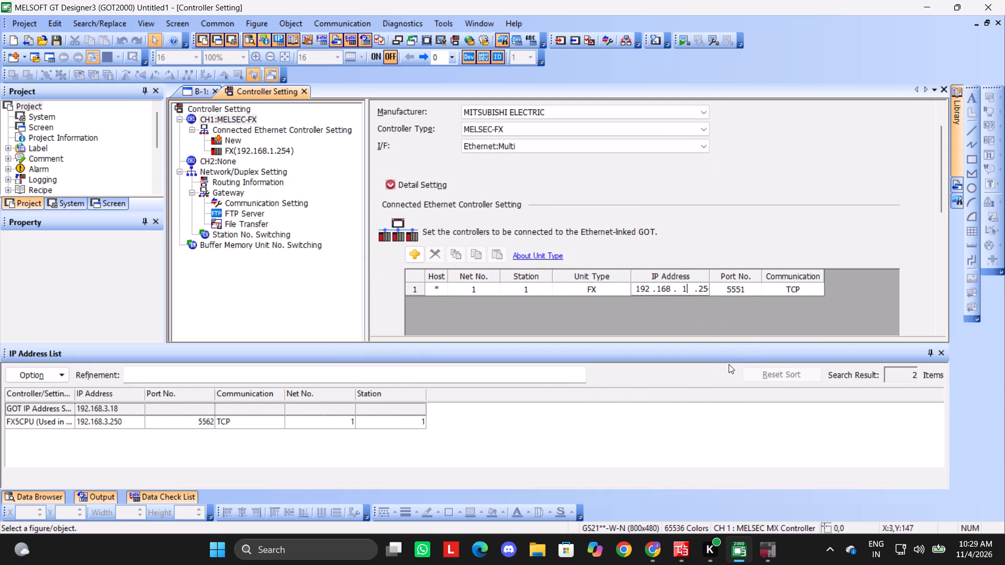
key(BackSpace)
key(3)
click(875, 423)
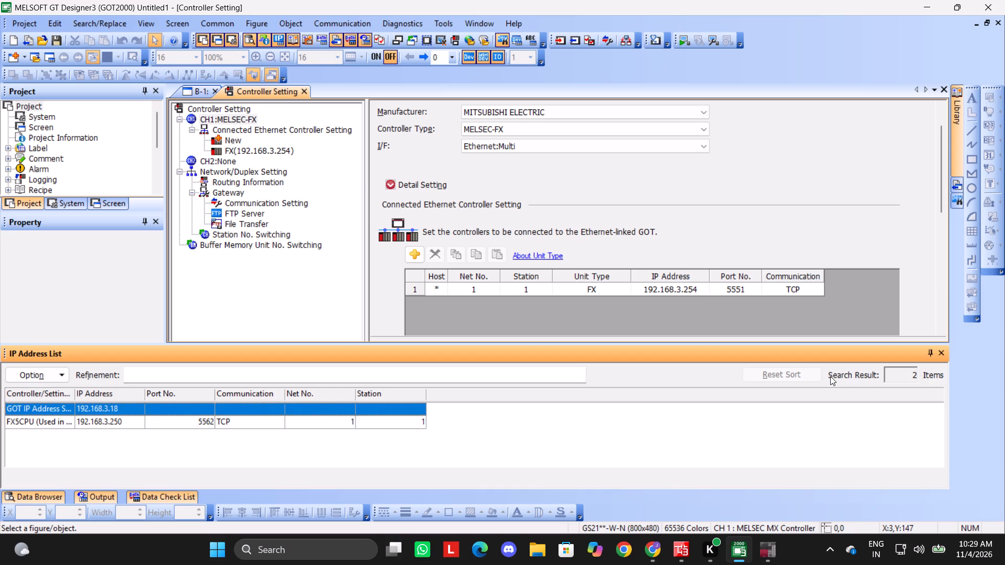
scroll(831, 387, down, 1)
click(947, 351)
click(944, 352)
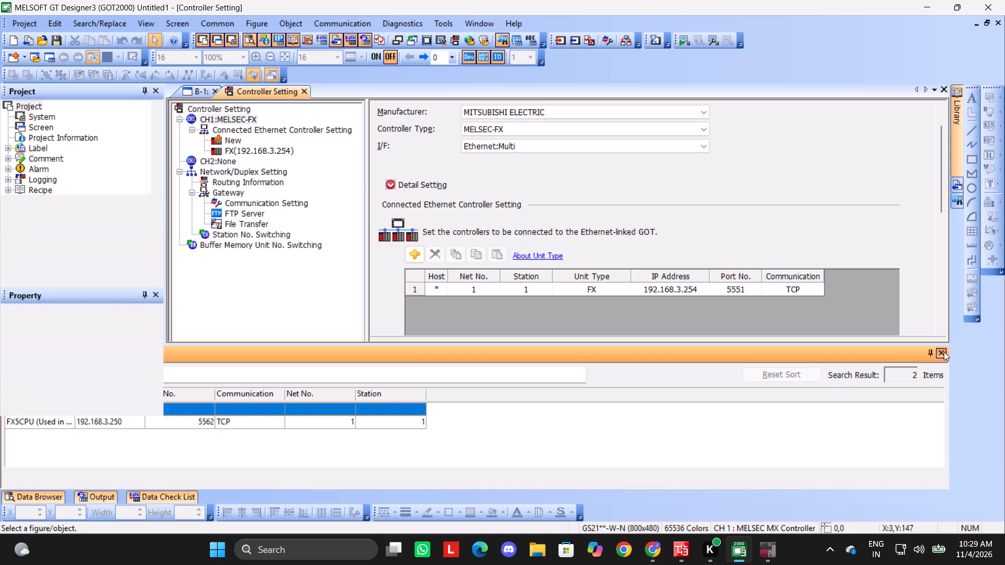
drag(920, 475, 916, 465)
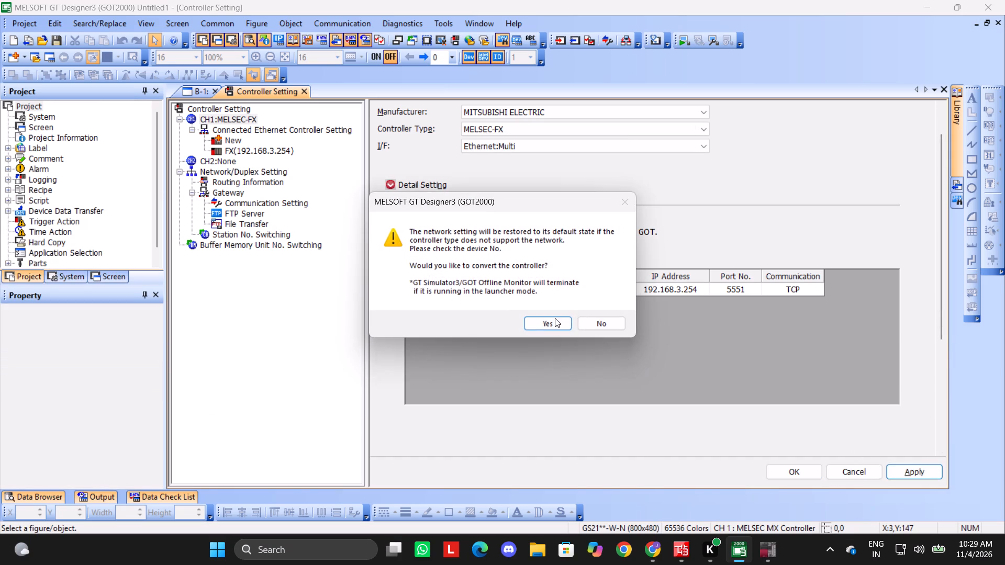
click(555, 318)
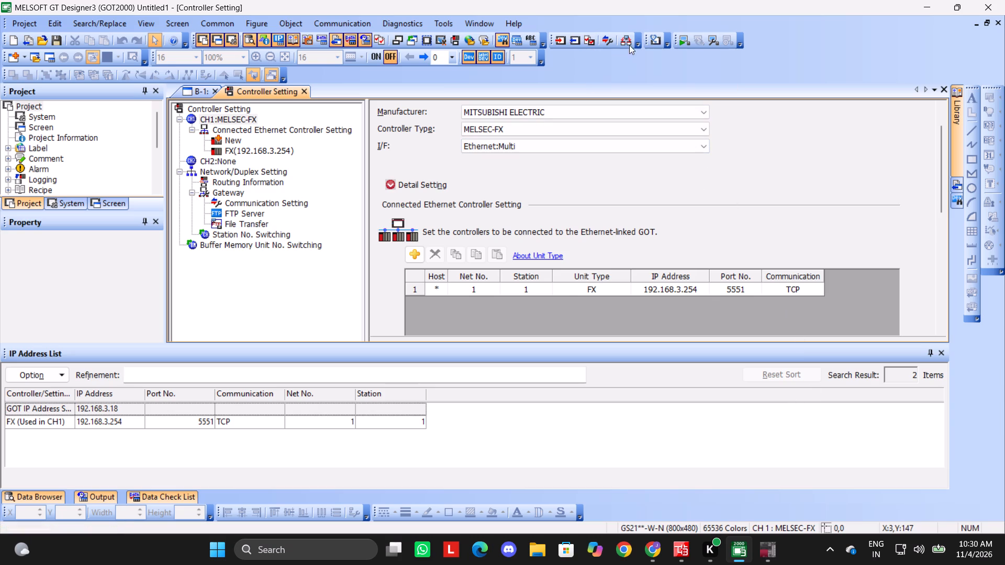
Launch the simulator, dismiss the error and set the CH1 simulation connection to GX Simulator3.
click(682, 41)
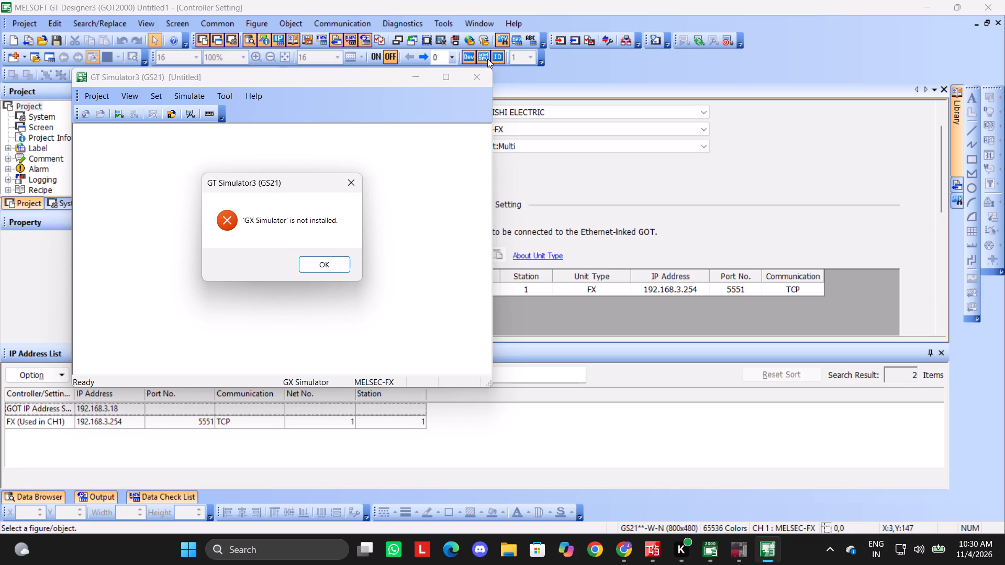
click(345, 266)
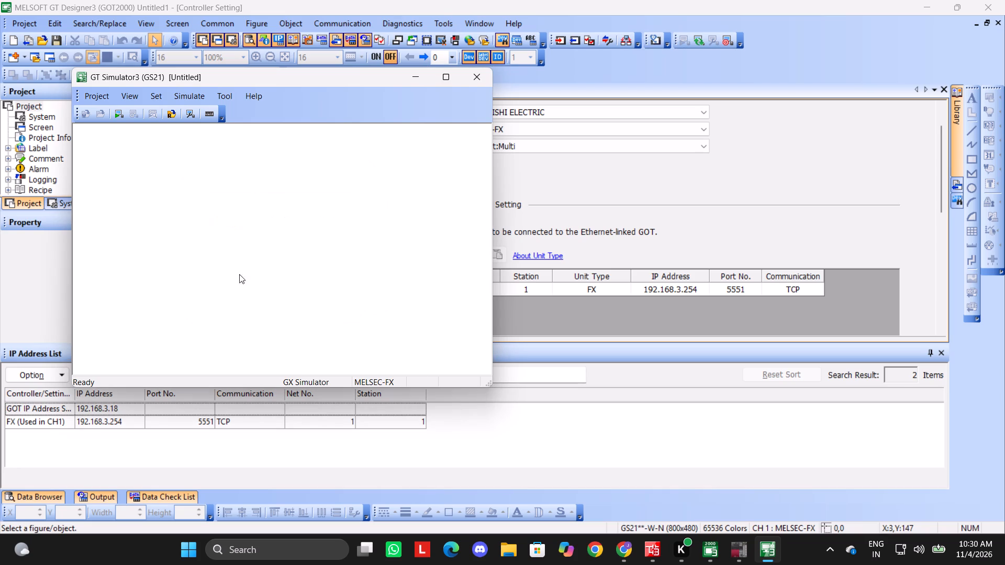
click(193, 99)
click(210, 144)
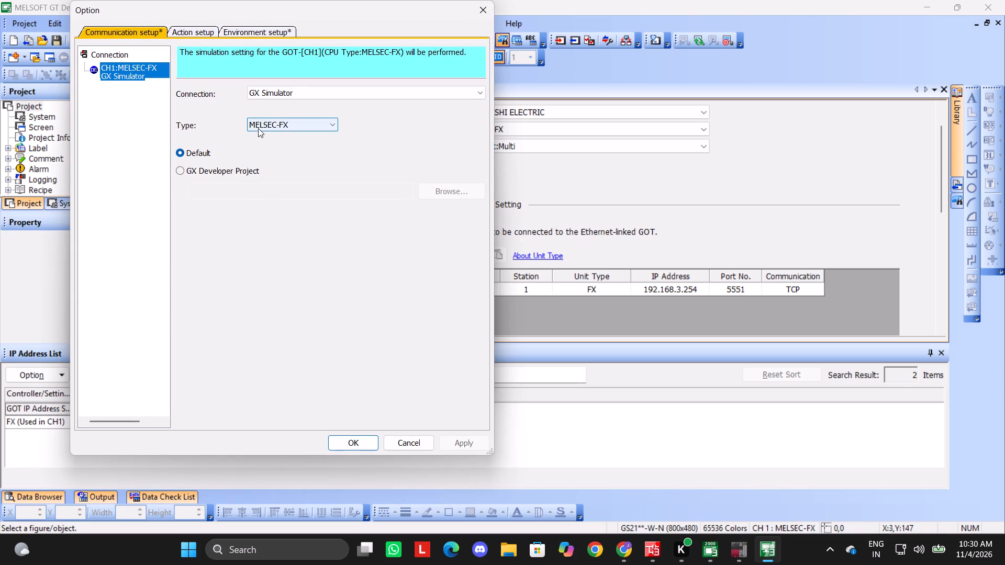
click(258, 128)
click(258, 128)
click(329, 96)
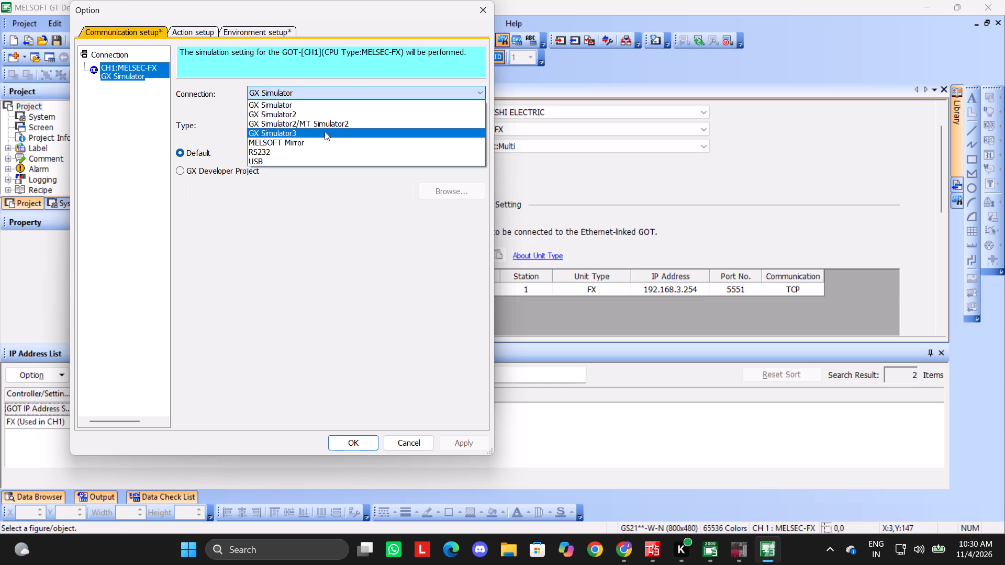
click(325, 131)
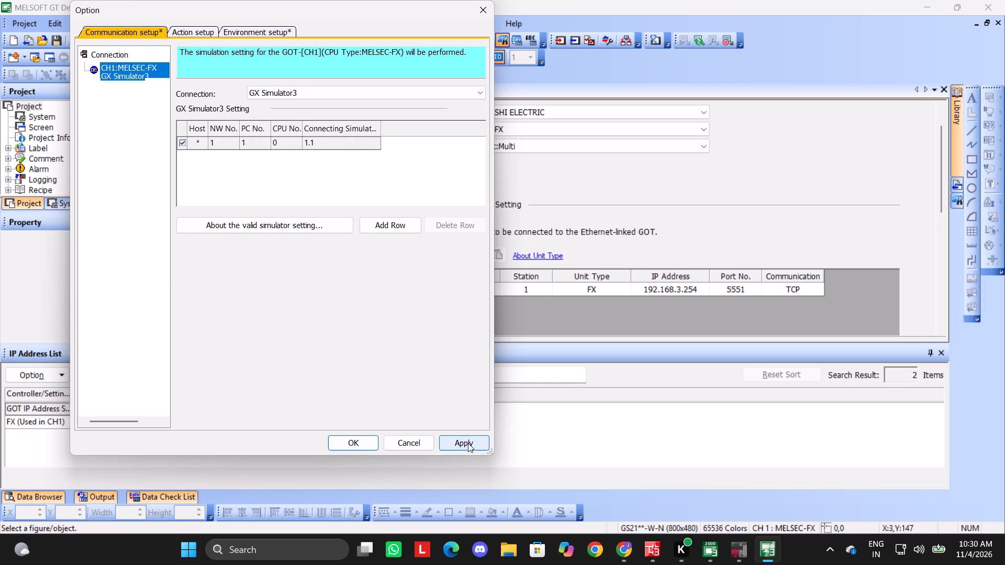
click(468, 443)
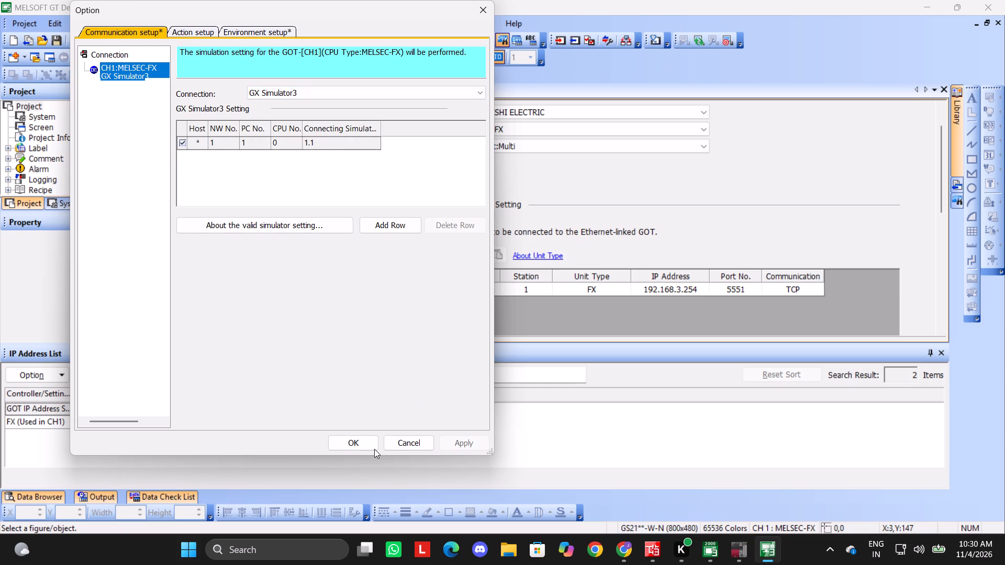
click(363, 444)
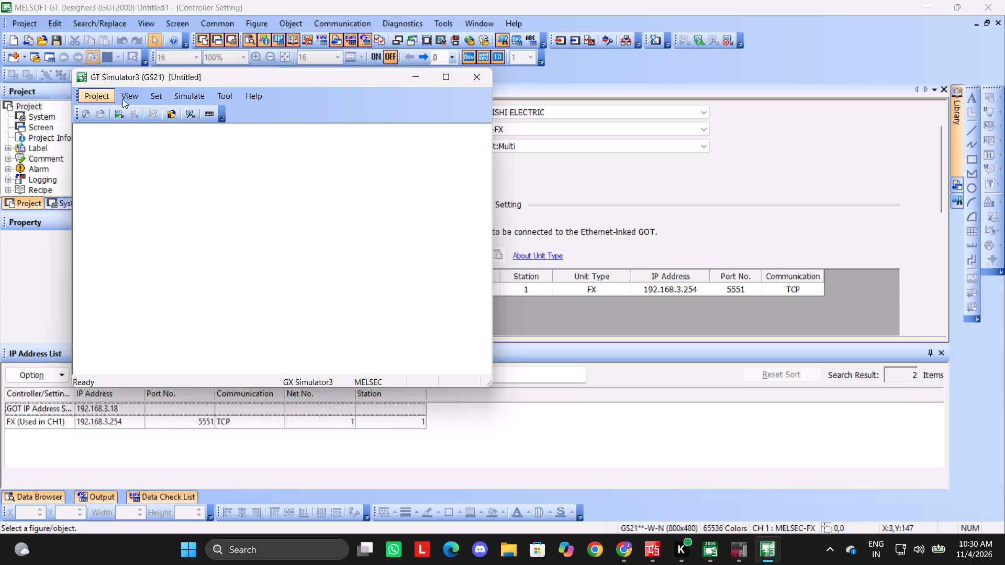
Run the HMI simulation, check its communication options and close the simulator.
click(122, 118)
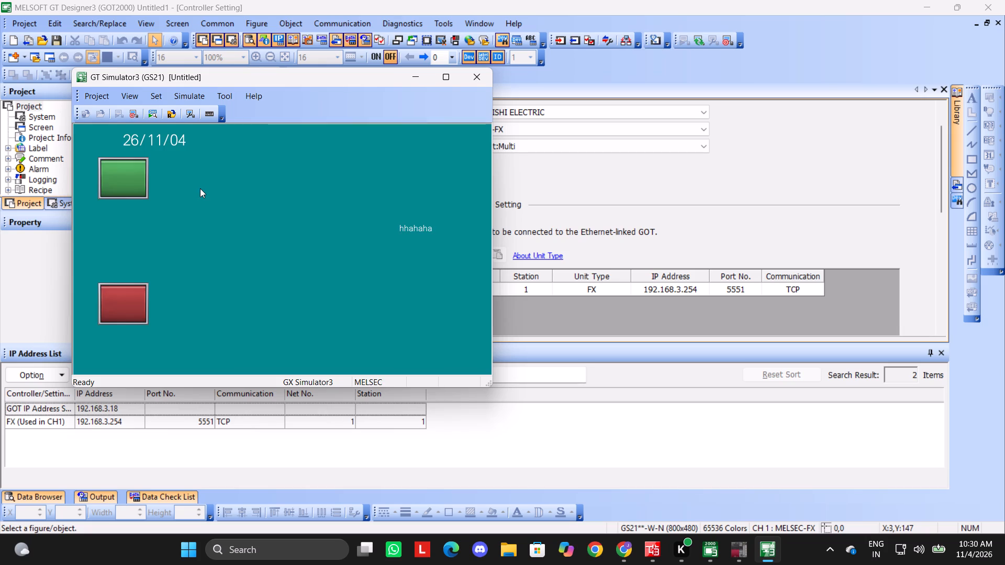
click(203, 93)
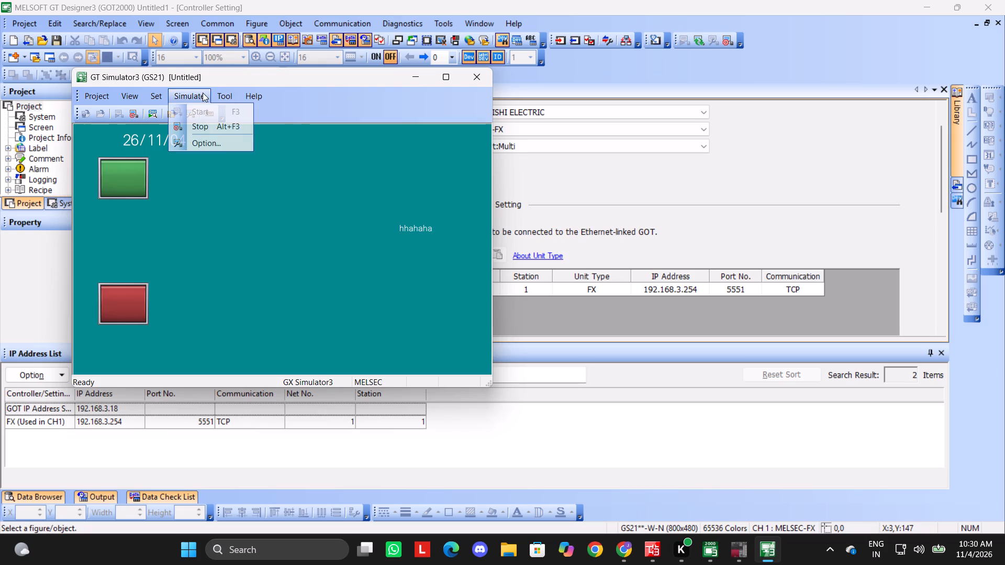
click(205, 148)
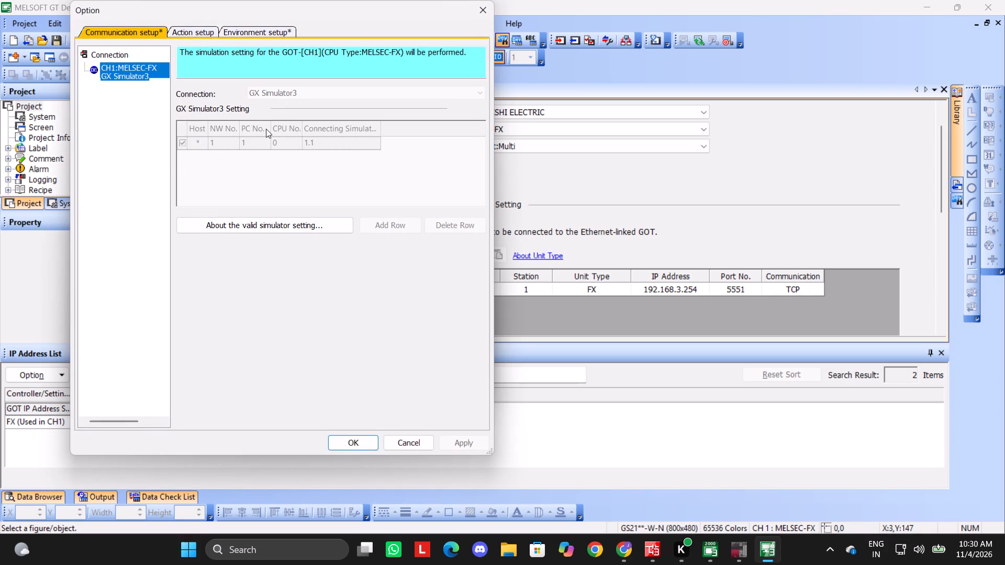
click(243, 28)
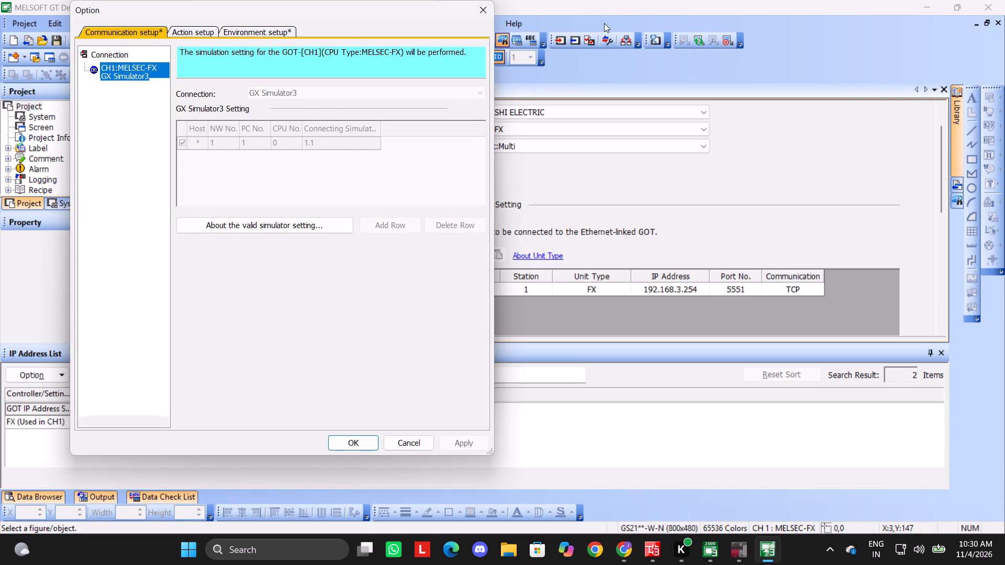
click(476, 6)
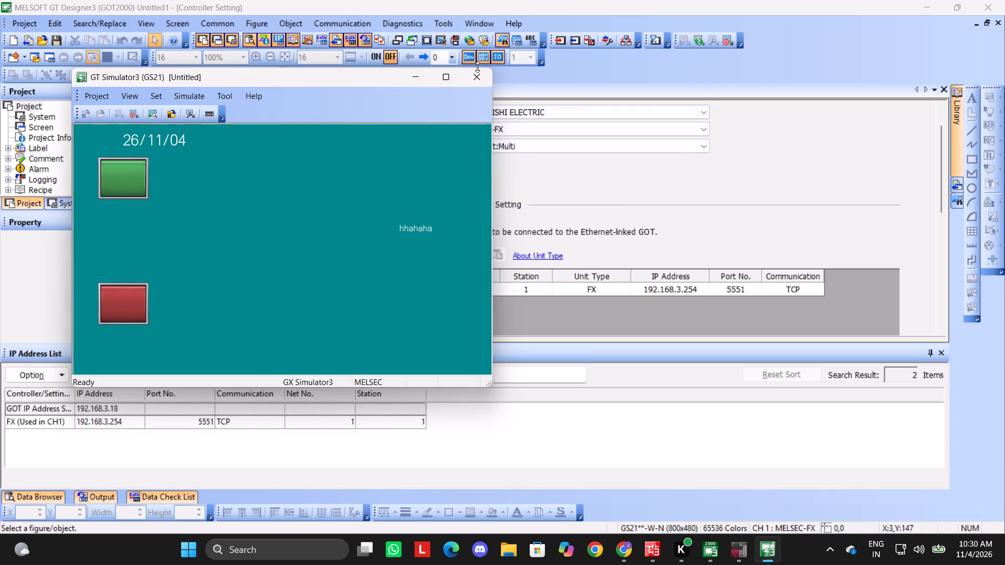
click(481, 75)
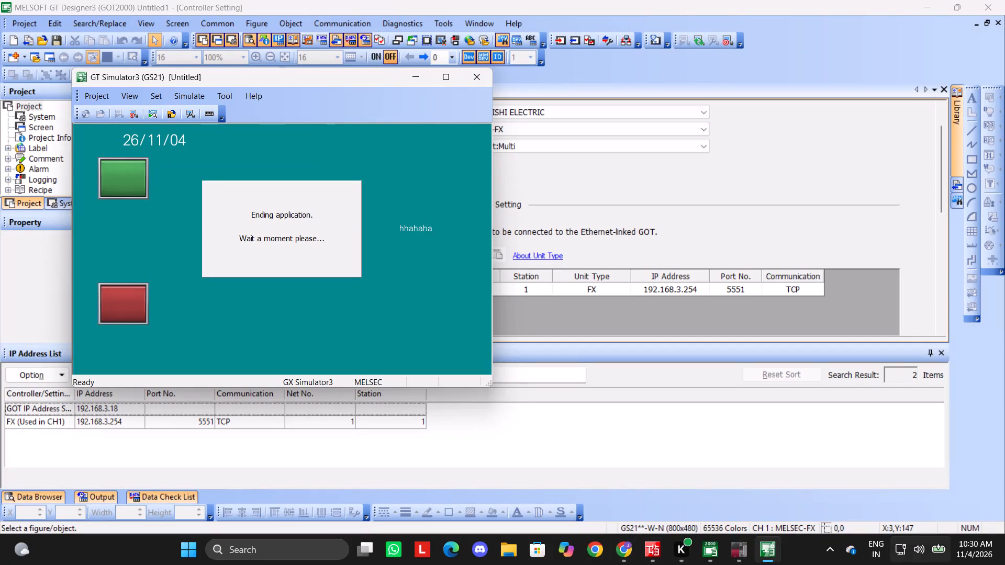
Examine the objects on base screen B-1 and the project information.
click(855, 190)
click(195, 89)
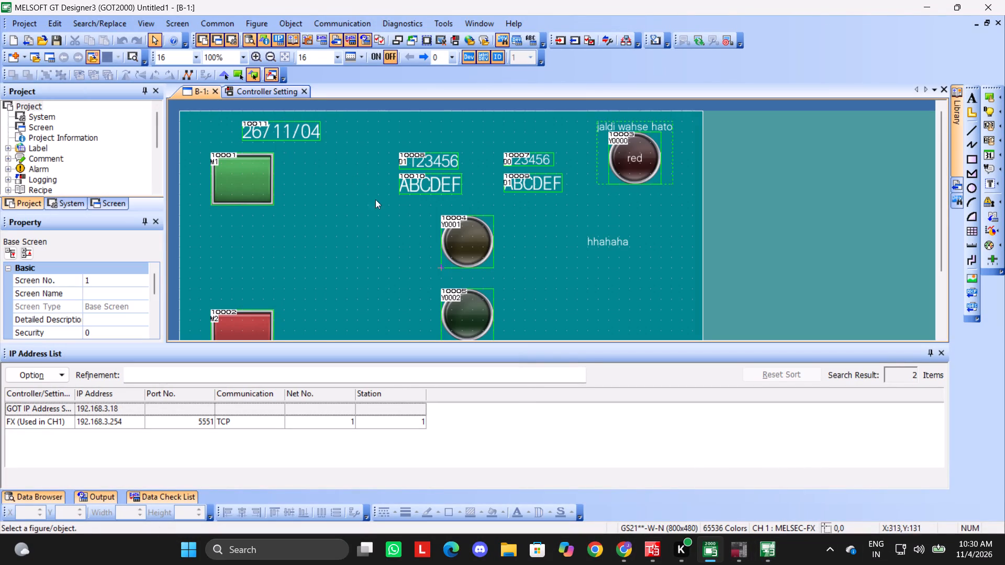
scroll(482, 237, down, 16)
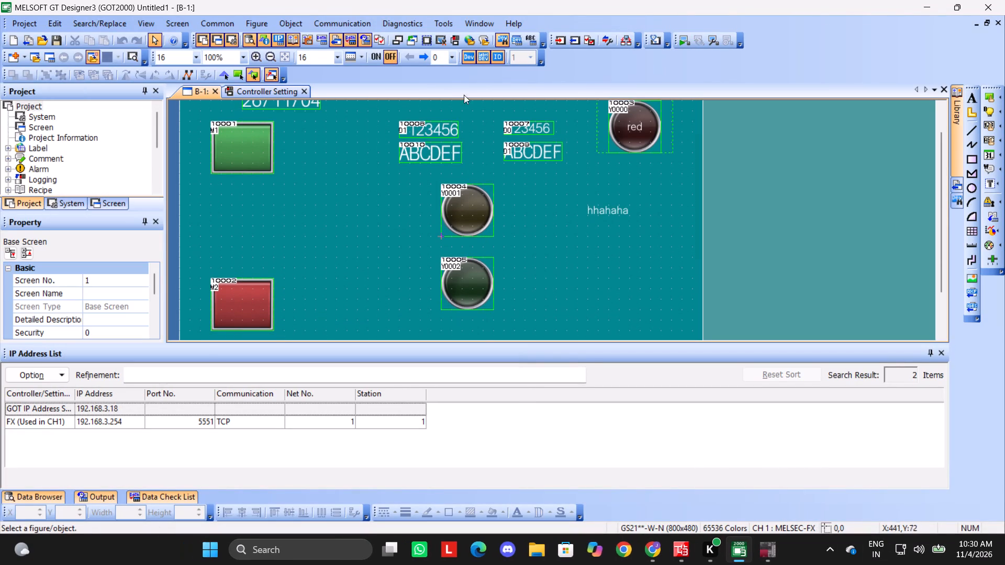
drag(373, 104, 588, 185)
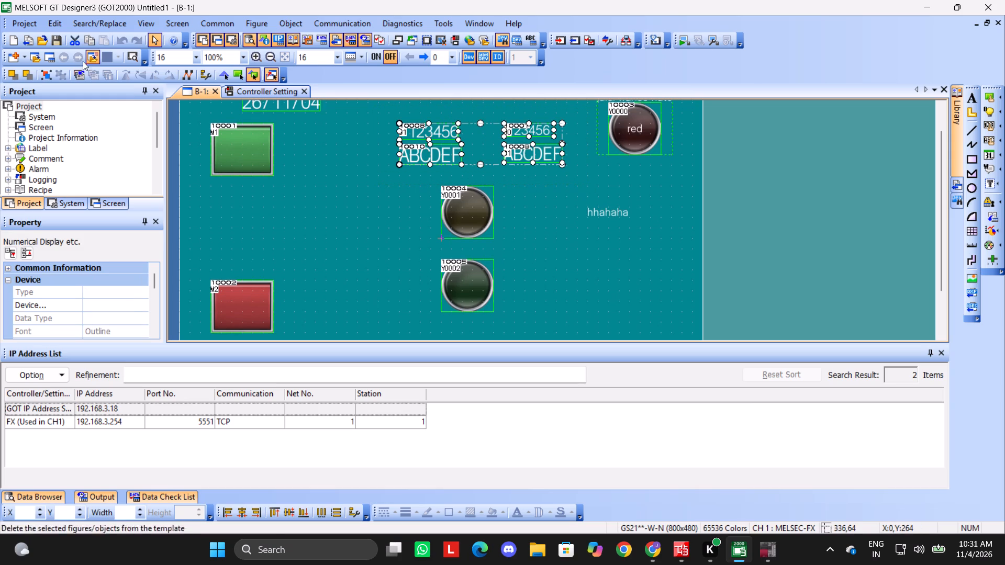
scroll(67, 97, down, 3)
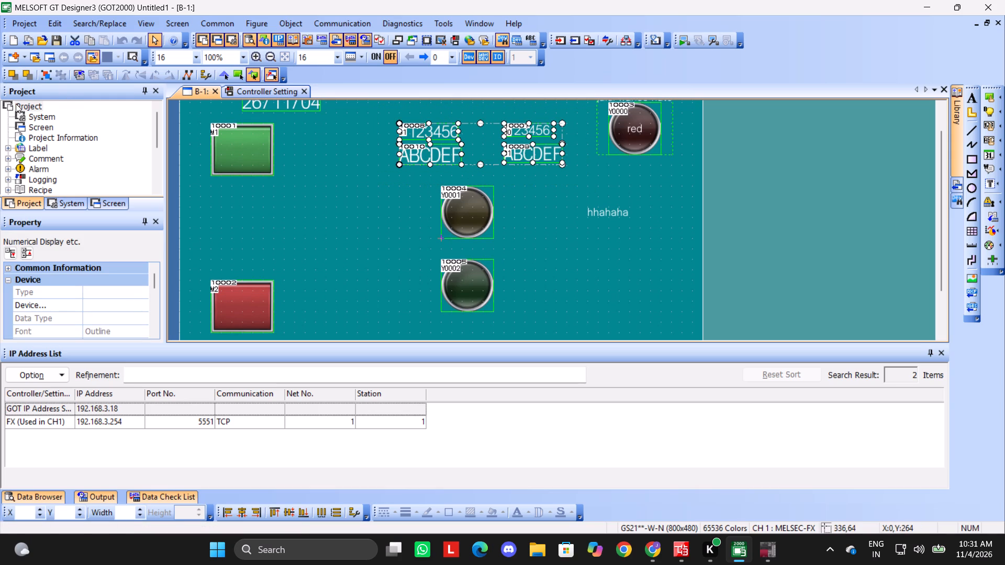
double_click(55, 137)
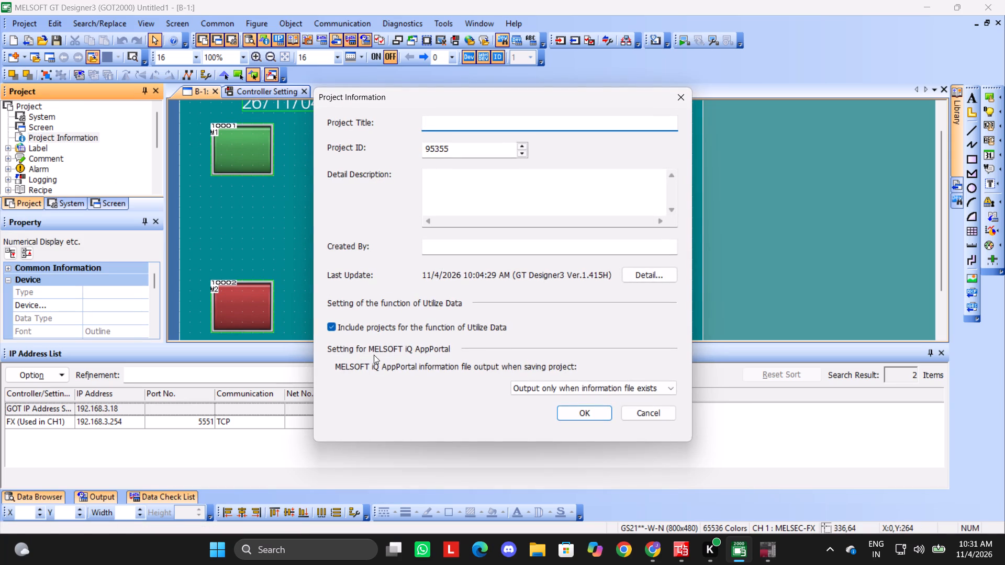
key(Escape)
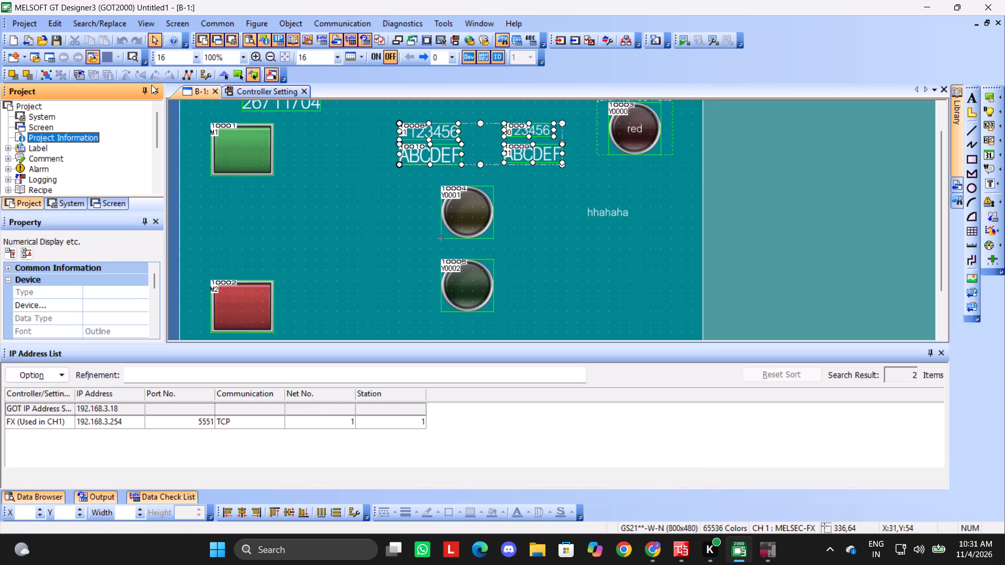
scroll(83, 137, down, 5)
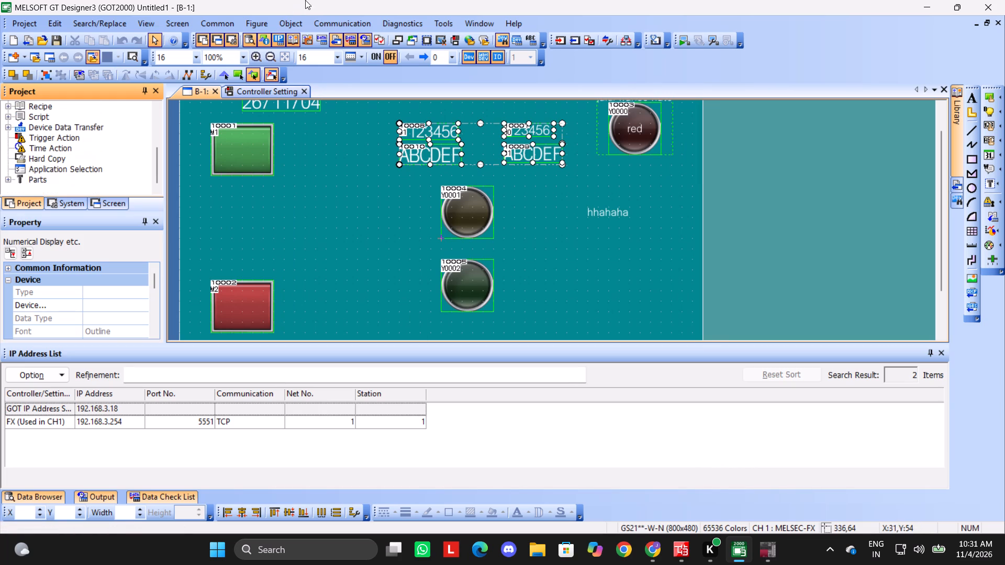
Change the CH1 controller type to MELSEC iQ-F with unit type FX5CPU, apply it and accept the controller conversion.
click(186, 20)
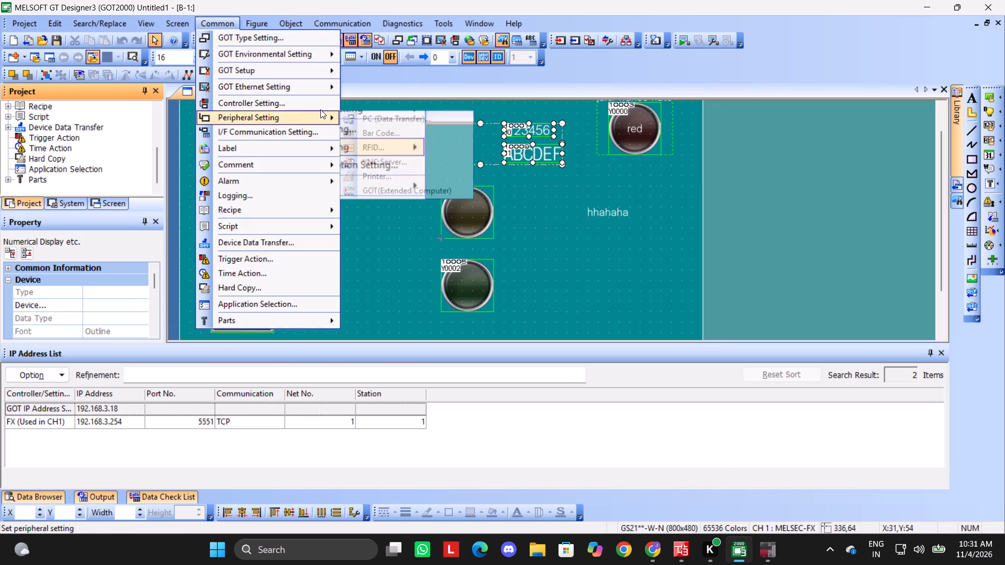
click(321, 107)
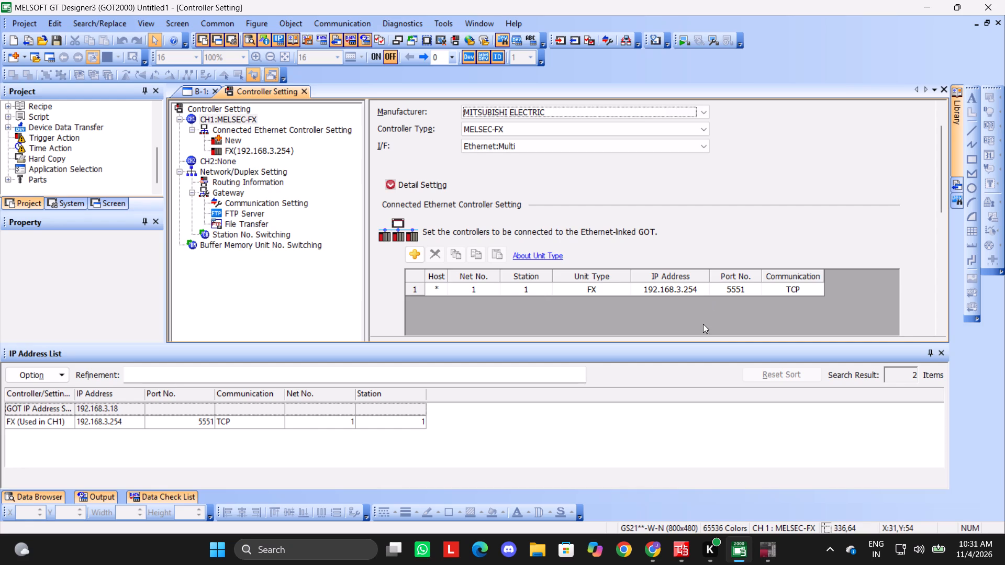
click(658, 128)
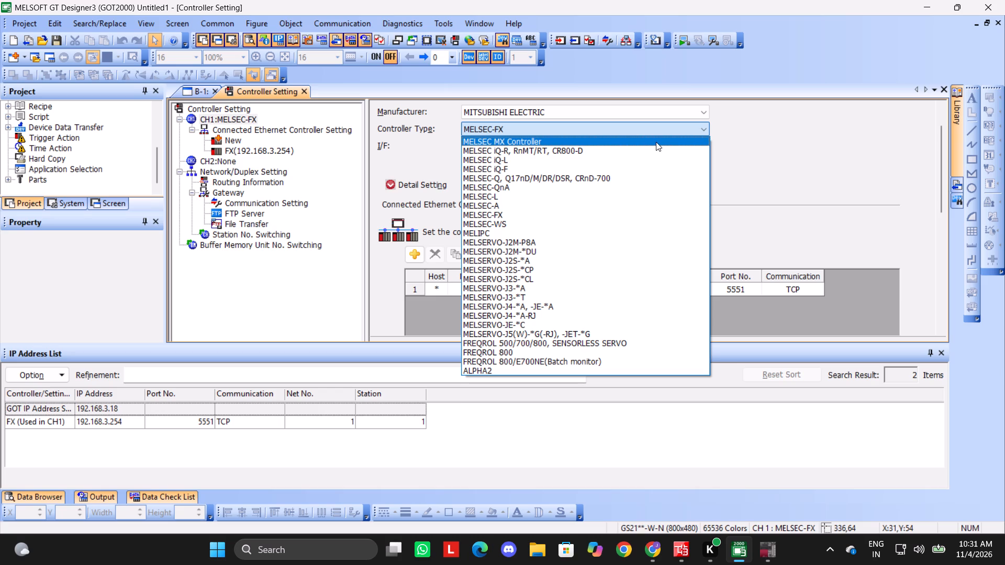
click(601, 165)
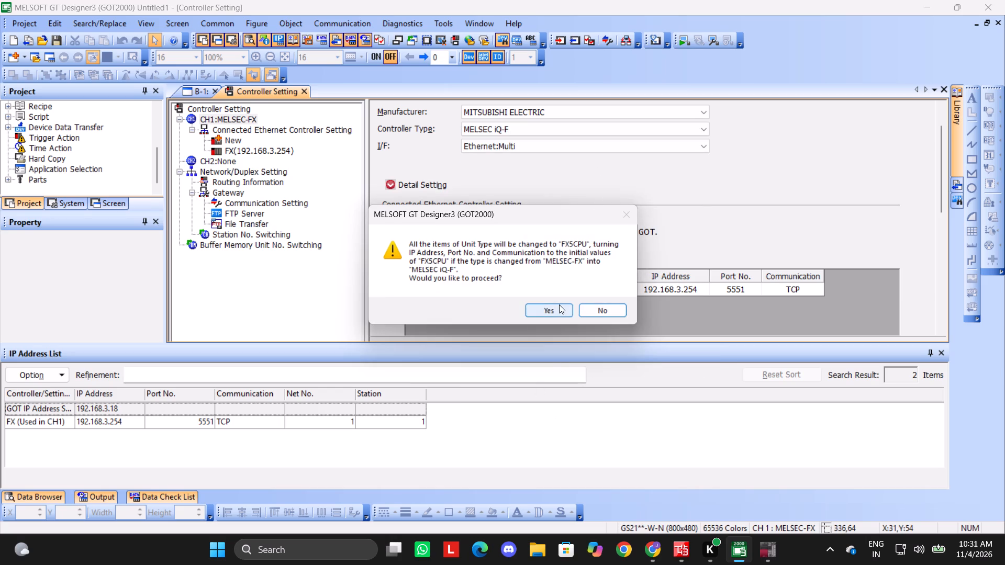
click(559, 304)
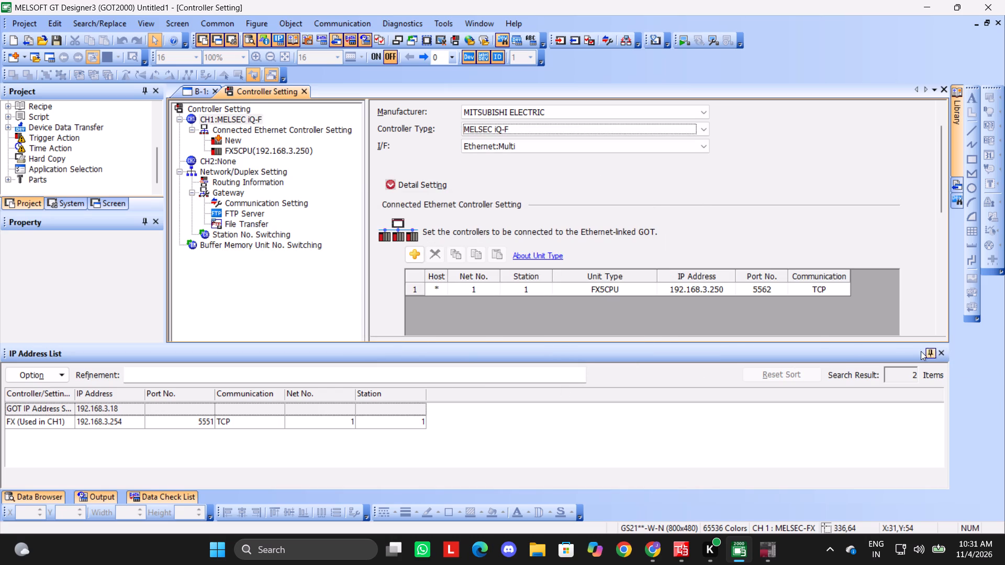
click(939, 351)
click(915, 468)
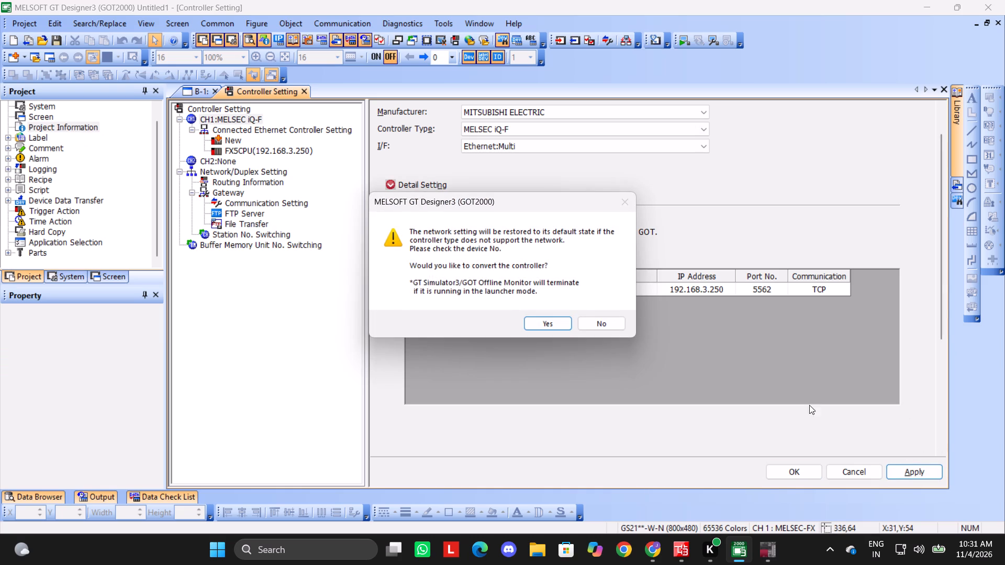
click(544, 324)
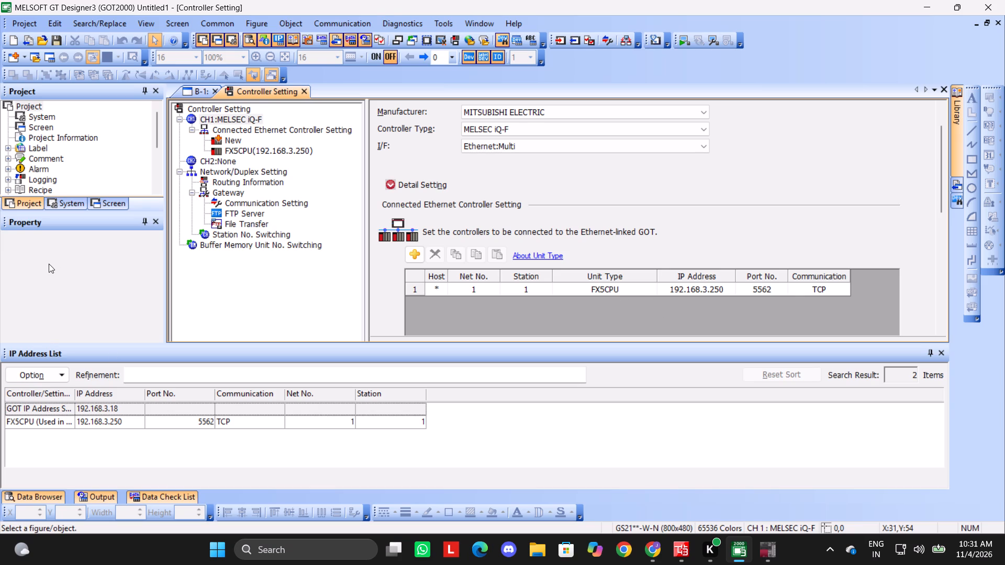
Launch the HMI simulation and test the green switch on the simulated screen.
click(684, 37)
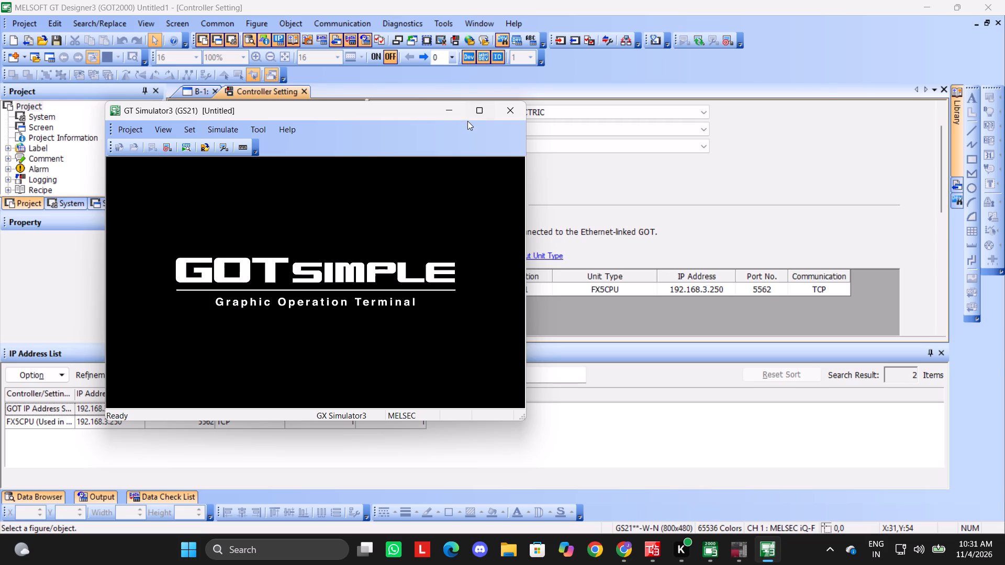
click(367, 358)
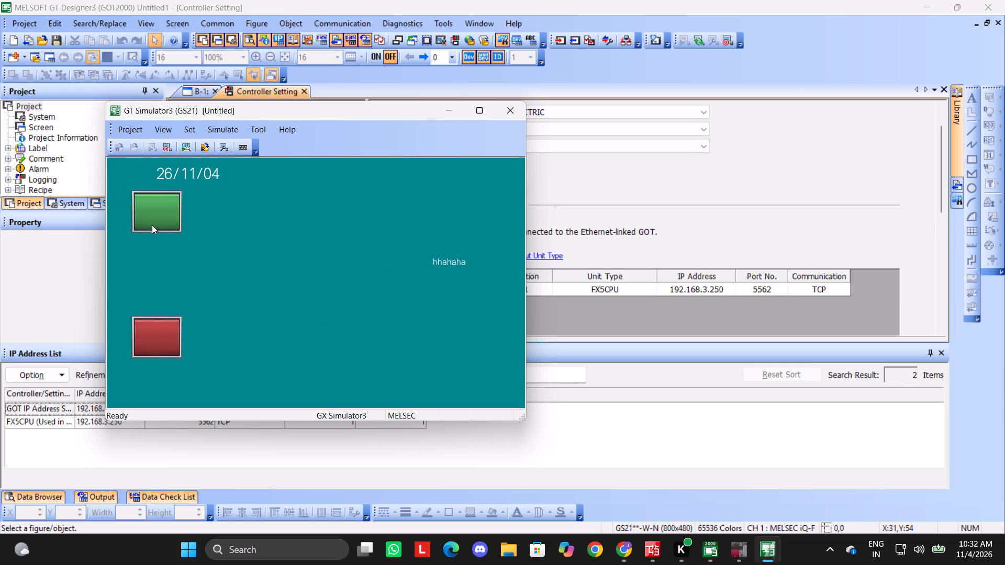
double_click(152, 225)
click(310, 302)
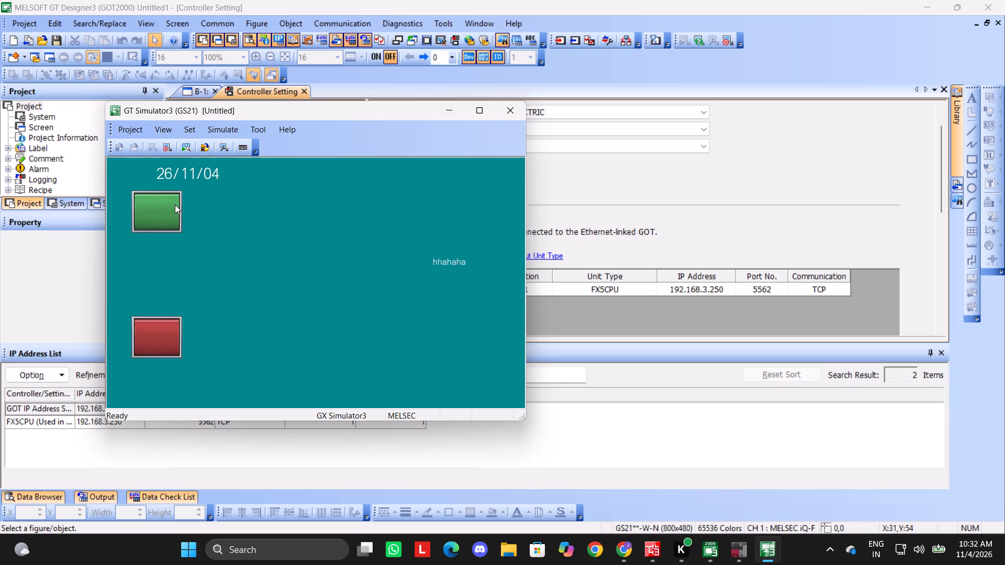
click(175, 205)
click(312, 303)
Check the simulator's communication options and version information, and close the simulator.
click(186, 129)
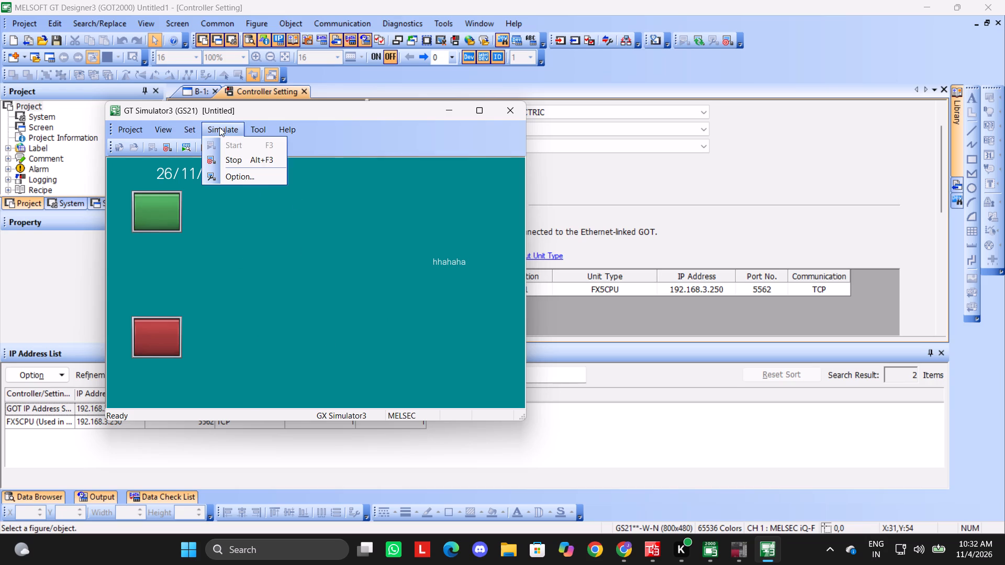
click(250, 177)
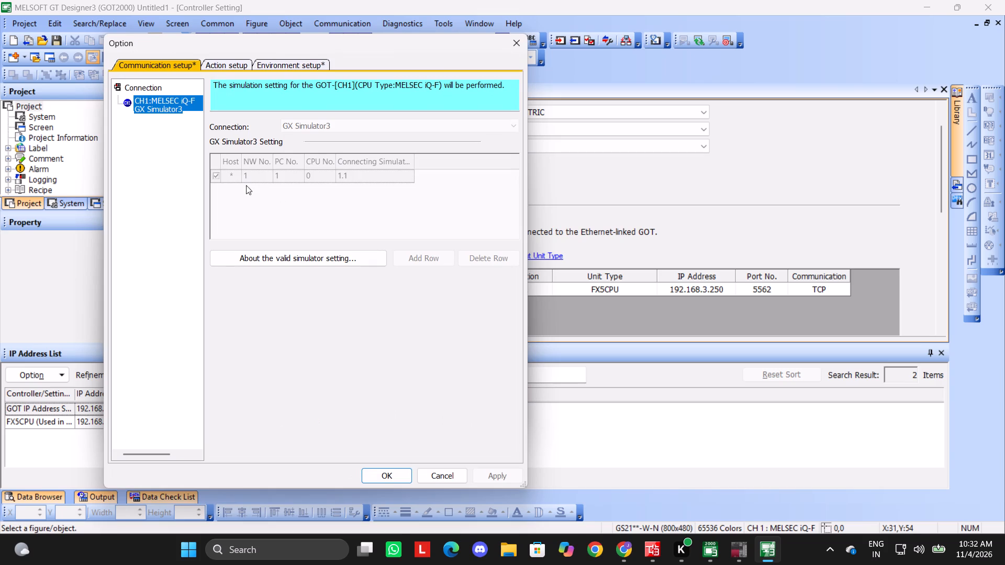
click(518, 36)
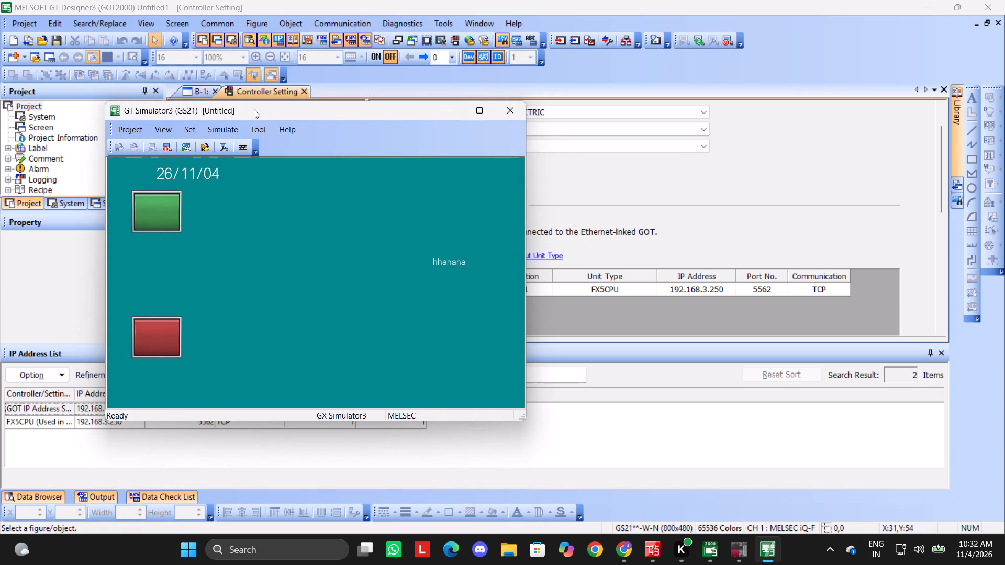
click(263, 126)
click(297, 187)
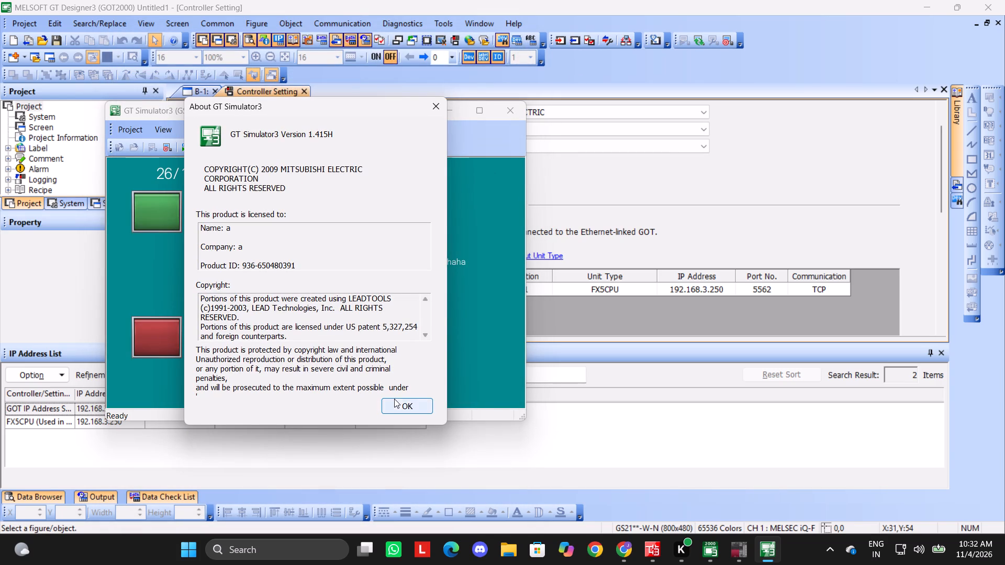
click(396, 399)
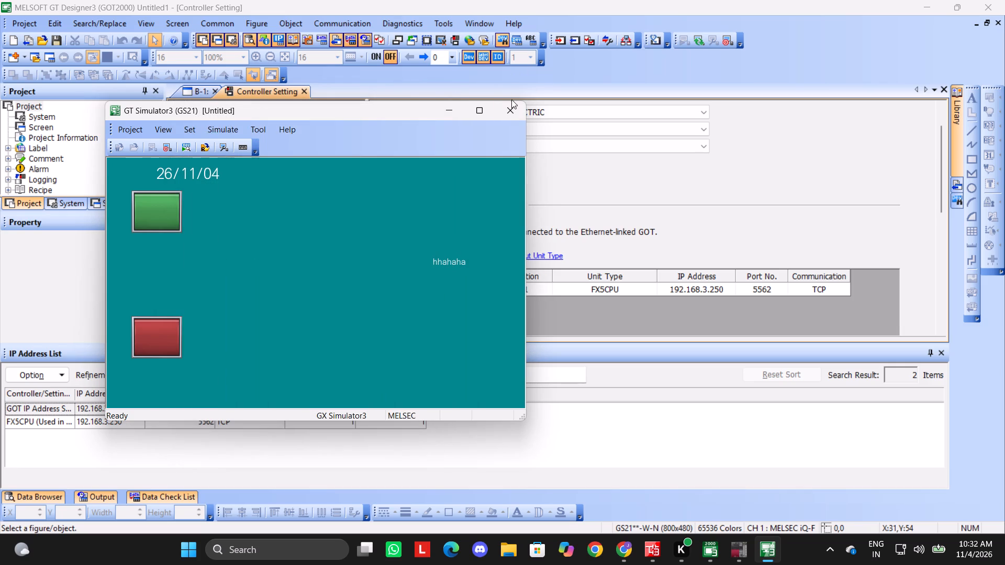
click(511, 118)
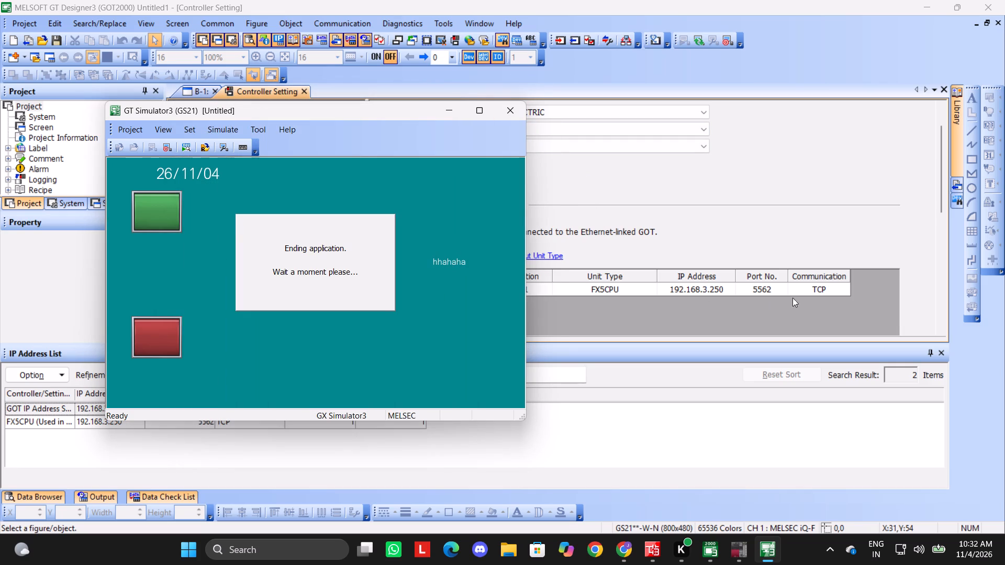
Examine the FX5CPU entry for 192.168.3.250 in the connected Ethernet controller settings.
click(830, 293)
double_click(830, 290)
triple_click(830, 290)
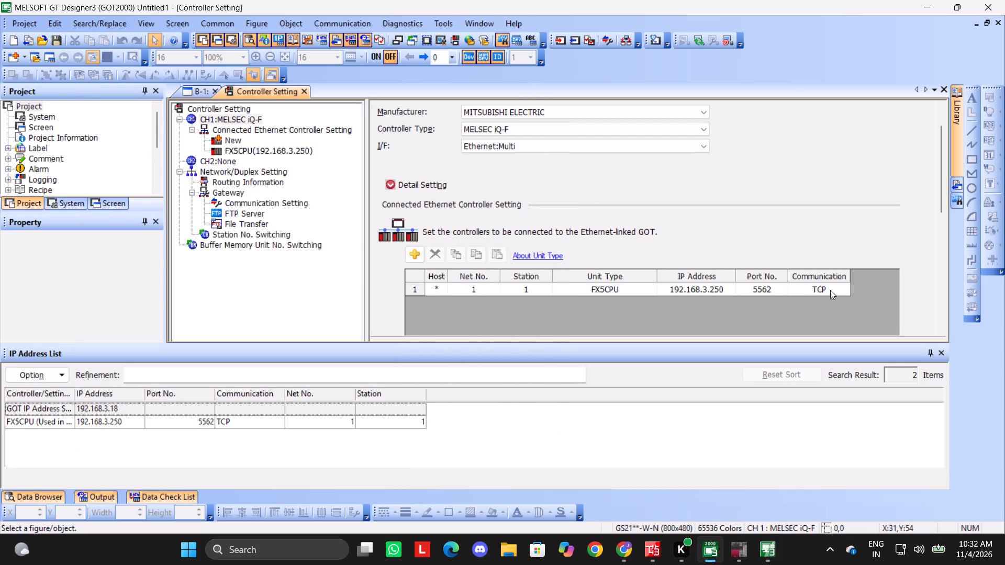
click(830, 290)
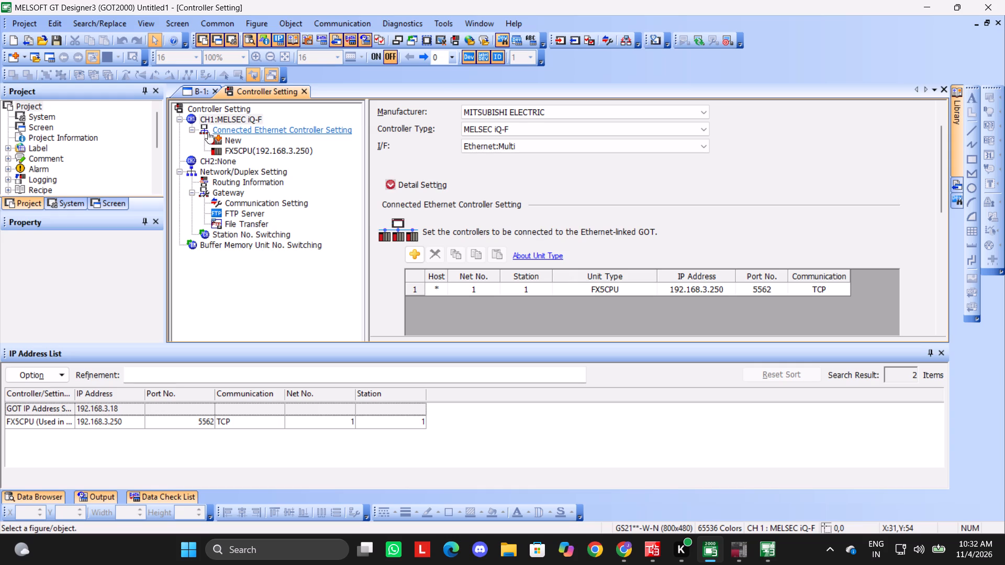
double_click(224, 147)
right_click(224, 147)
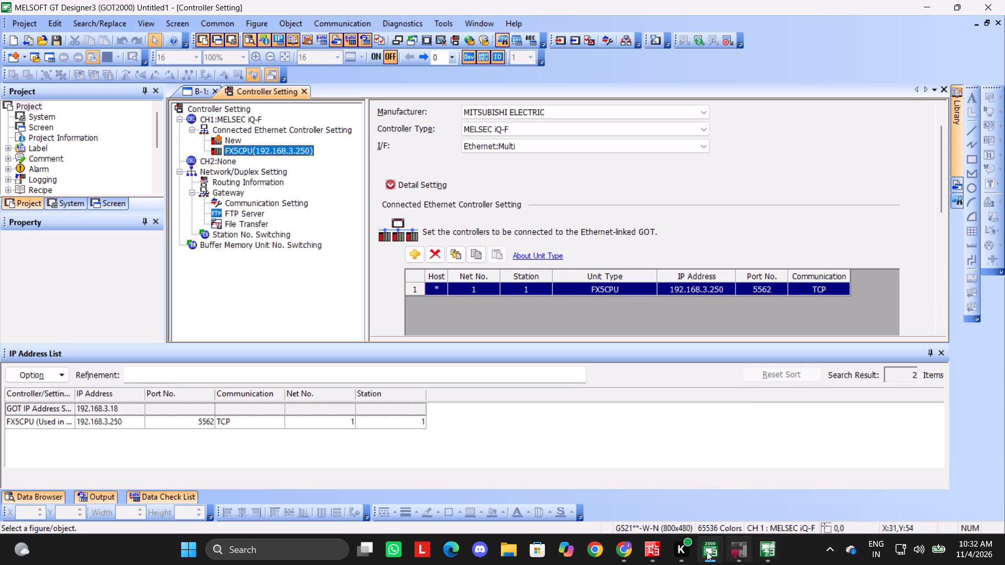
Switch to GX Works3 and review the module configuration, the ladder program and the CPU parameter's Operation Related Setting.
click(661, 493)
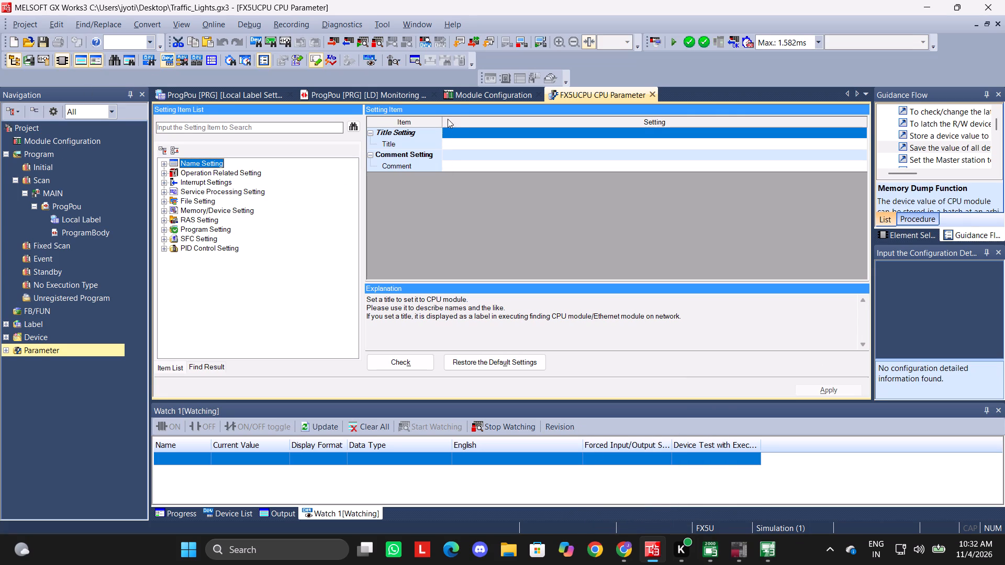
click(465, 96)
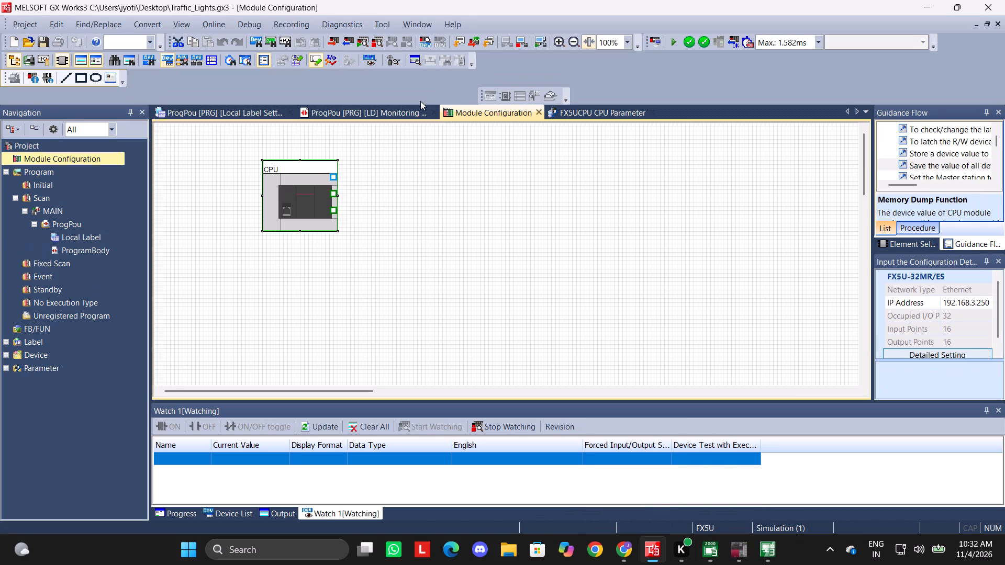
click(384, 110)
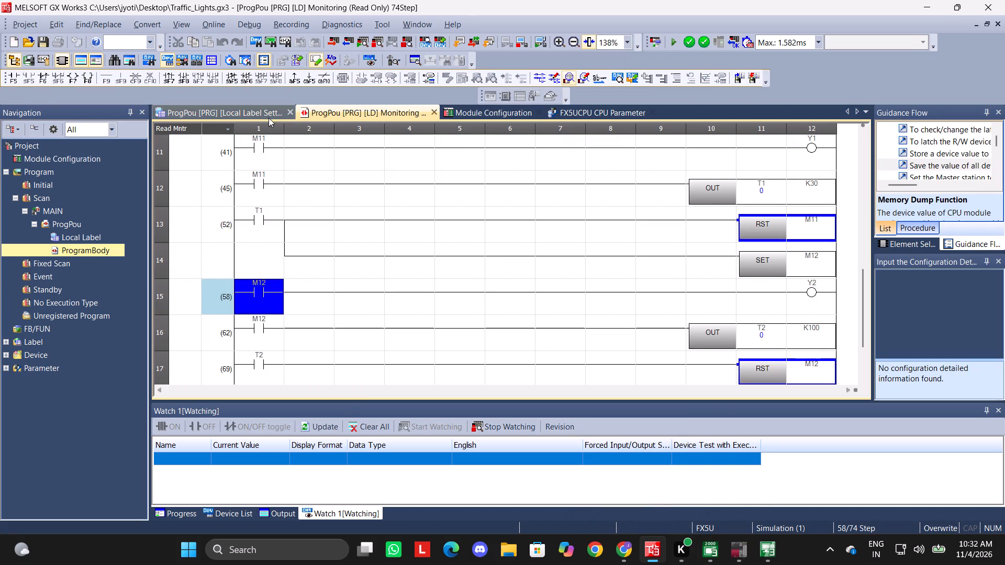
click(595, 112)
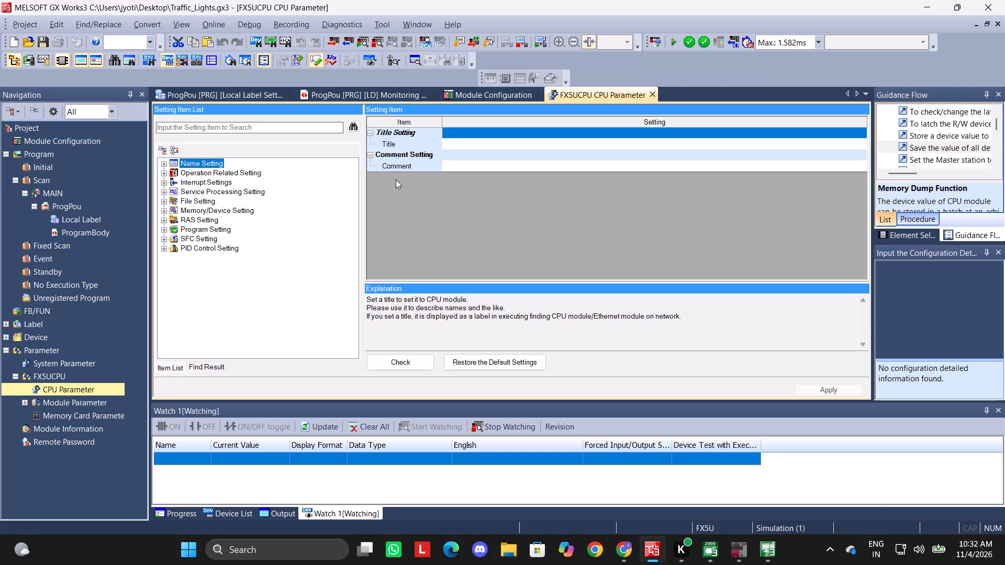
click(164, 173)
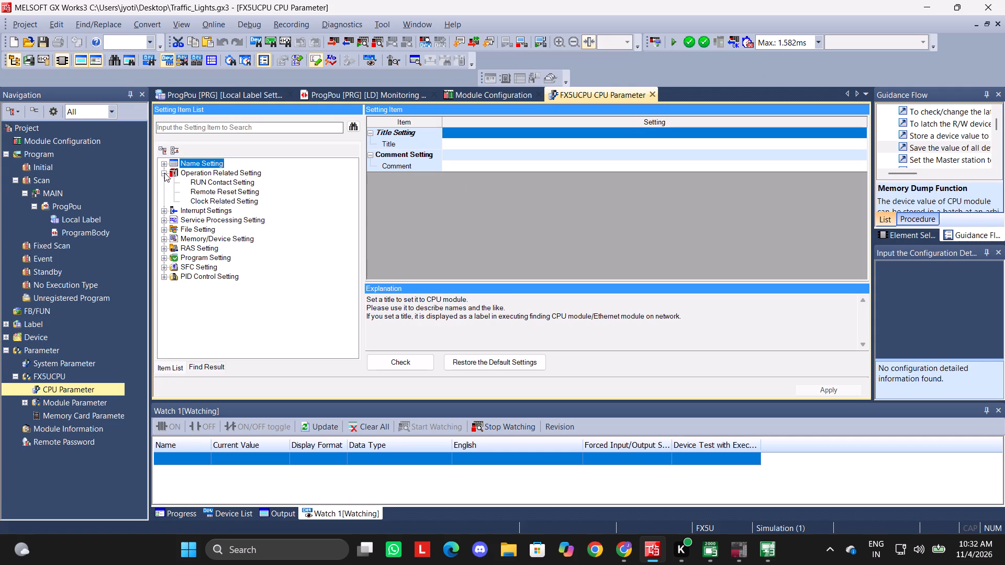
click(213, 23)
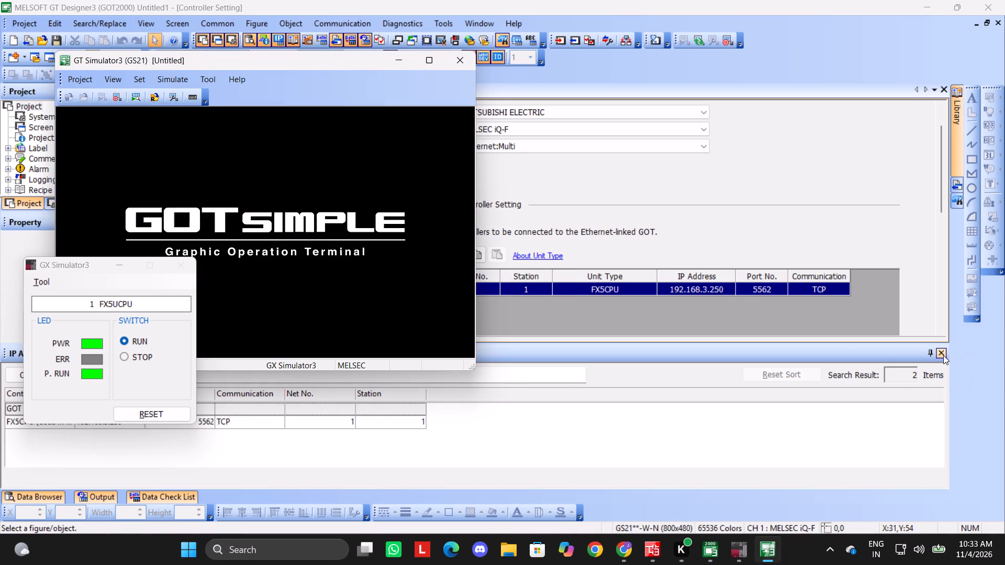
Close the IP Address List and move the GT Simulator3 window clear of the GX Simulator3 window.
click(942, 355)
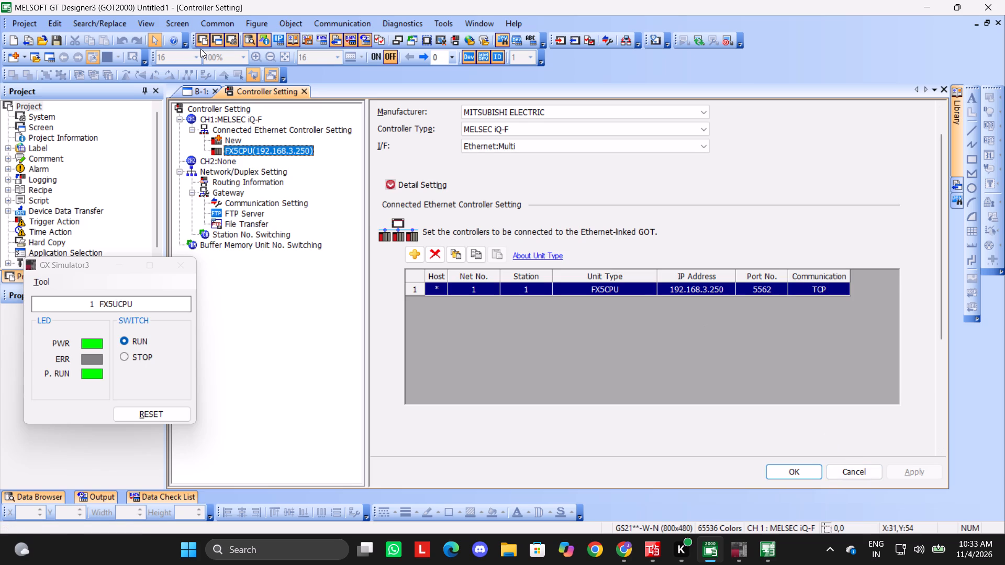
key(alt+Tab)
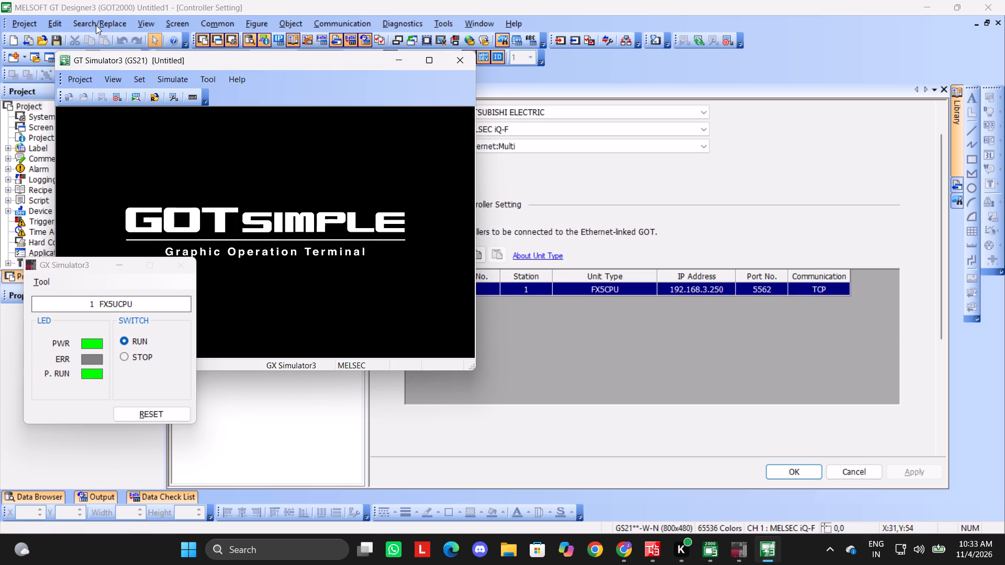
drag(183, 58, 364, 45)
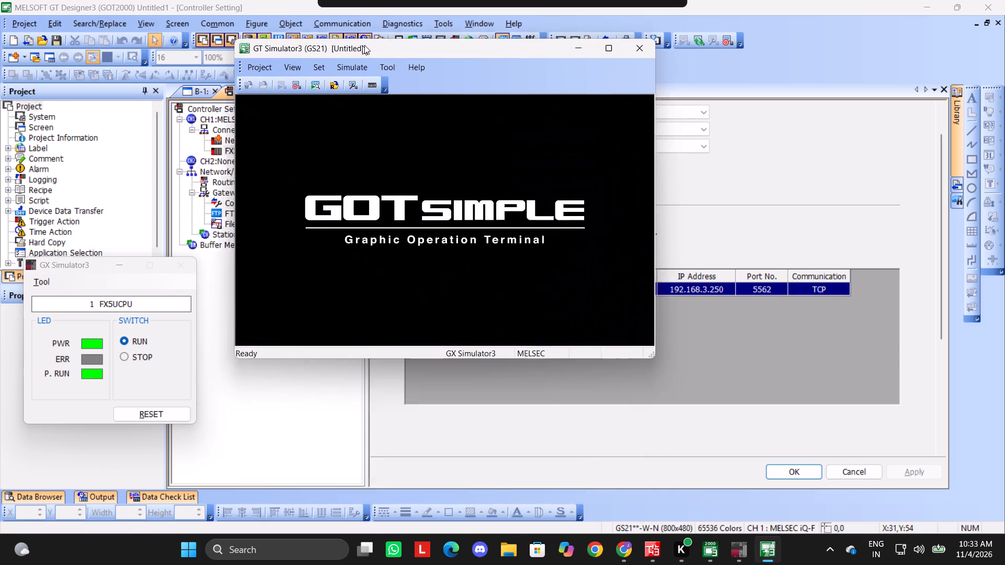
drag(364, 45, 706, 84)
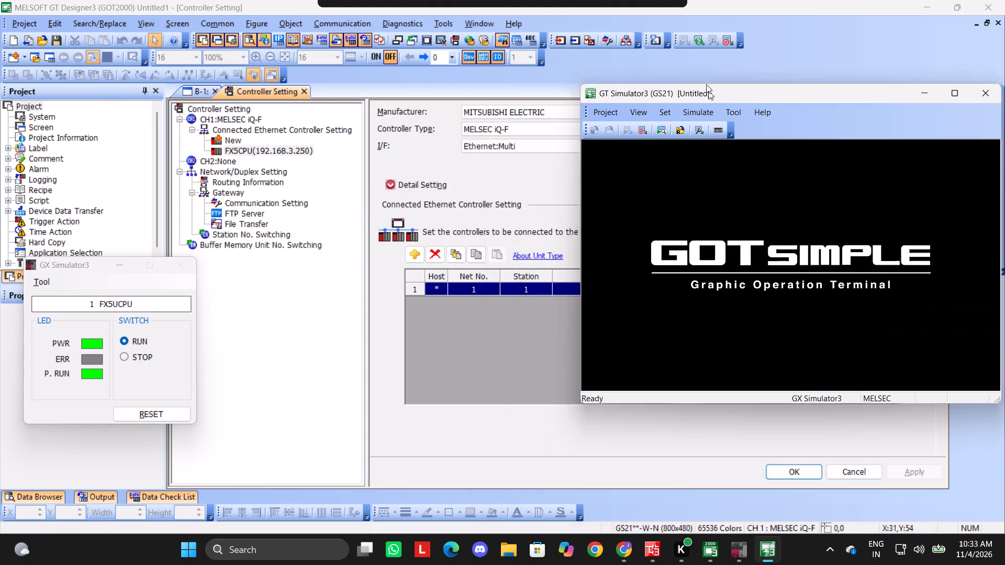
drag(706, 84, 689, 148)
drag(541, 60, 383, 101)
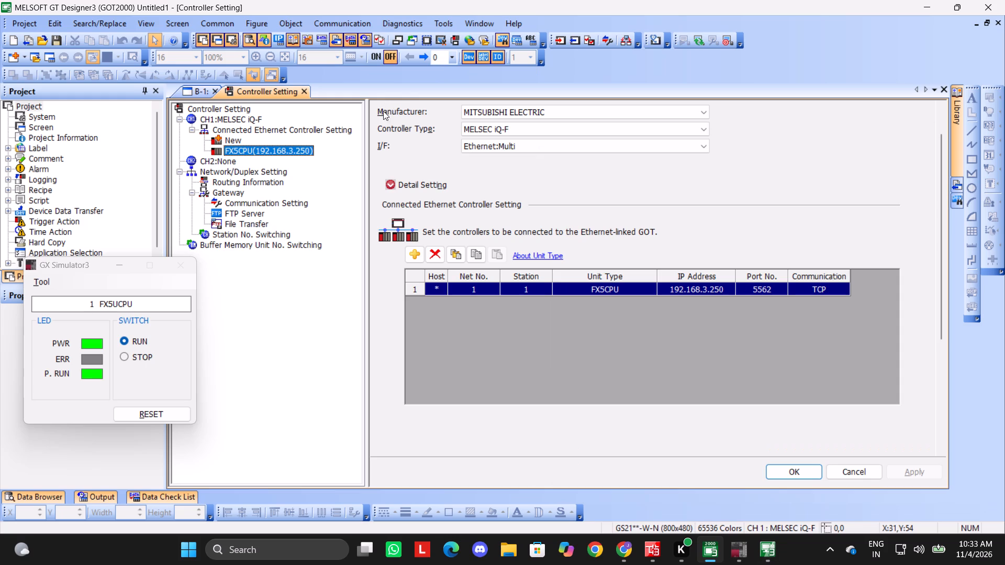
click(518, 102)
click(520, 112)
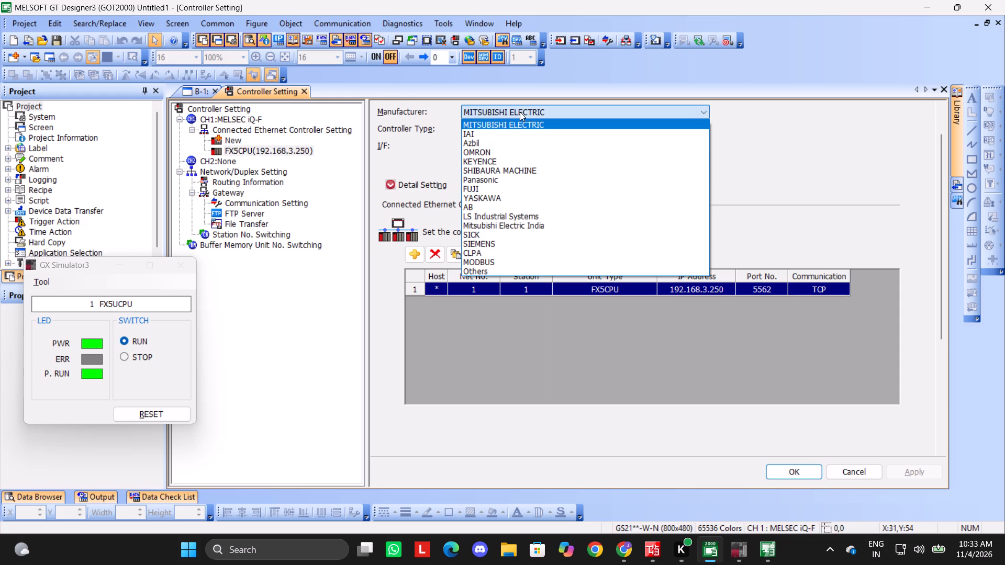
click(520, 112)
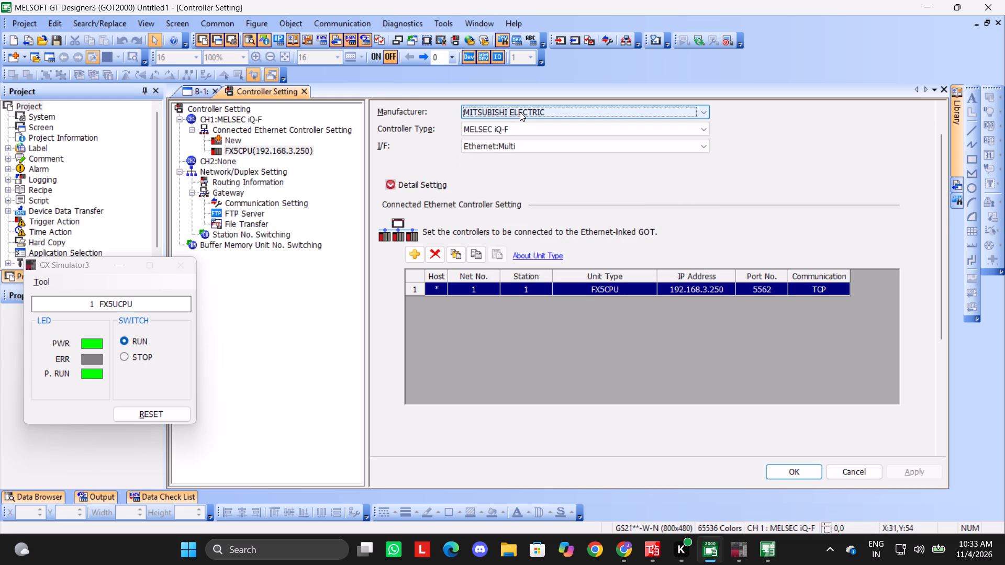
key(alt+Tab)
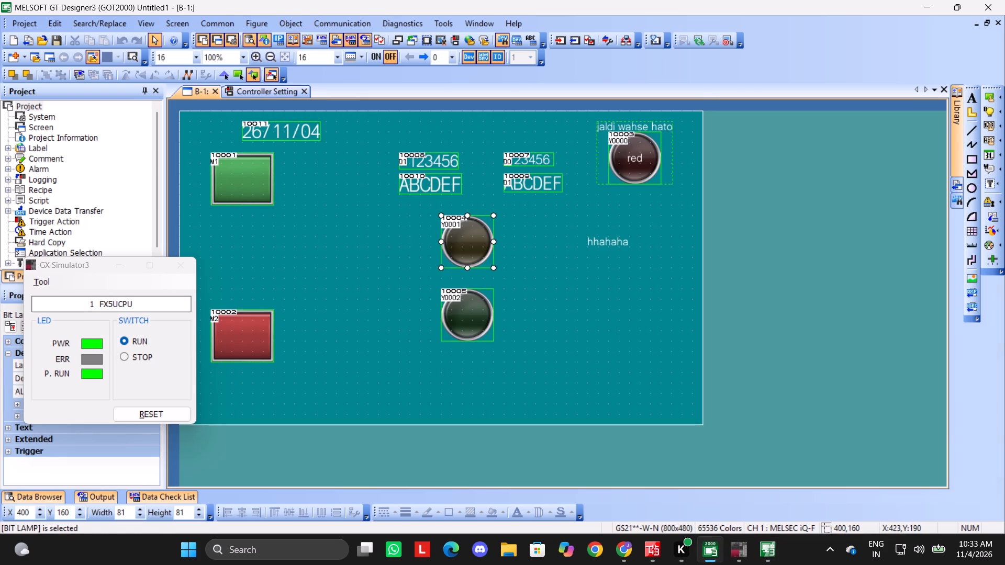
Test the green switch in the running HMI simulation, dismiss the error and close the simulator.
key(alt+Tab)
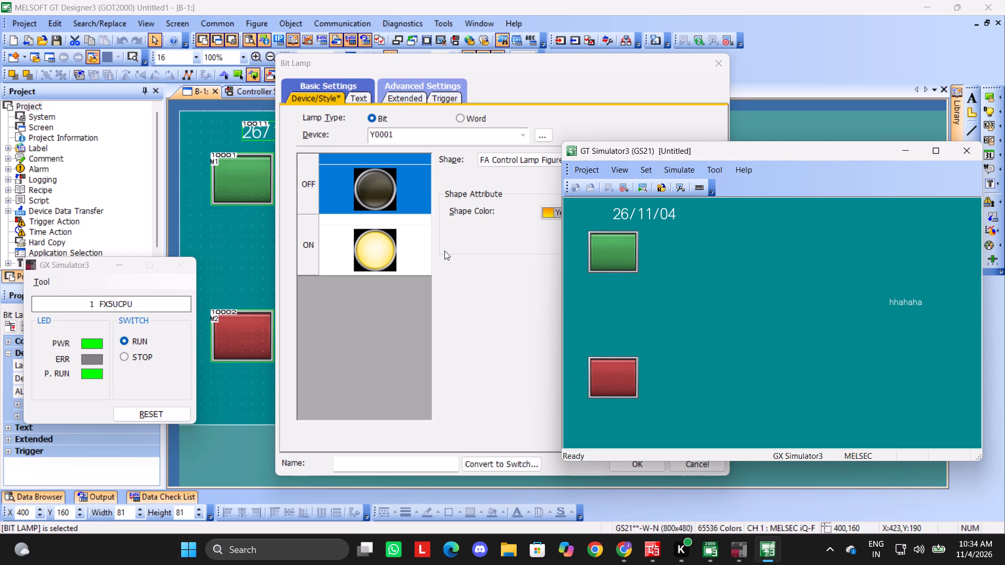
triple_click(601, 261)
click(601, 261)
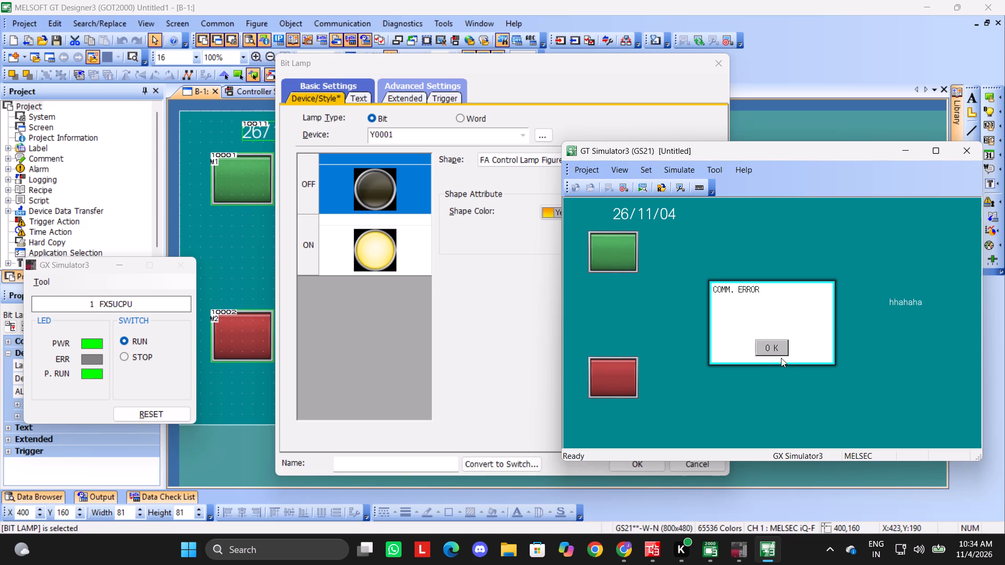
click(776, 341)
click(975, 154)
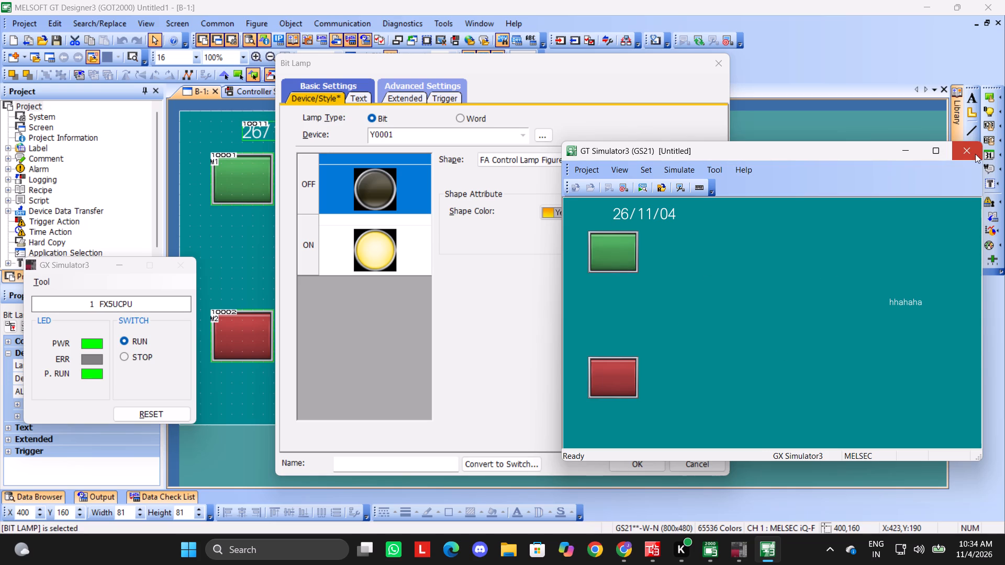
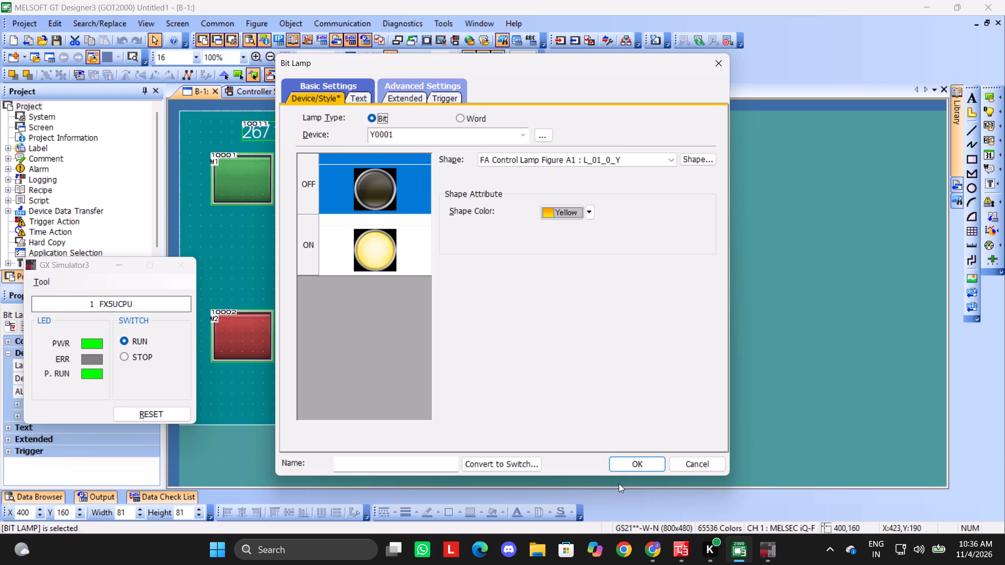
Close the Y0001 bit lamp's settings without changing them and clear the selection on base screen B-1.
scroll(622, 499, down, 1)
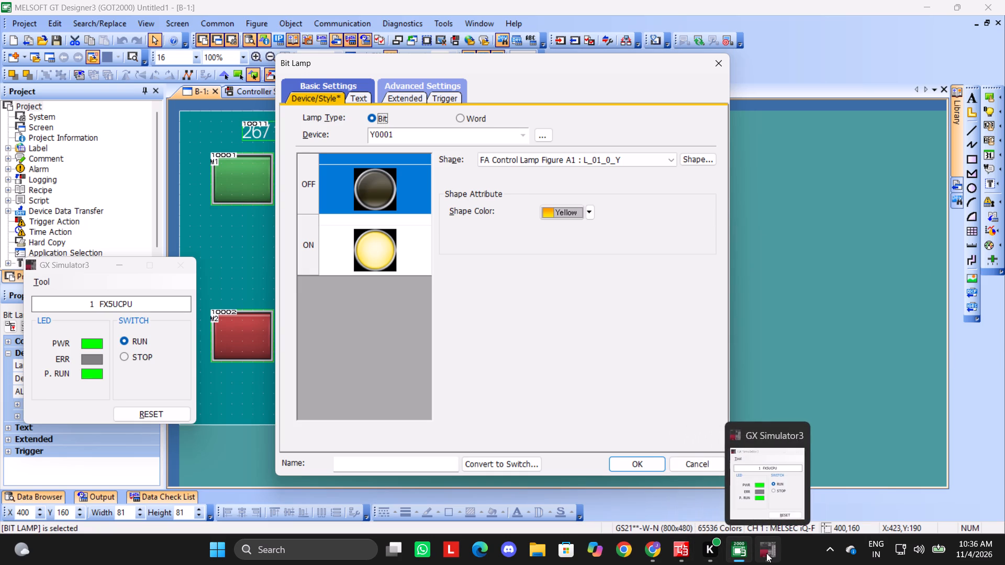
click(743, 555)
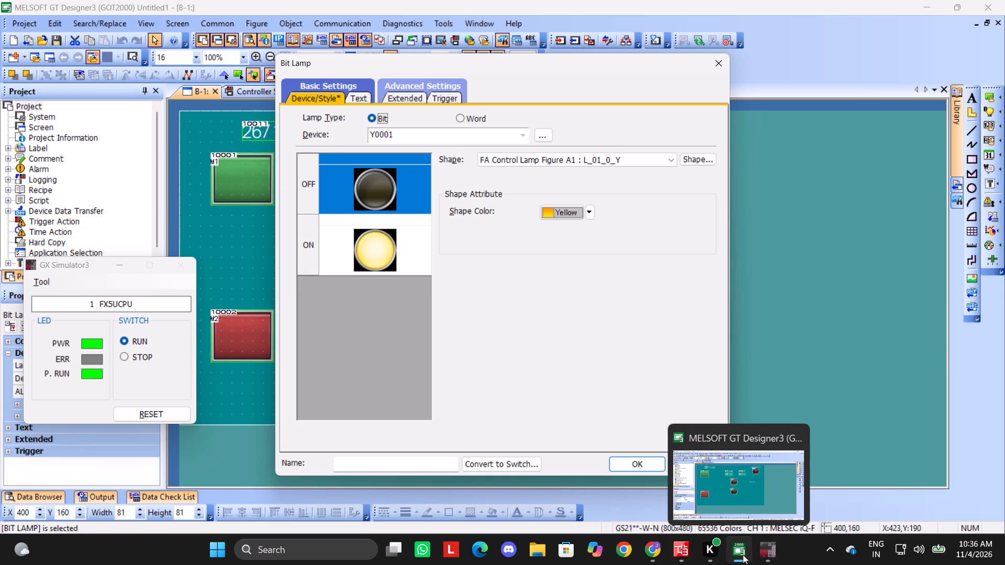
click(721, 71)
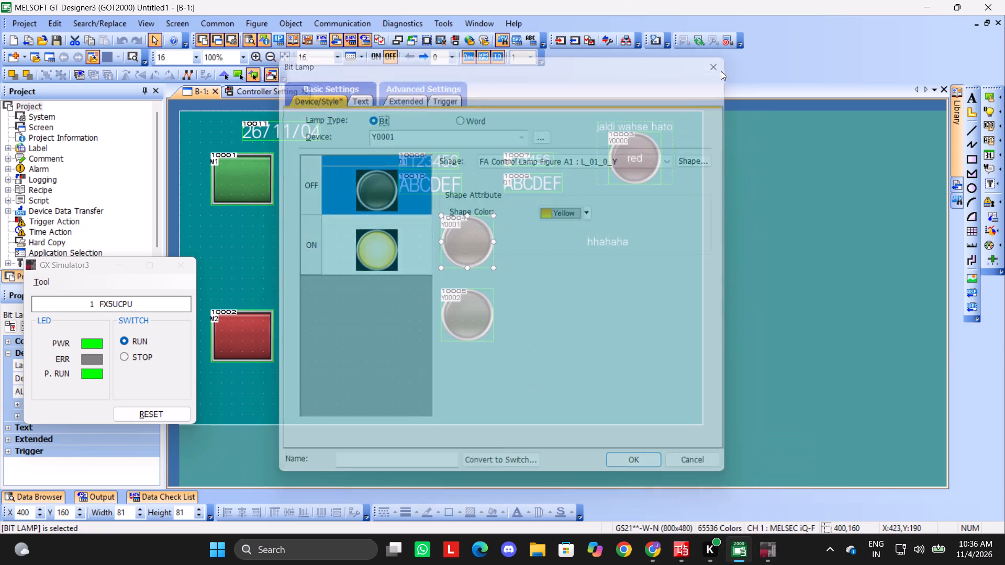
click(785, 310)
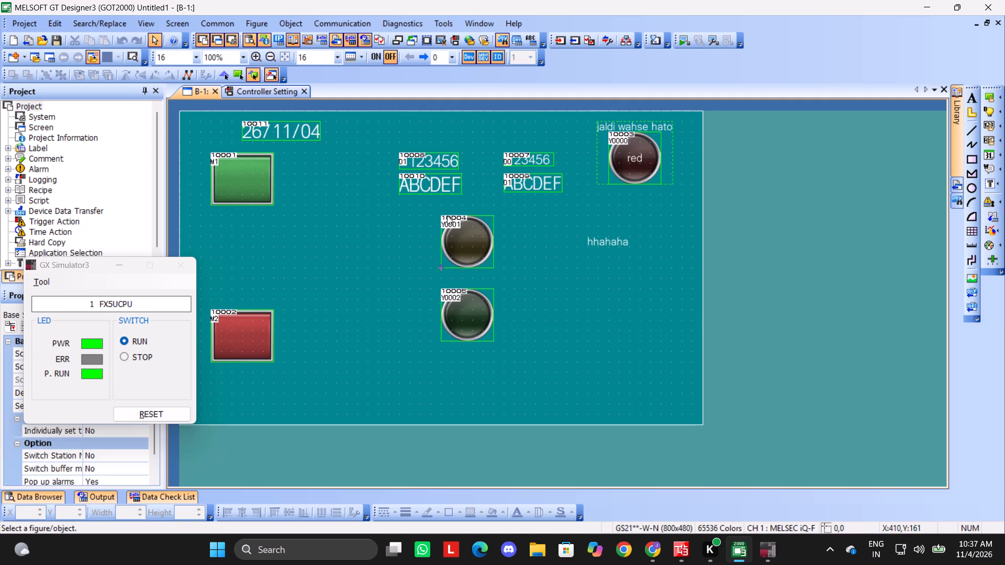
Move the Y0001 and Y0002 lamps together beneath the "hhahaha" text, with the upper lamp at X 624, Y 224.
drag(433, 207, 584, 427)
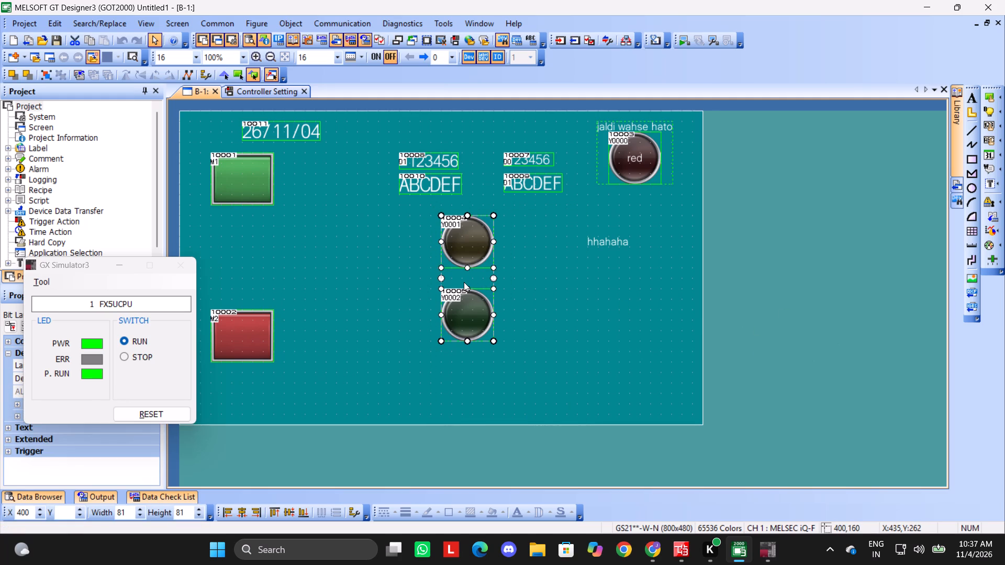
click(453, 244)
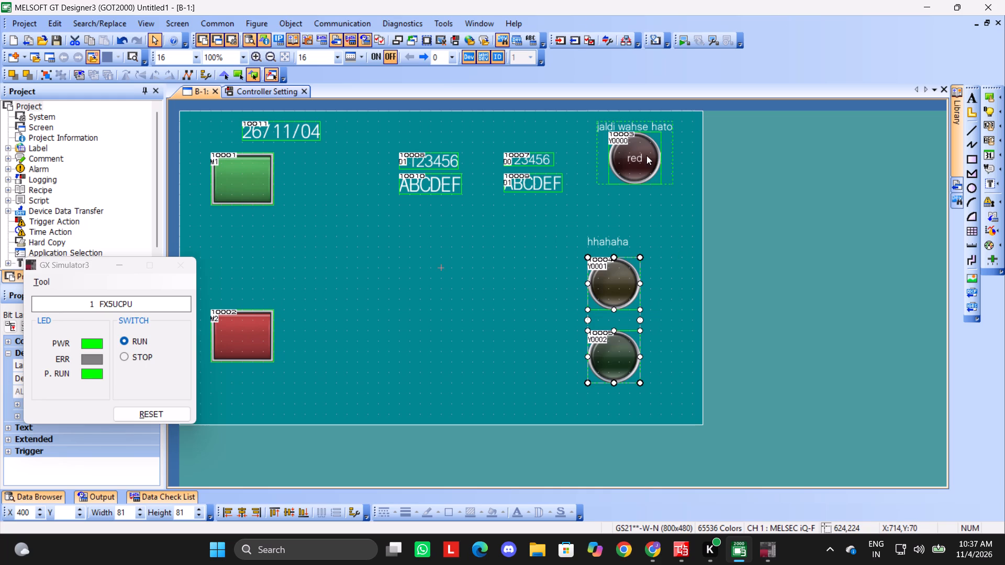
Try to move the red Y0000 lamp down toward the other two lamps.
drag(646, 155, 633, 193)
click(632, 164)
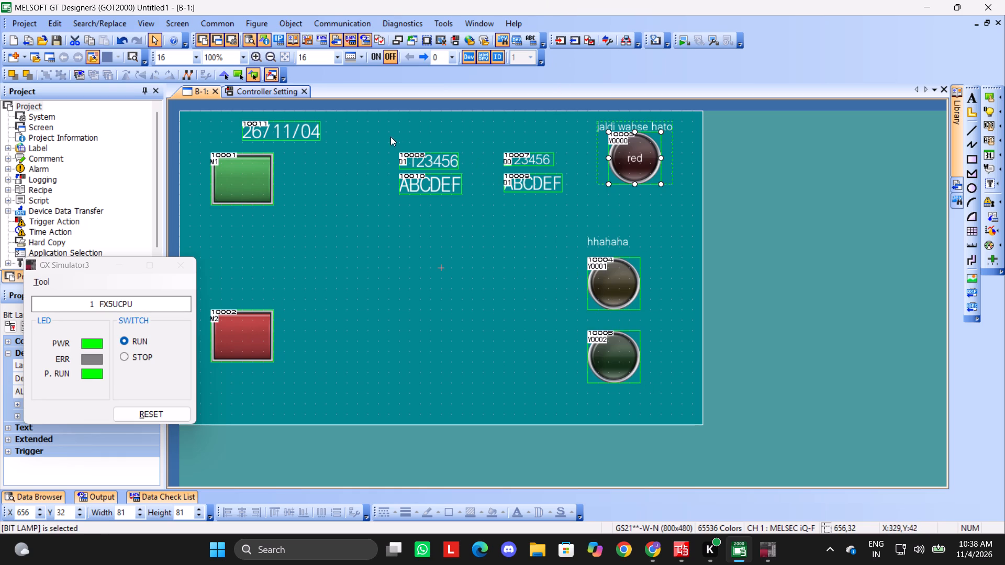
Delete the four D0 and D1 numerical and text displays and the "hhahaha" text from base screen B-1.
drag(388, 135, 574, 241)
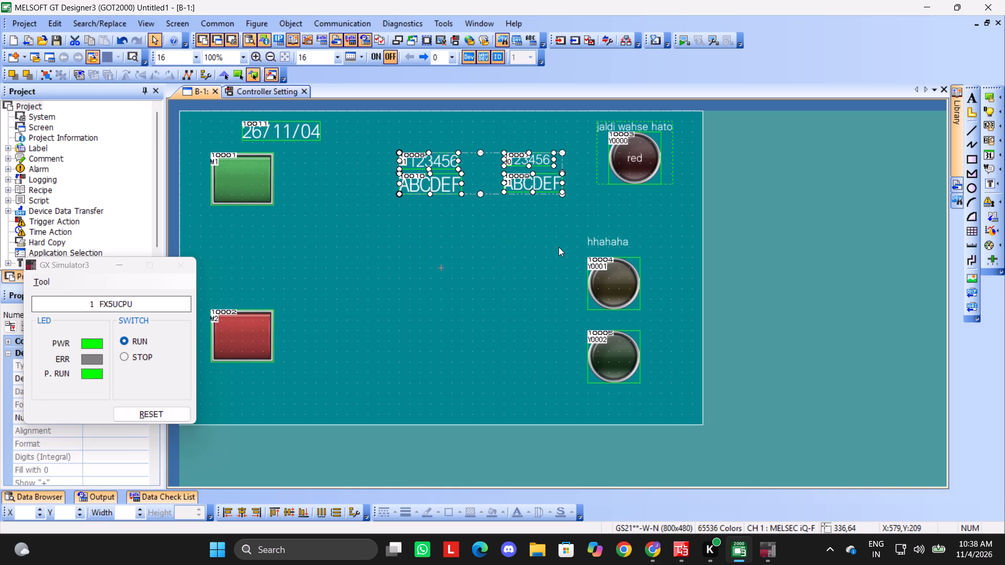
key(Delete)
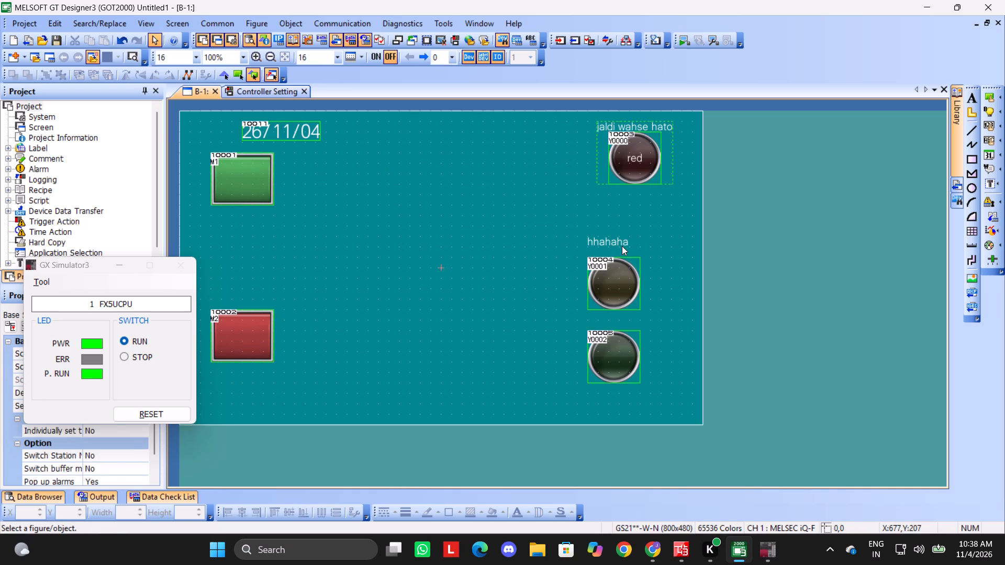
click(622, 246)
key(Delete)
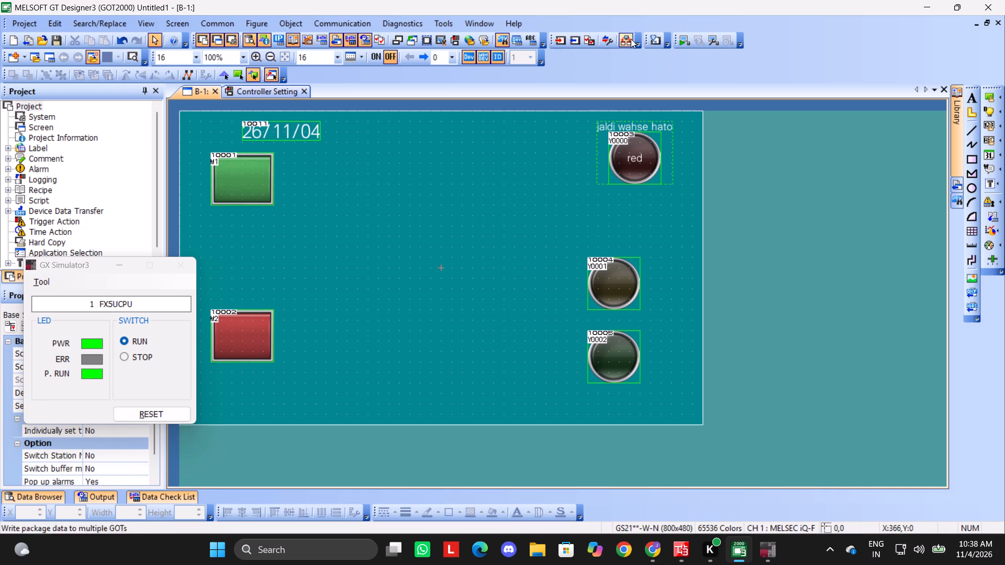
Run the HMI simulation, move the GX Simulator3 window clear of the simulated screen, and close GT Simulator3.
click(681, 38)
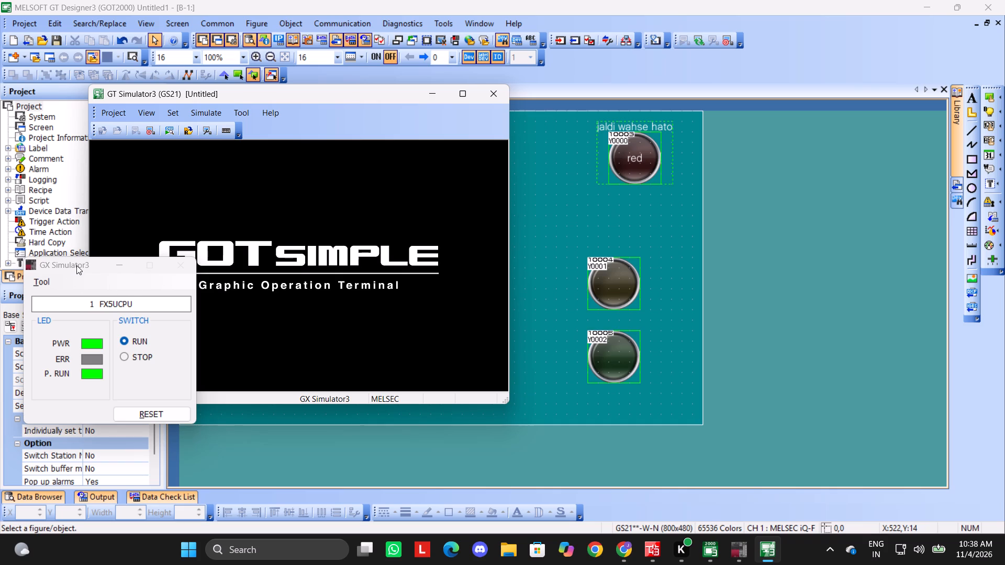
drag(76, 265, 844, 160)
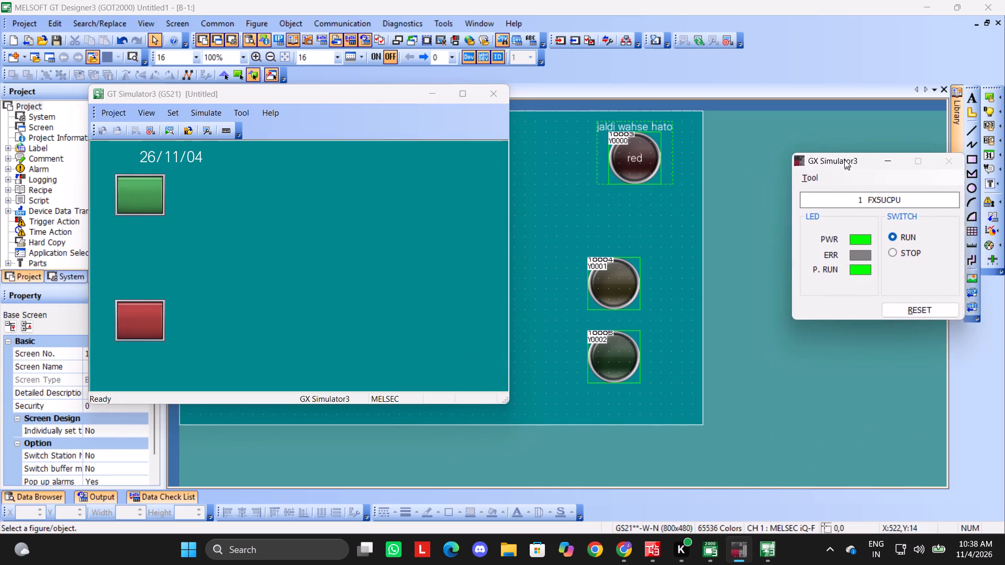
drag(844, 160, 985, 164)
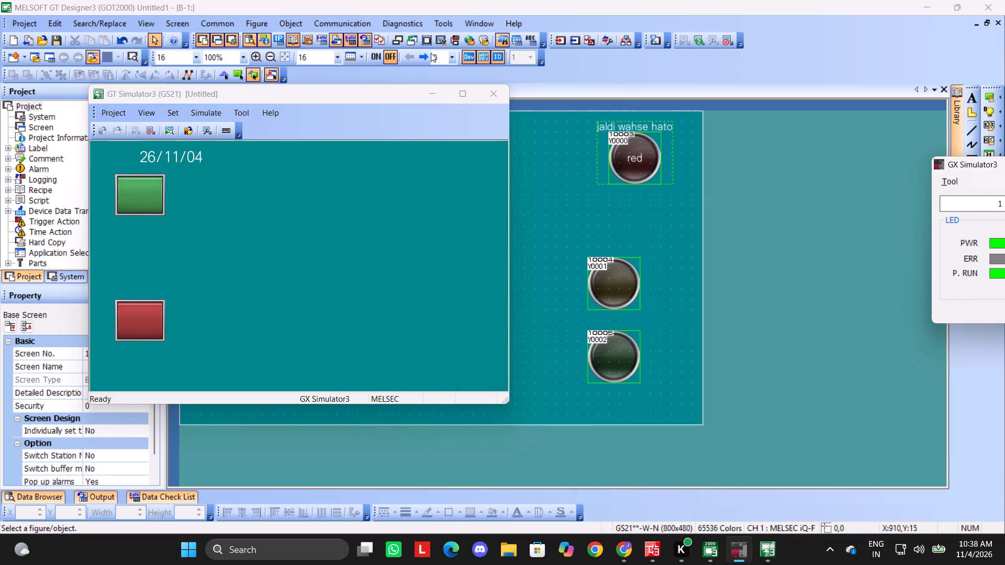
click(493, 98)
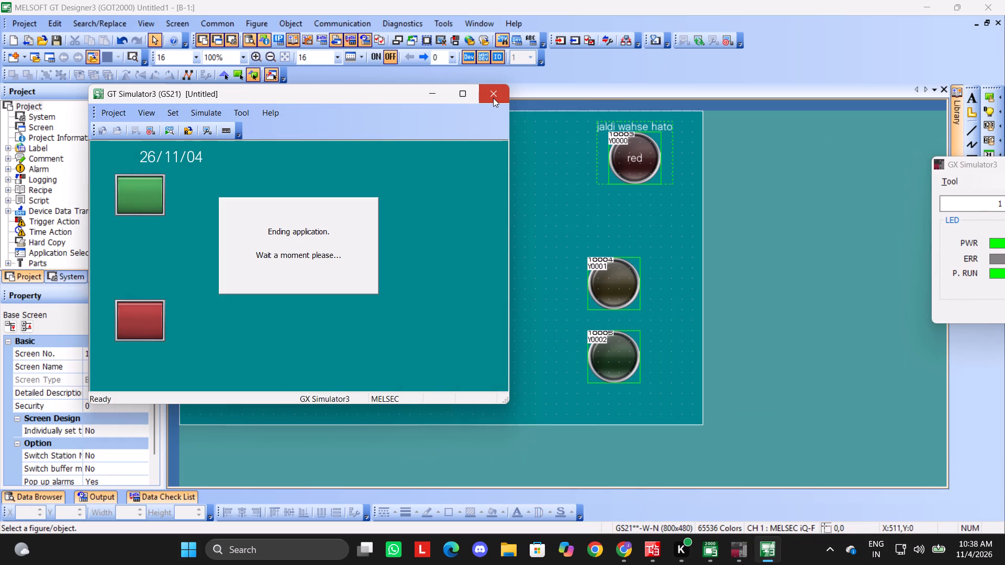
Switch to GX Works3 and examine the FX5UCPU CPU Parameter's Name Setting and Operation Related Setting items.
click(741, 557)
click(657, 549)
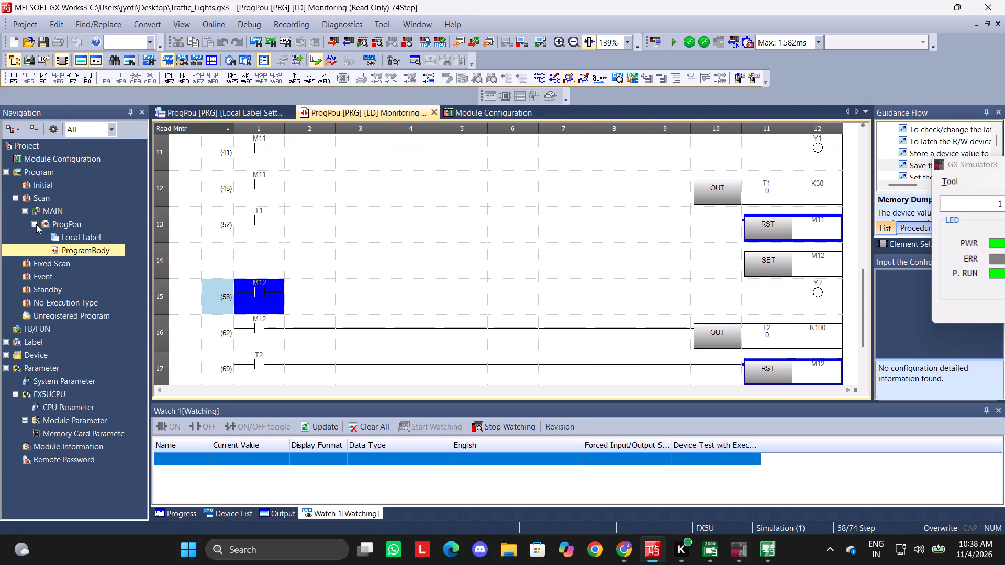
click(202, 24)
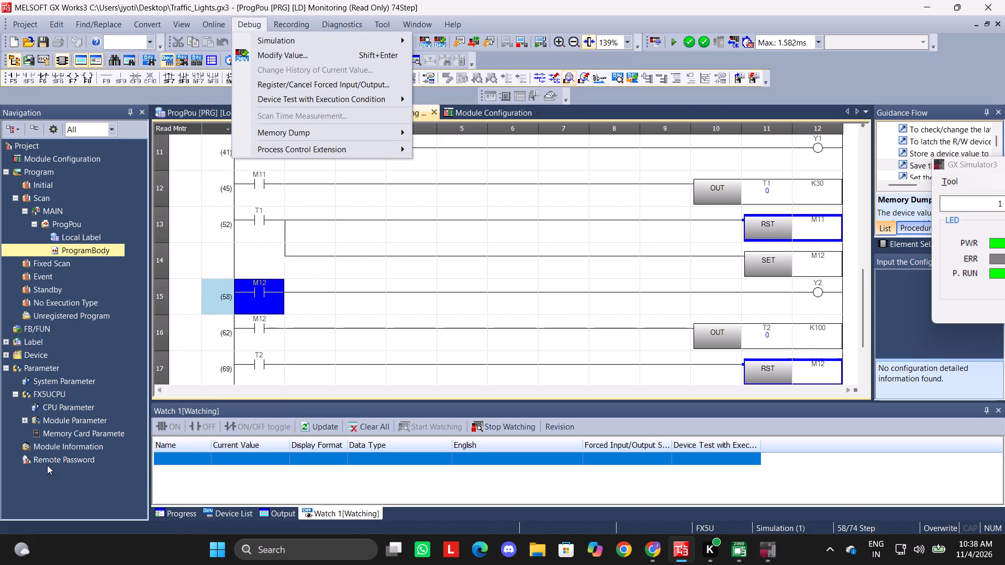
triple_click(58, 407)
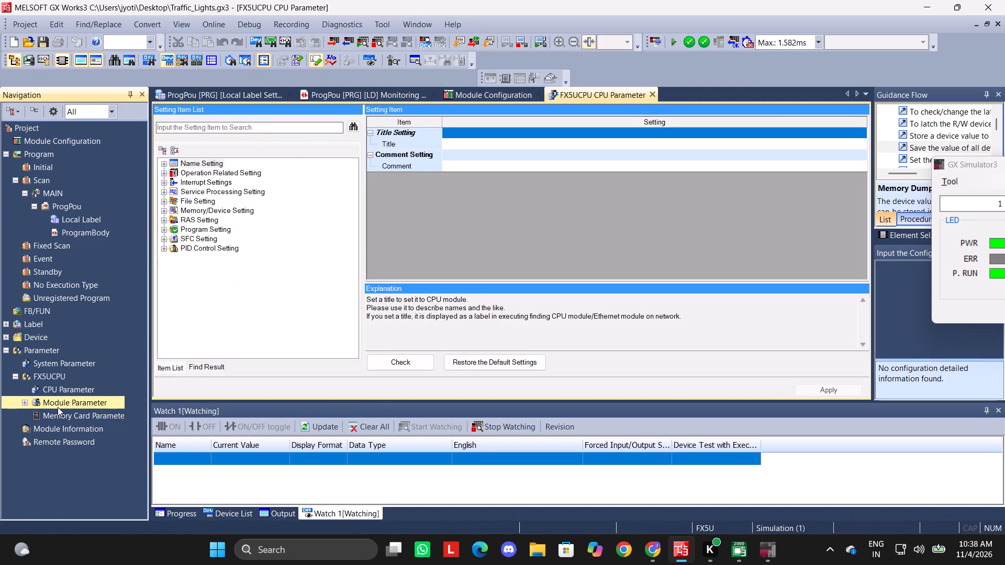
click(166, 170)
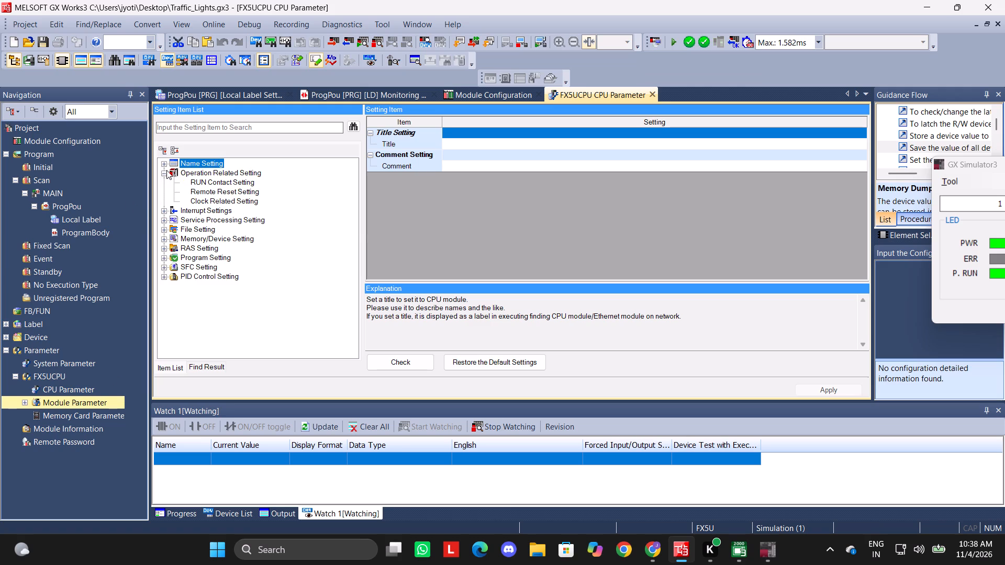
click(164, 161)
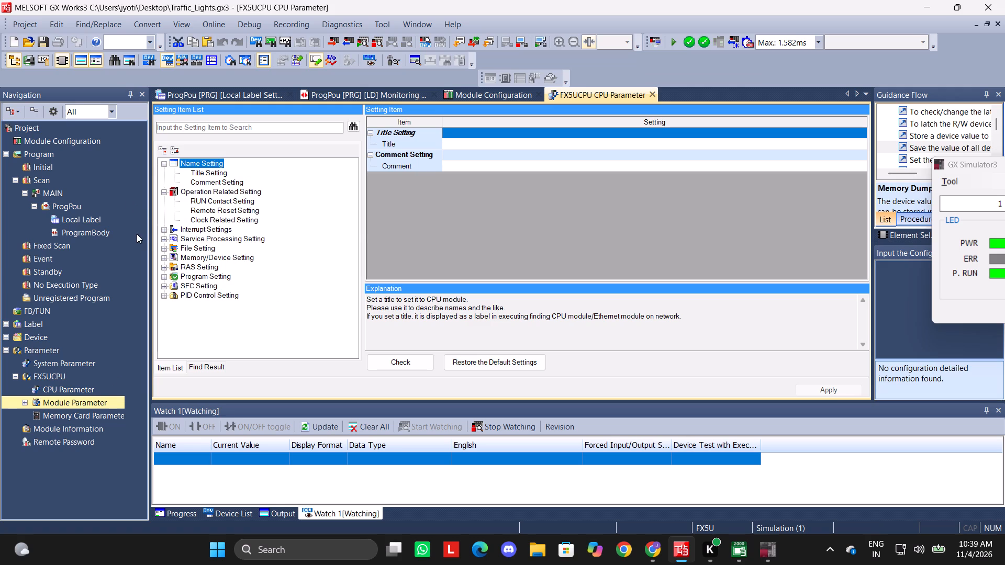
Look through the setting categories in the GX Works3 Options and close them without changes.
click(226, 33)
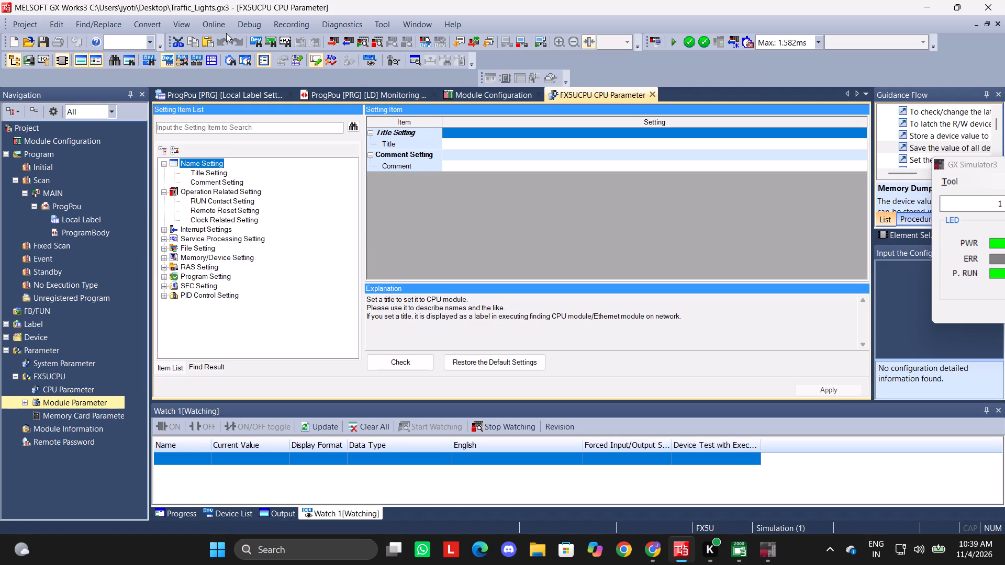
click(224, 24)
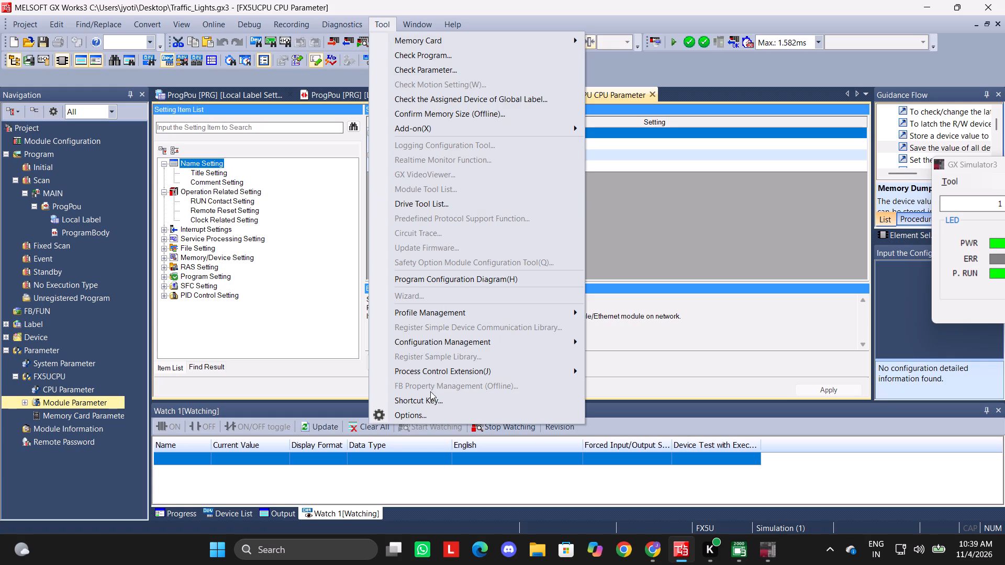
click(430, 411)
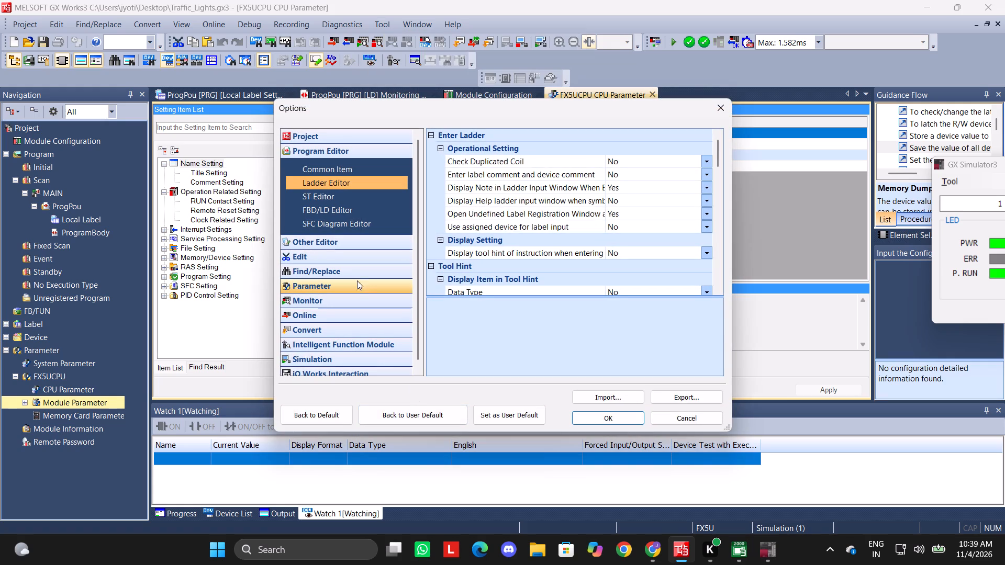
scroll(356, 273, down, 4)
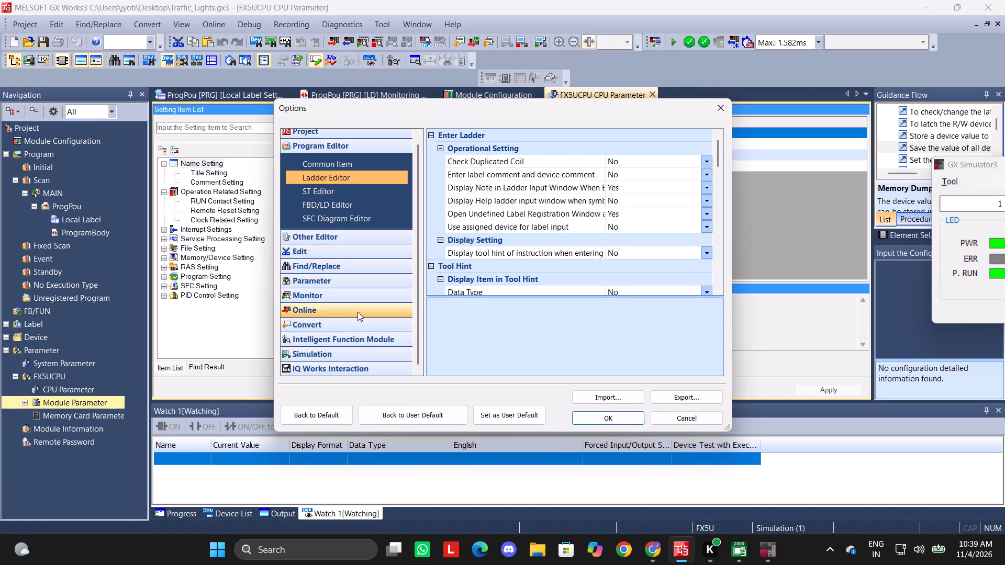
click(665, 419)
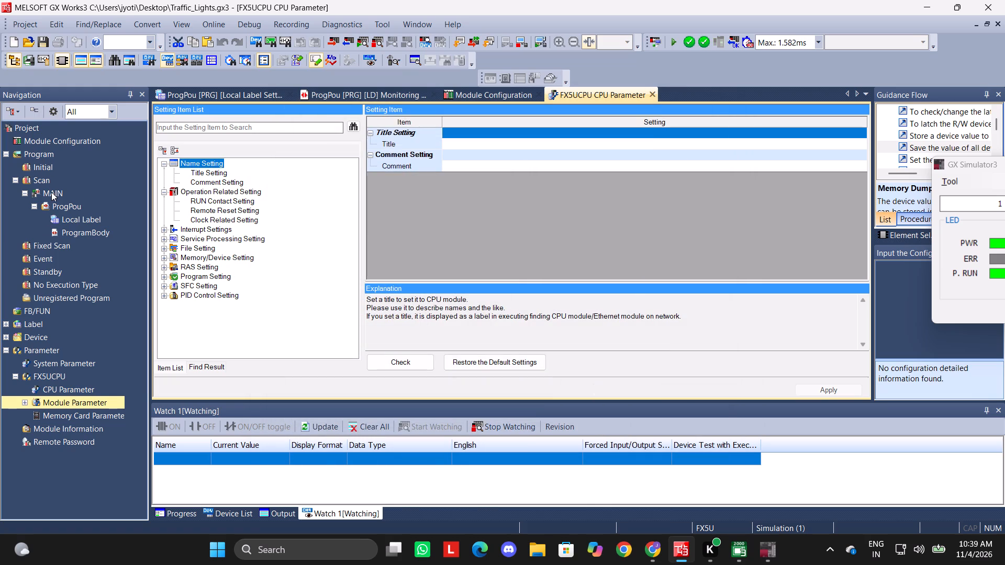
Open the System Parameter from the CPU in the module configuration, check its I/O Assignment Setting, and close it.
right_click(51, 192)
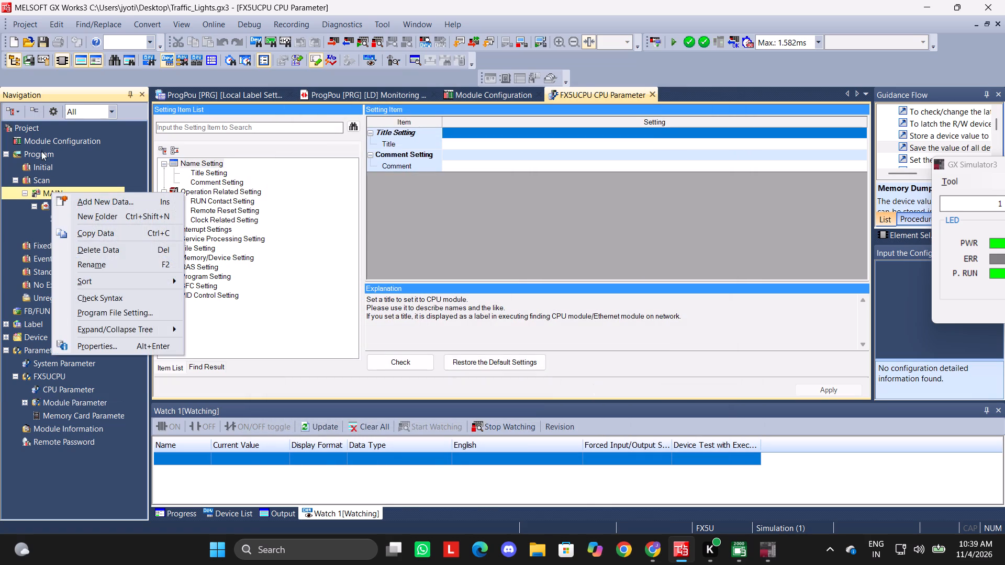
double_click(43, 140)
right_click(332, 177)
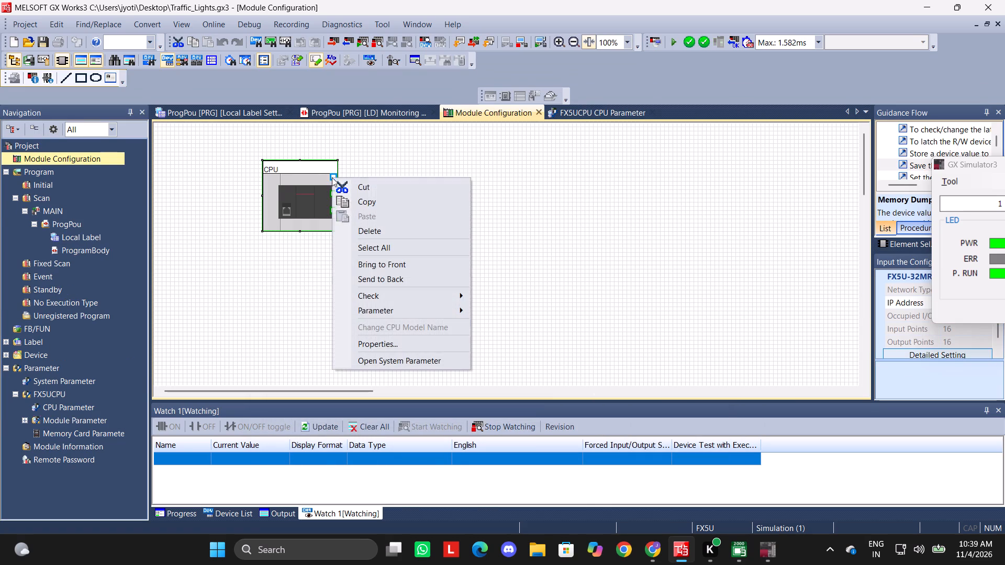
click(388, 360)
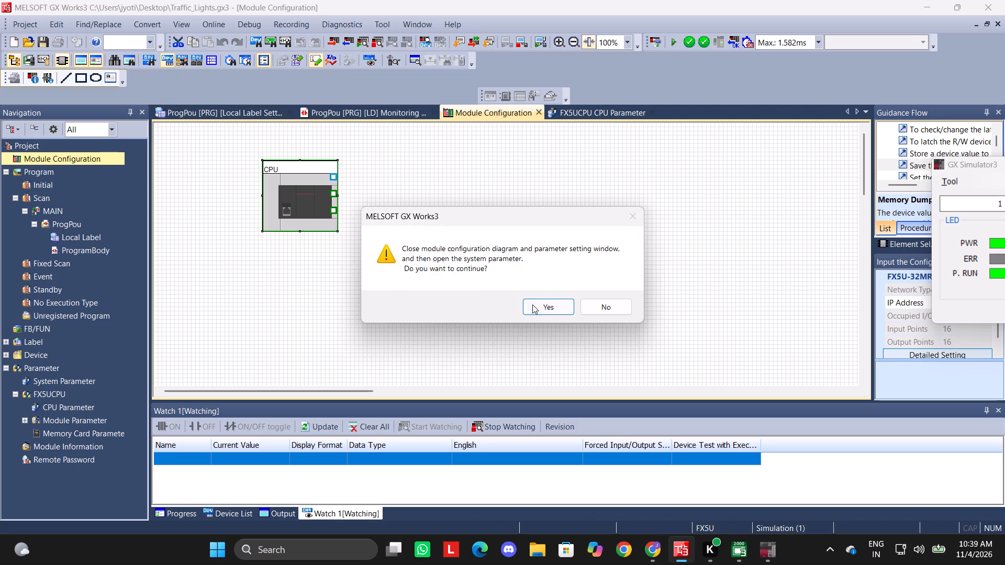
click(534, 305)
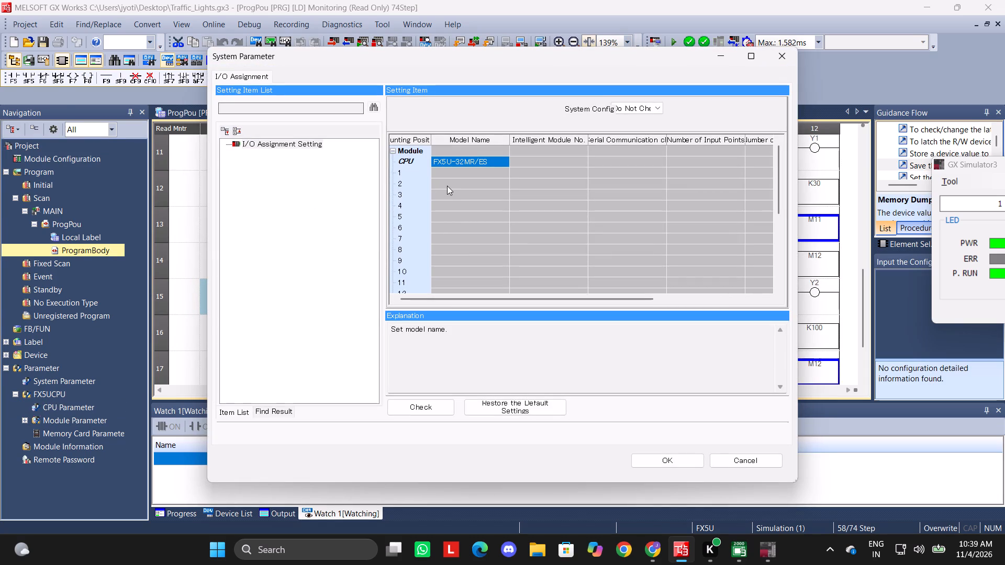
click(494, 162)
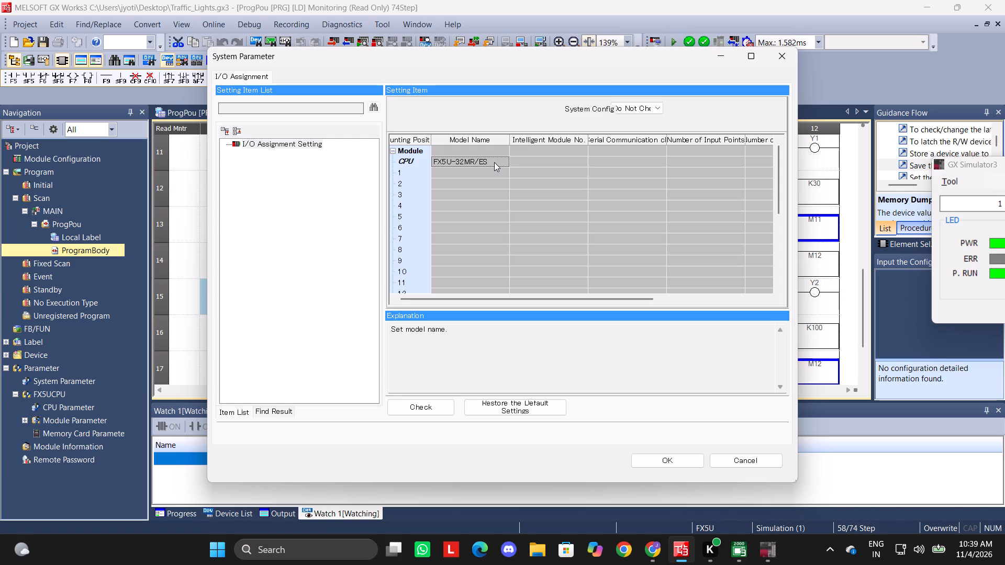
triple_click(255, 143)
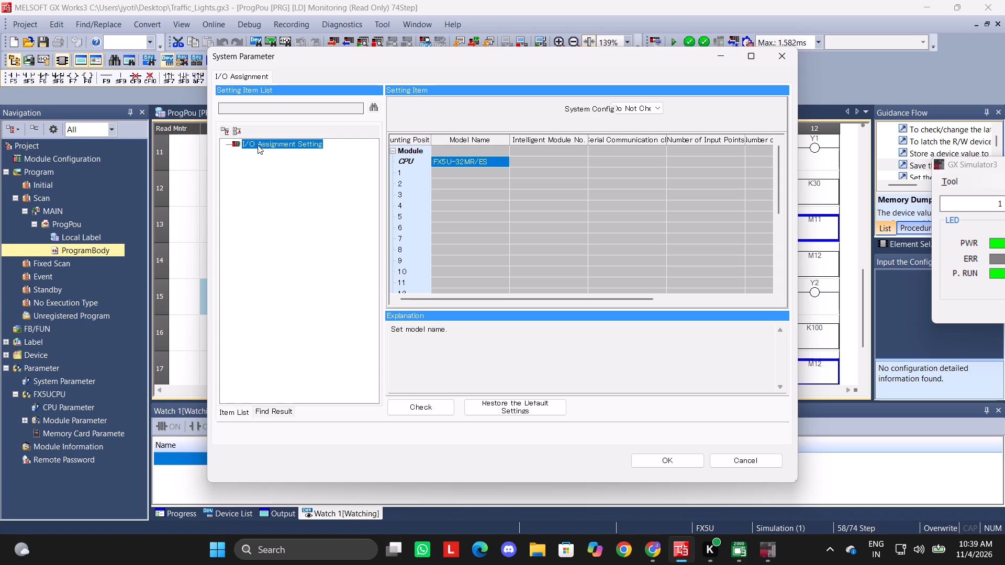
click(680, 457)
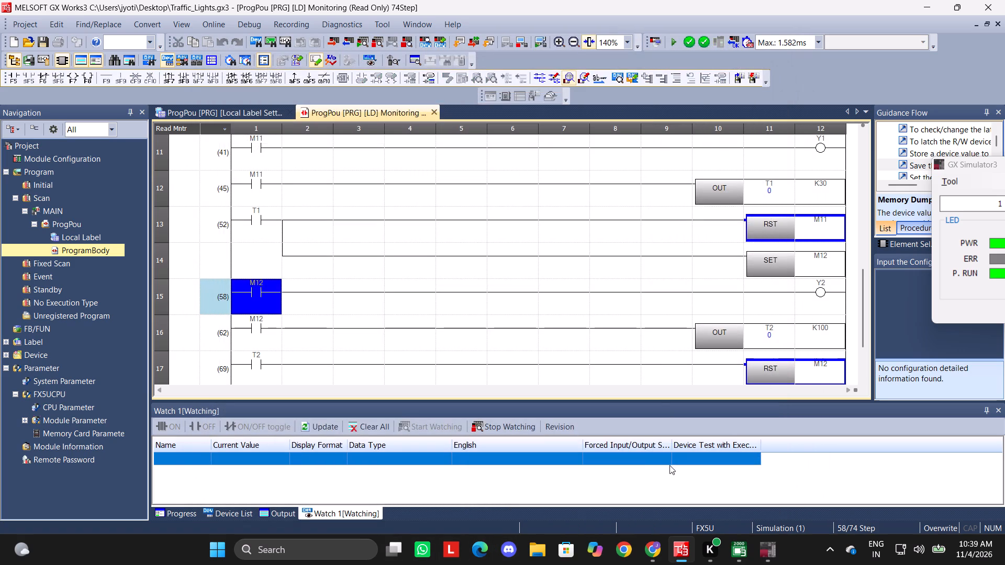
click(651, 465)
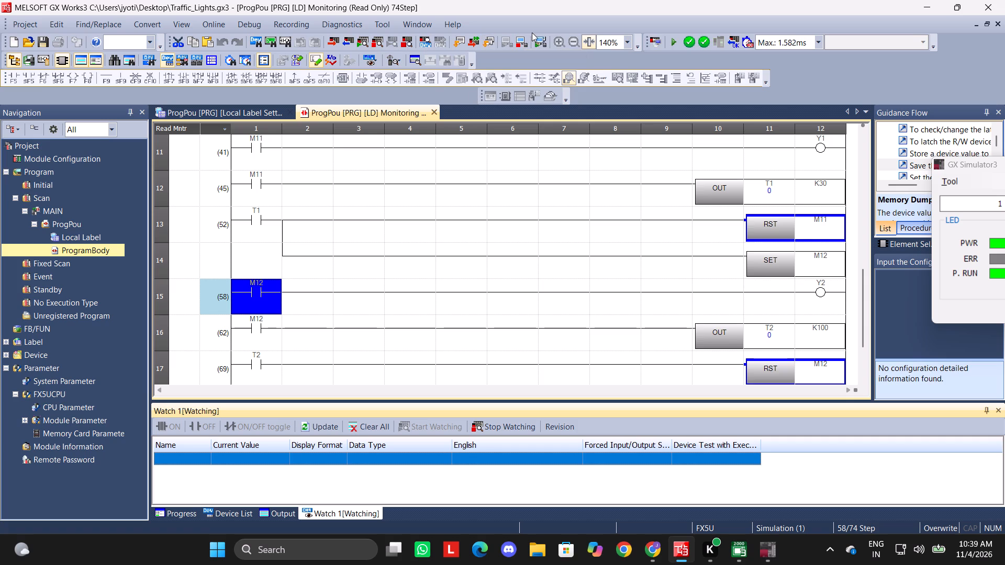
Switch back to GT Designer3 and move the red Y0000 lamp above the other two lamps, to X 624, Y 80.
key(alt+Tab)
key(alt+Tab)
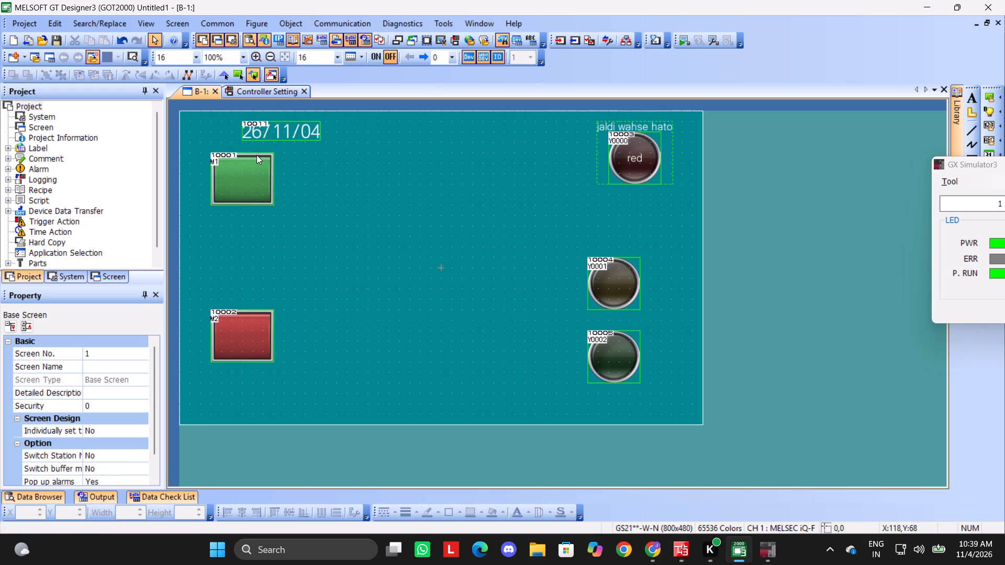
click(639, 166)
drag(636, 164, 613, 196)
click(746, 253)
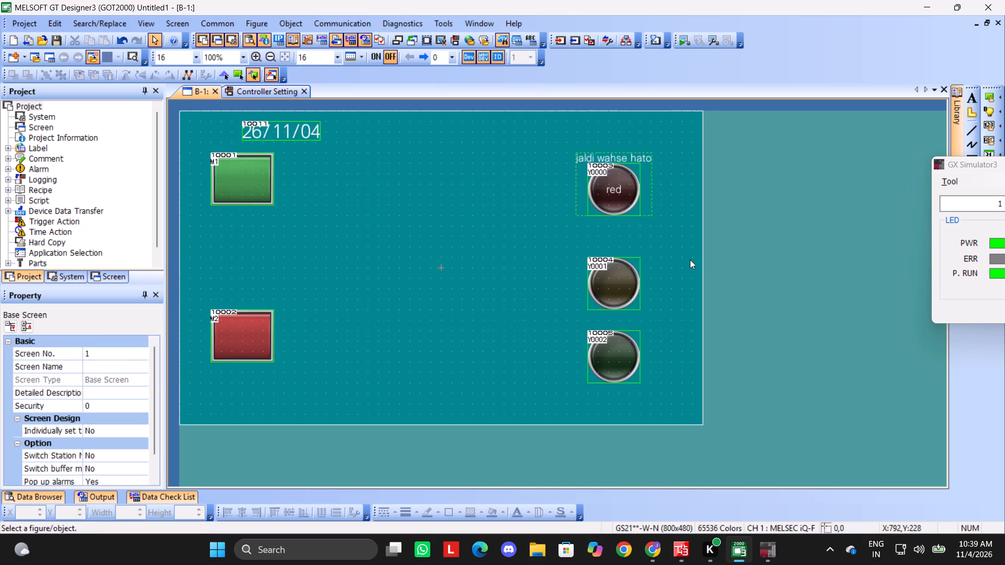
Check the device settings of the red Y0000 lamp and the action settings of the red M2 switch, leaving both without changes.
double_click(618, 194)
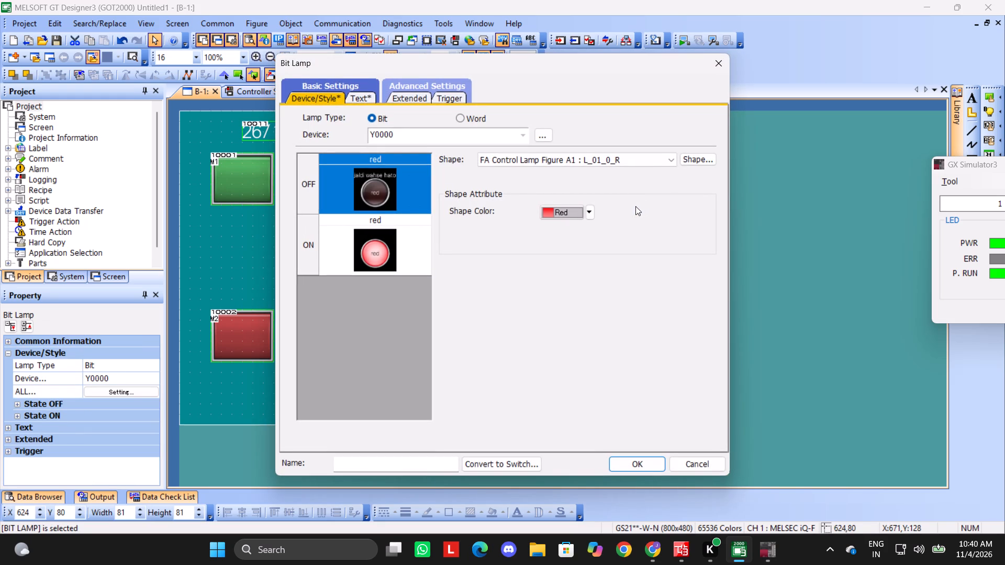
click(677, 468)
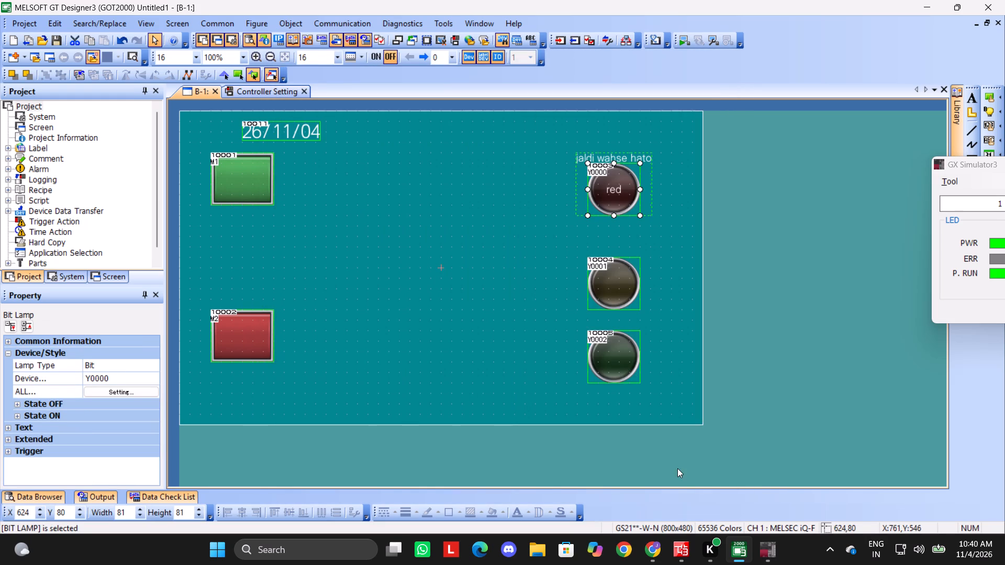
double_click(250, 323)
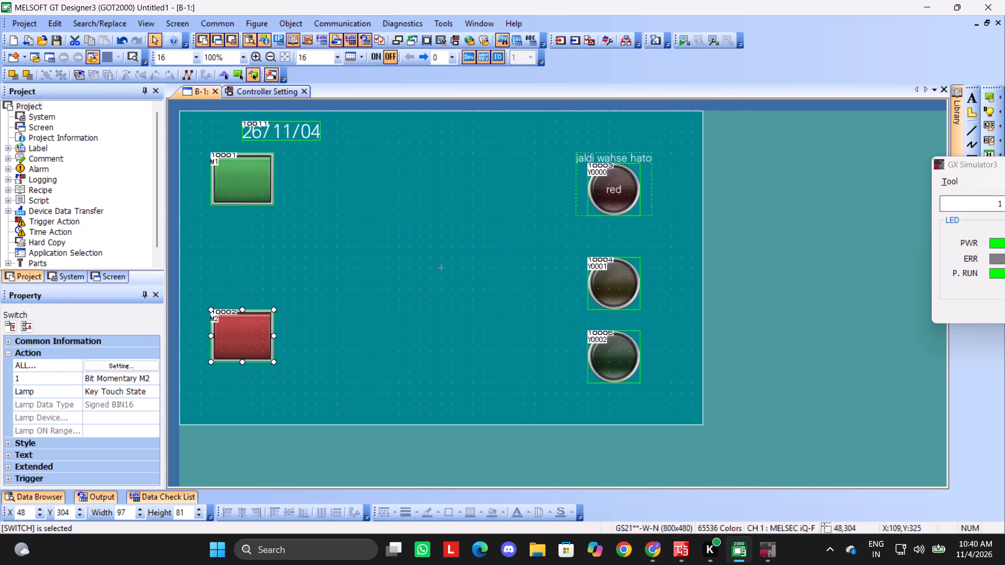
double_click(245, 323)
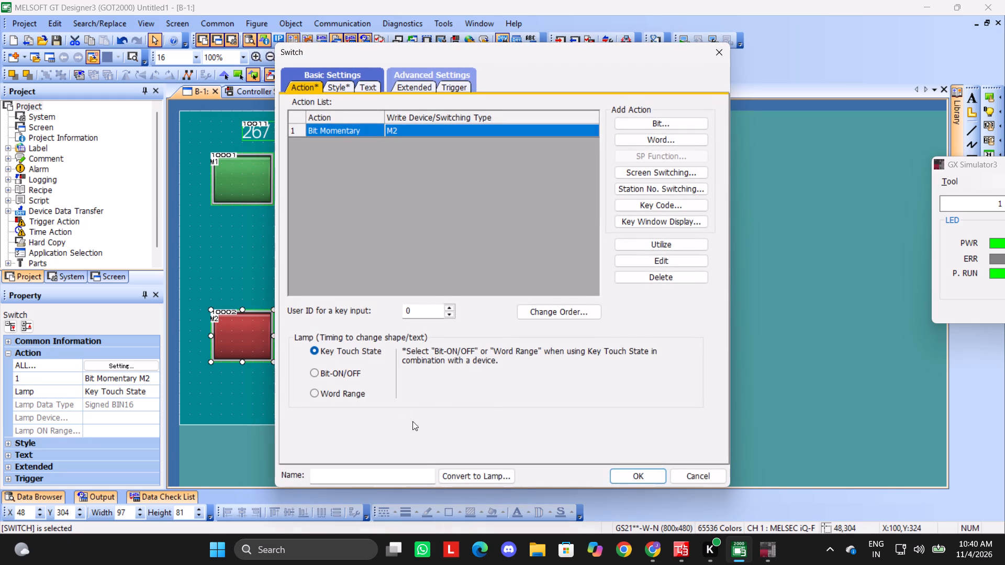
click(685, 479)
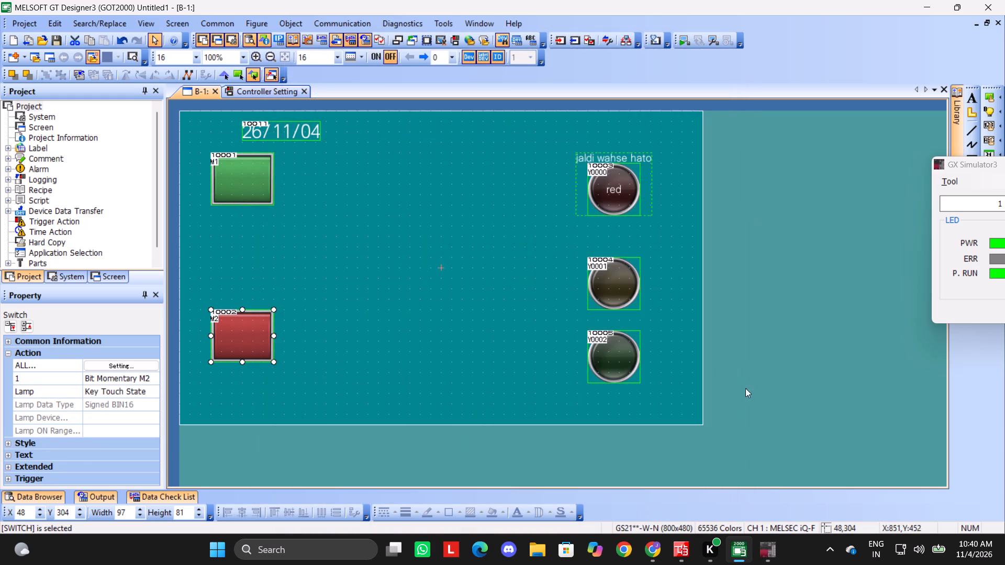
click(770, 318)
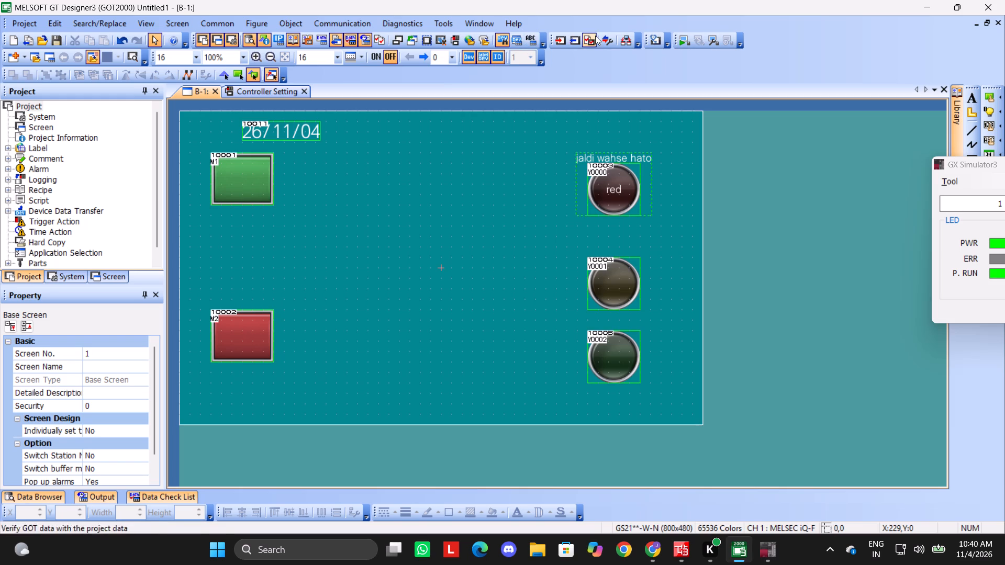
Start the screen's simulation in GT Simulator3 and switch back to the GT Designer3 window.
click(689, 39)
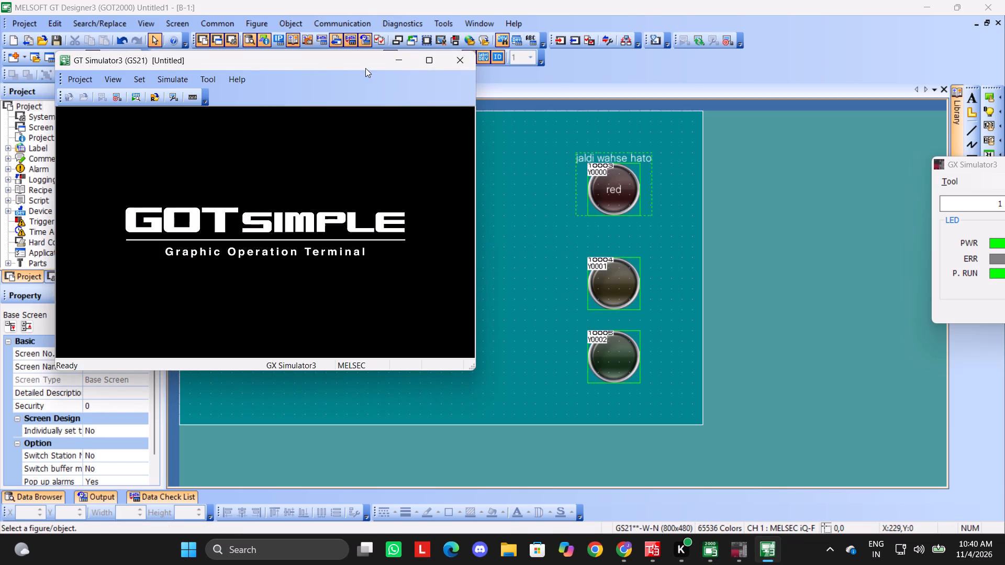
click(393, 64)
click(791, 257)
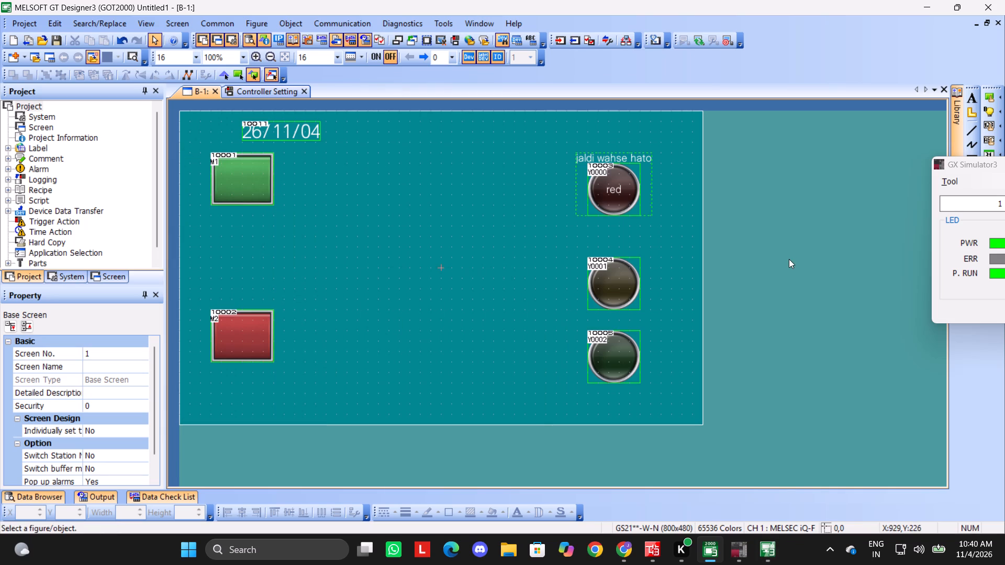
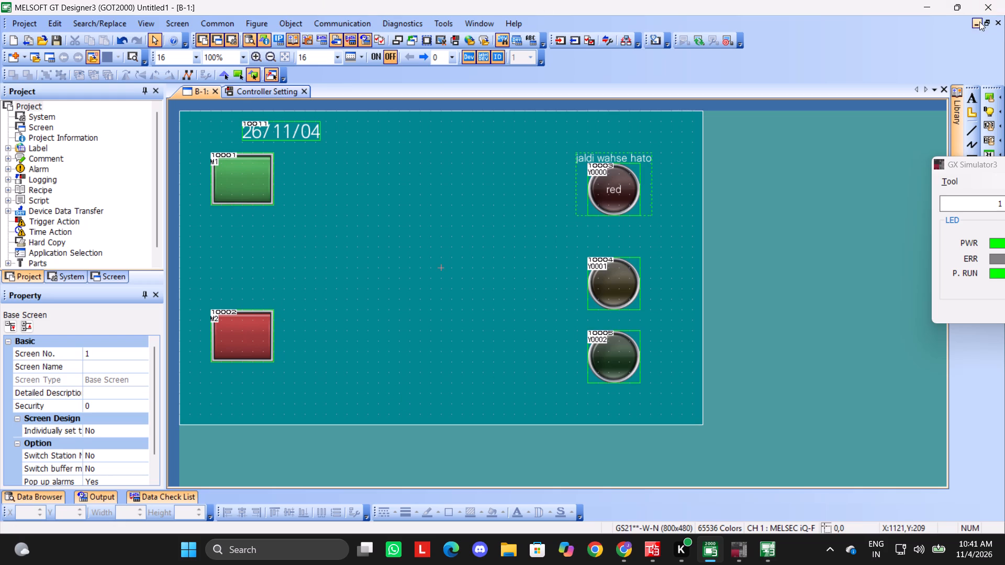
Close the current GT Designer3 project and its window without saving the project data.
click(1002, 0)
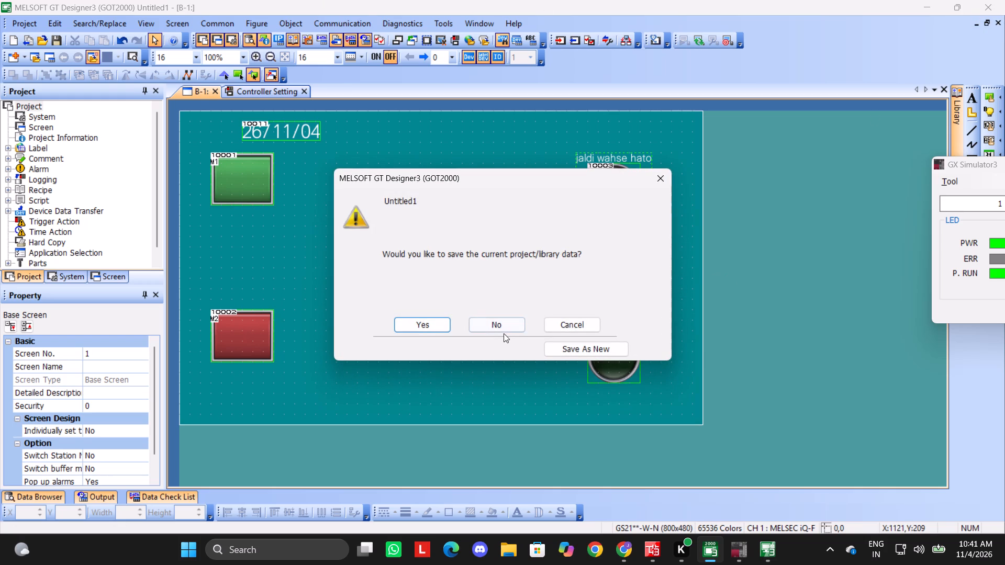
click(489, 322)
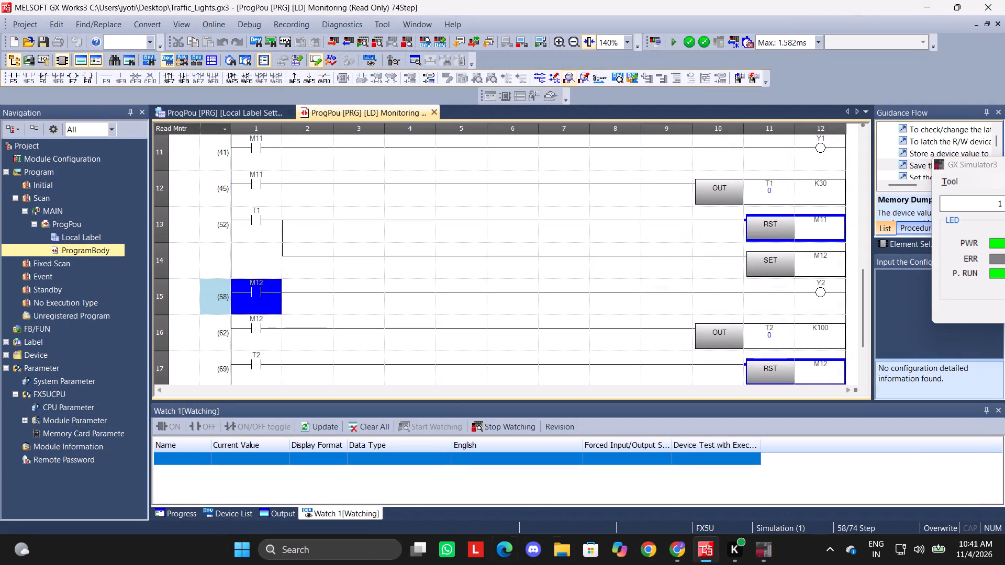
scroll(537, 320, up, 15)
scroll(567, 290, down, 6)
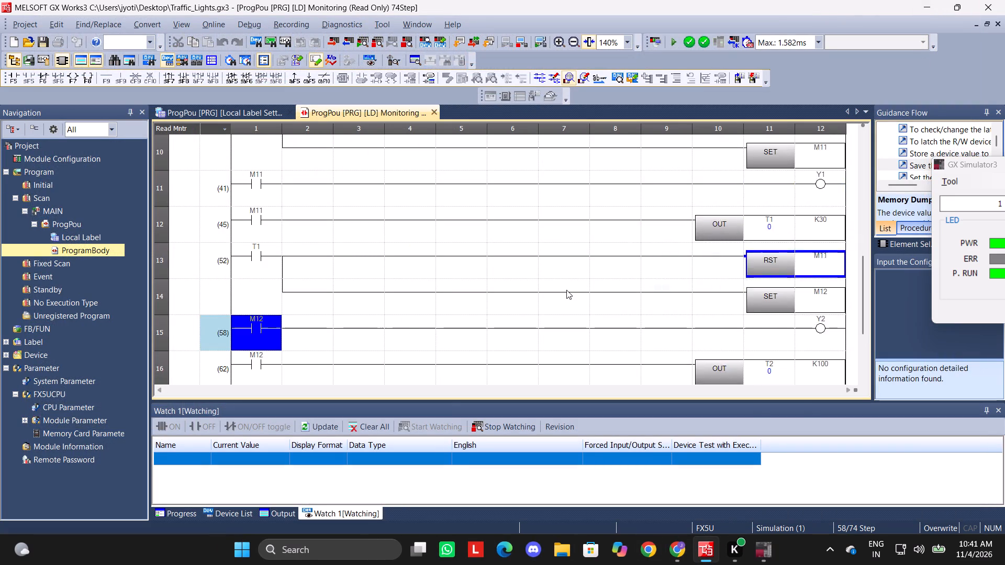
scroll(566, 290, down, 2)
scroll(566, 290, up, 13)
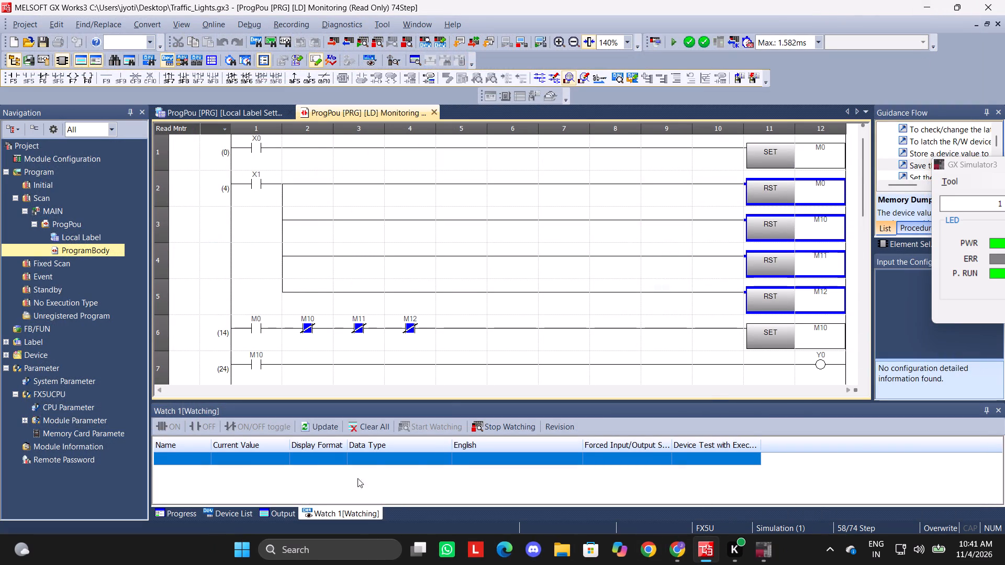
Relaunch GT Designer3, start a new project, and move the GX Simulator3 window out of the way.
click(329, 557)
text(gt)
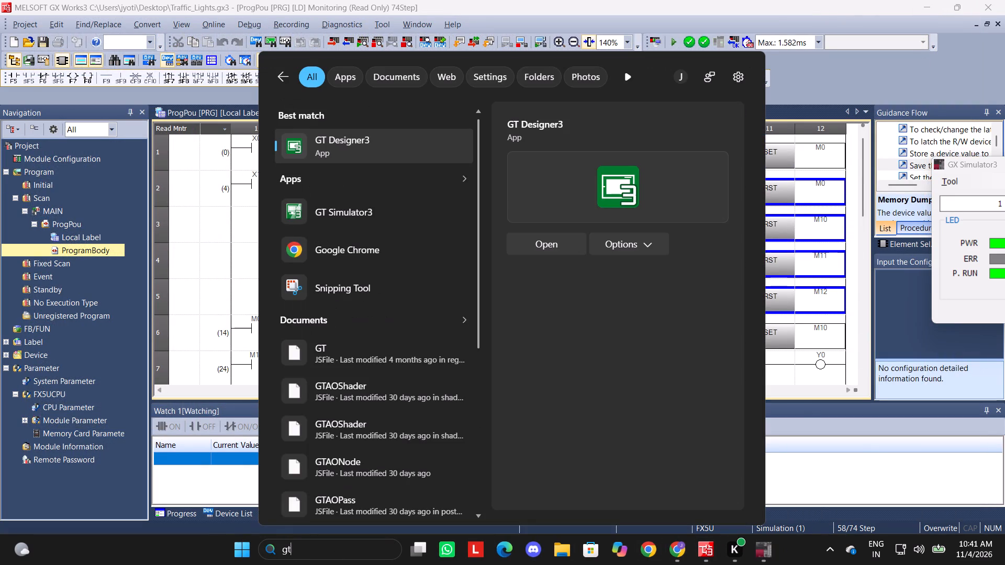
key(Return)
double_click(513, 279)
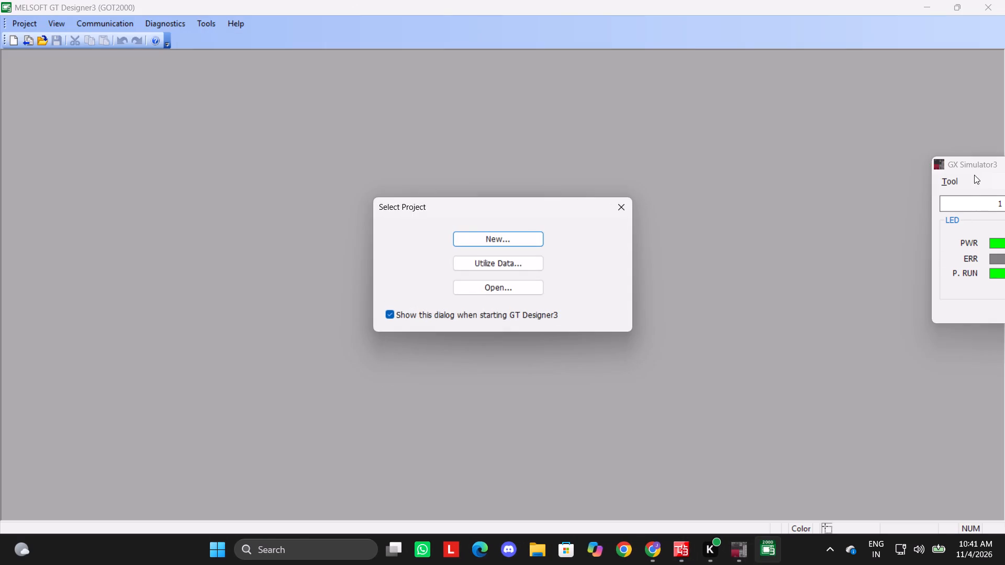
drag(974, 163, 759, 169)
click(527, 242)
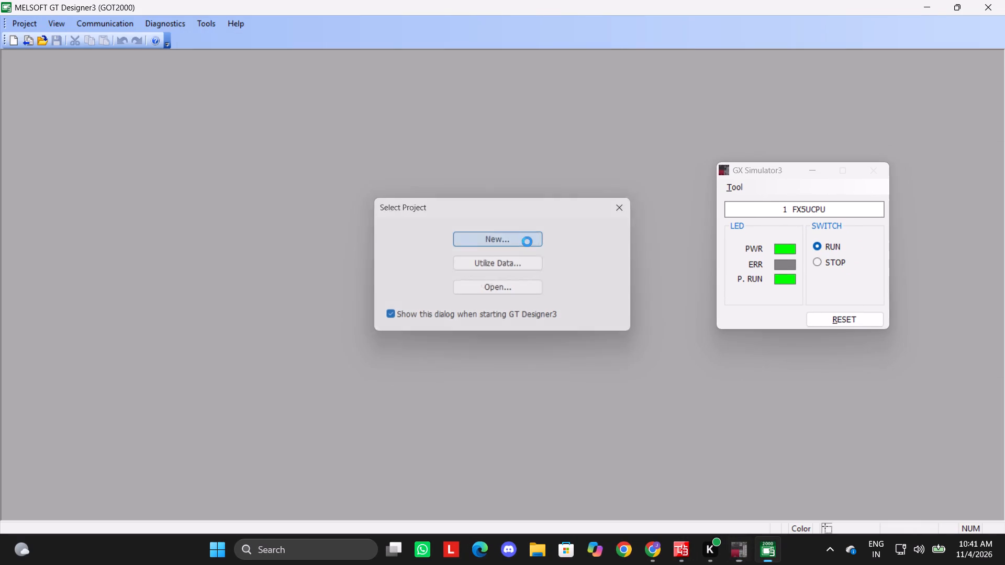
click(813, 171)
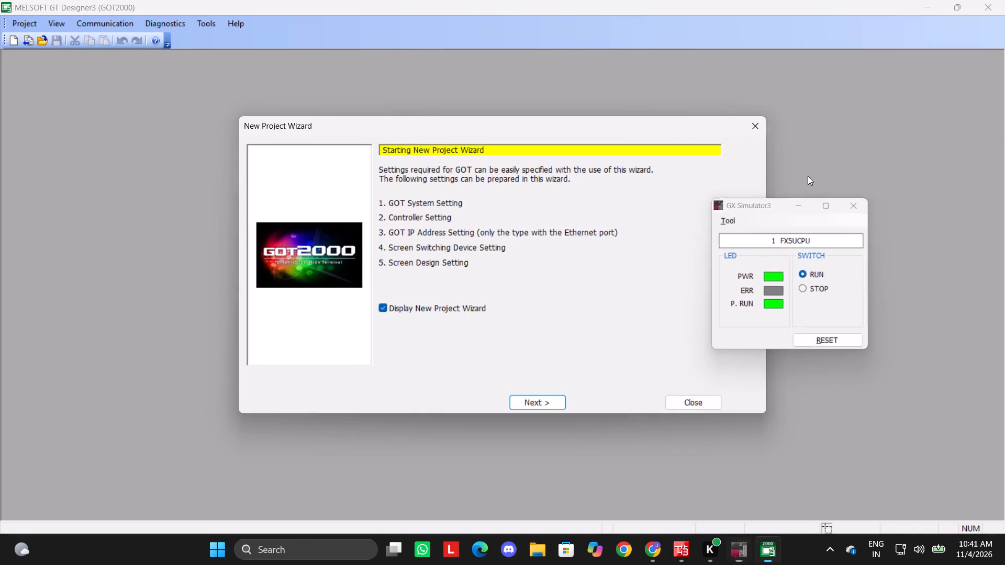
Set the GOT series to GS Series (GS25/GS21) with type GS21**-W-N (800x480) and accept the system settings.
click(551, 398)
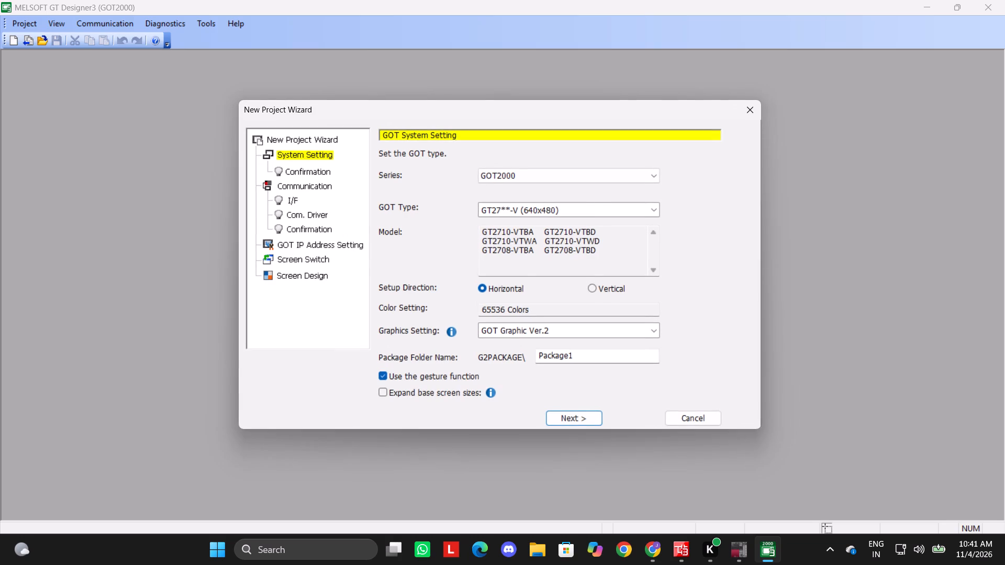
click(596, 175)
click(565, 204)
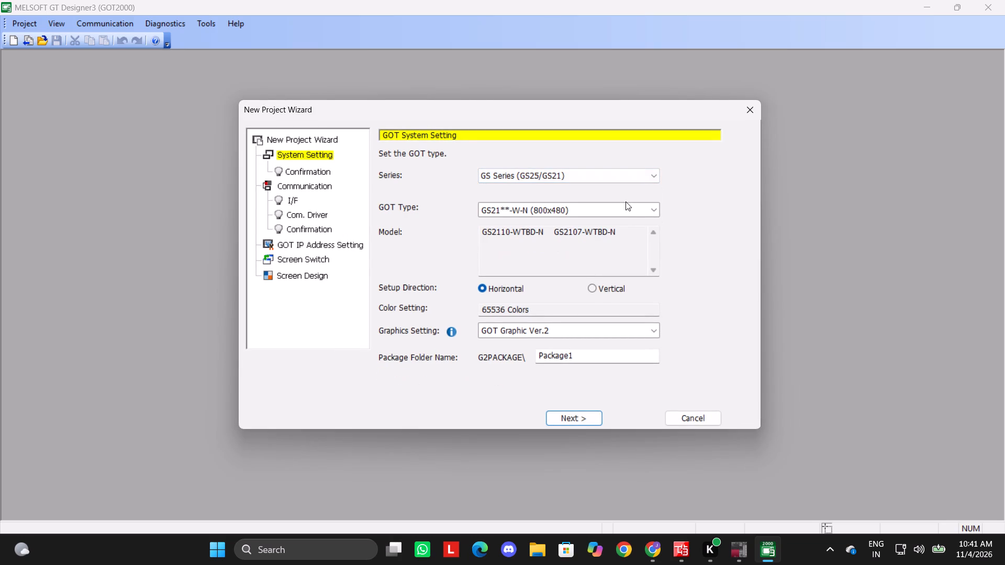
click(591, 417)
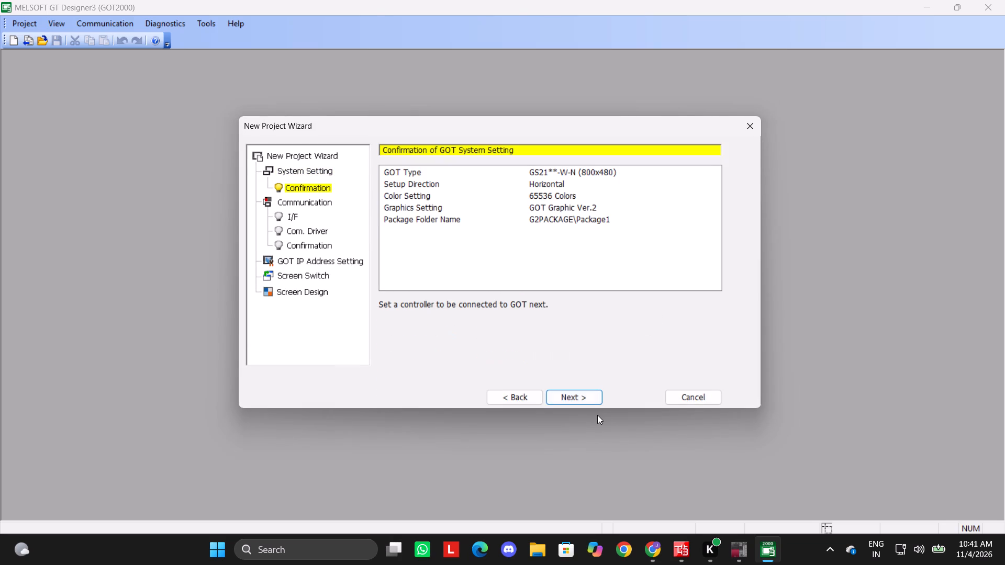
click(583, 386)
click(585, 396)
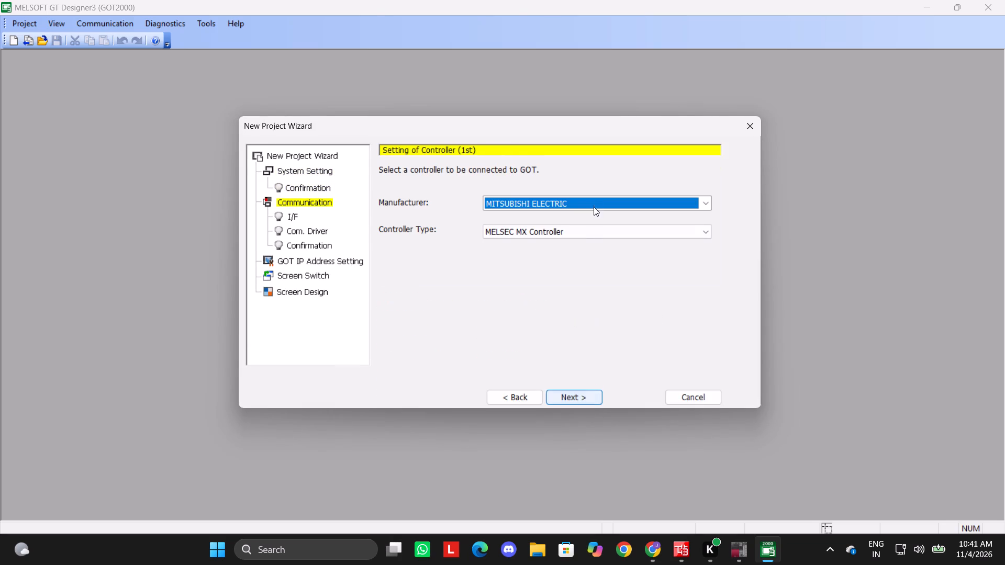
Set the controller type to MELSEC-FX with the Ethernet:Multi interface and accept the communication settings.
click(592, 233)
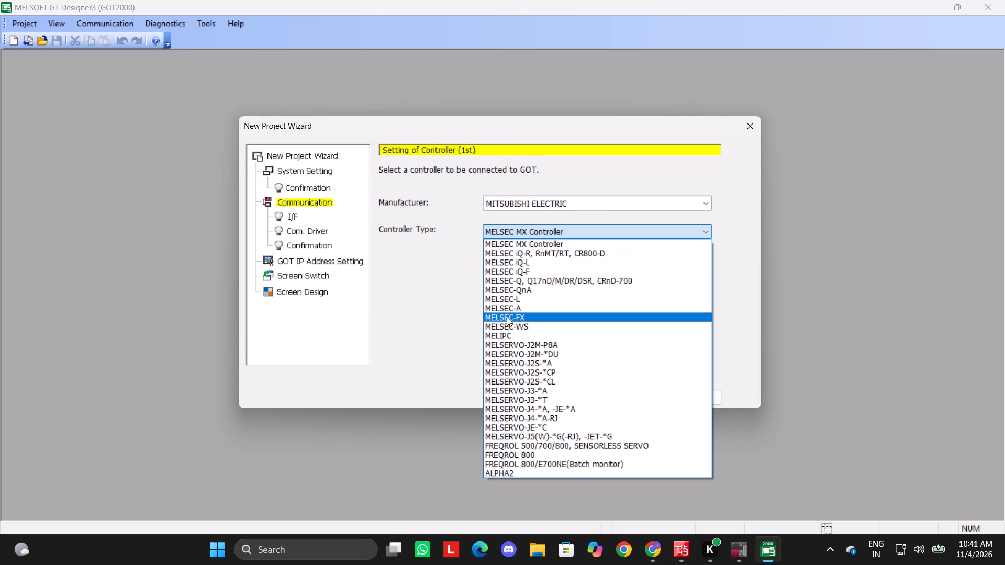
click(527, 318)
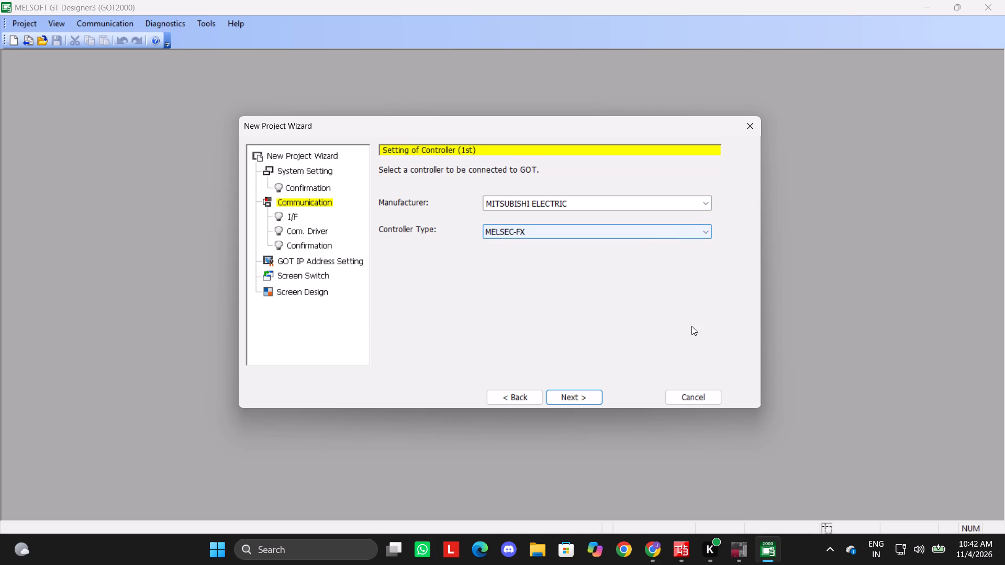
click(594, 402)
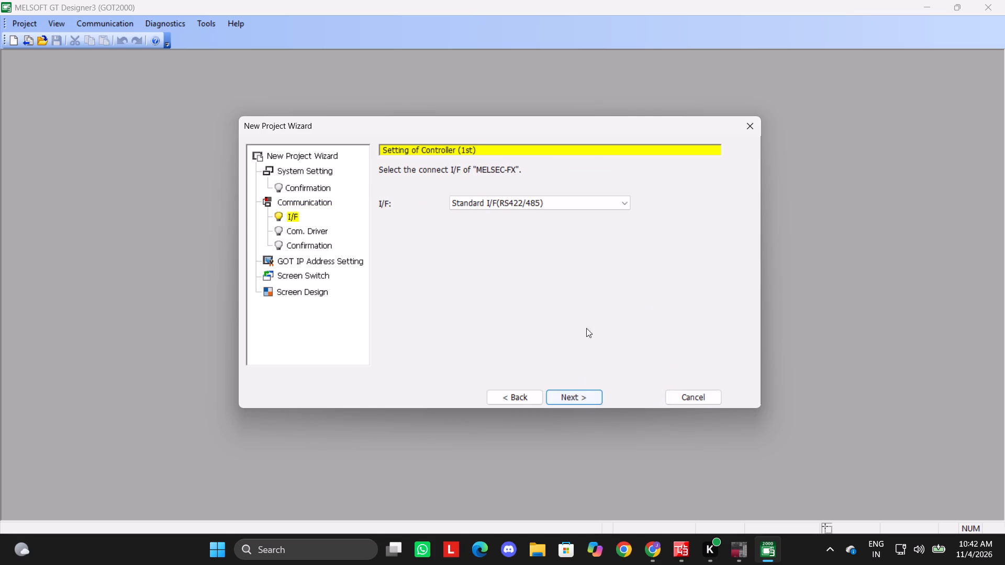
click(573, 189)
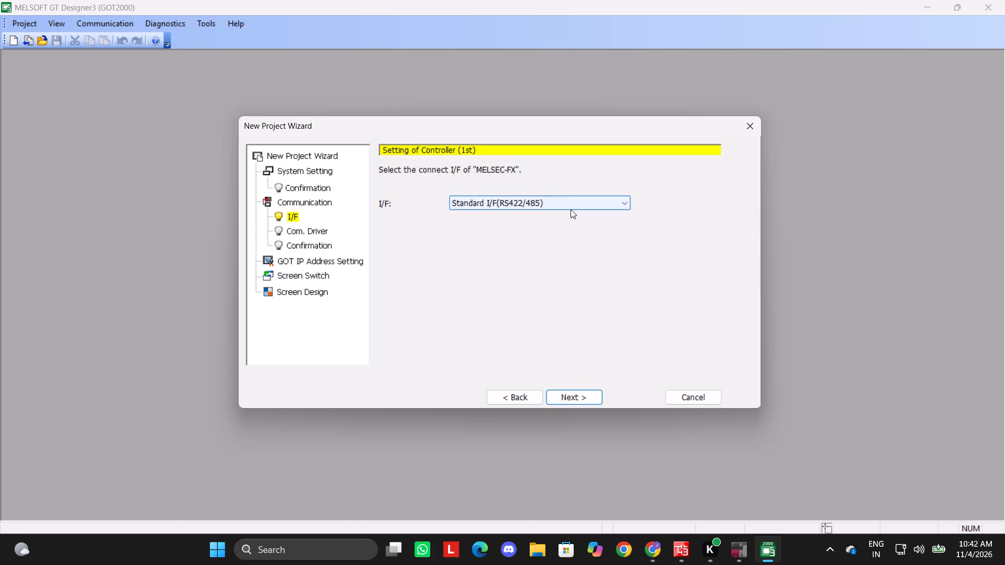
click(570, 205)
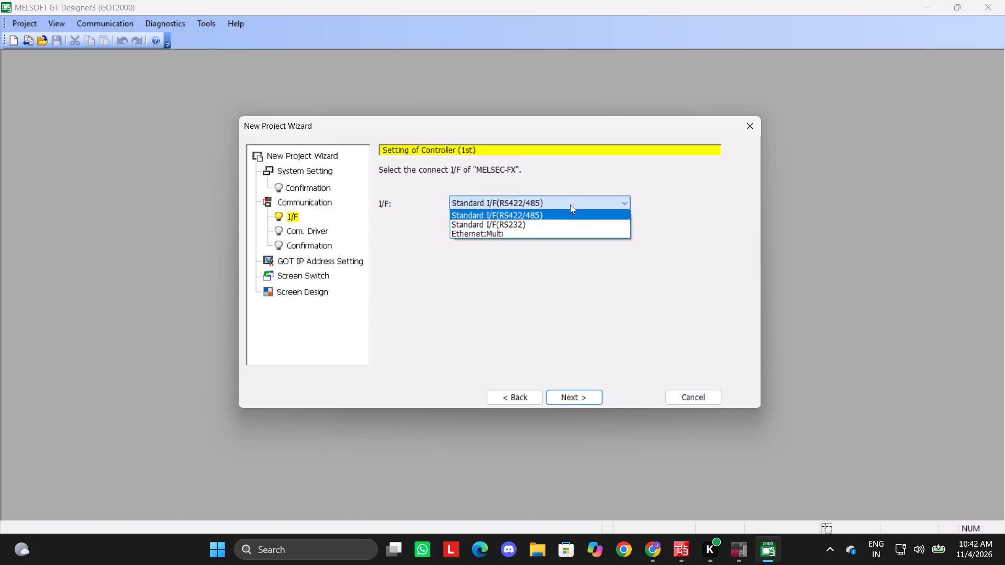
click(530, 230)
click(586, 401)
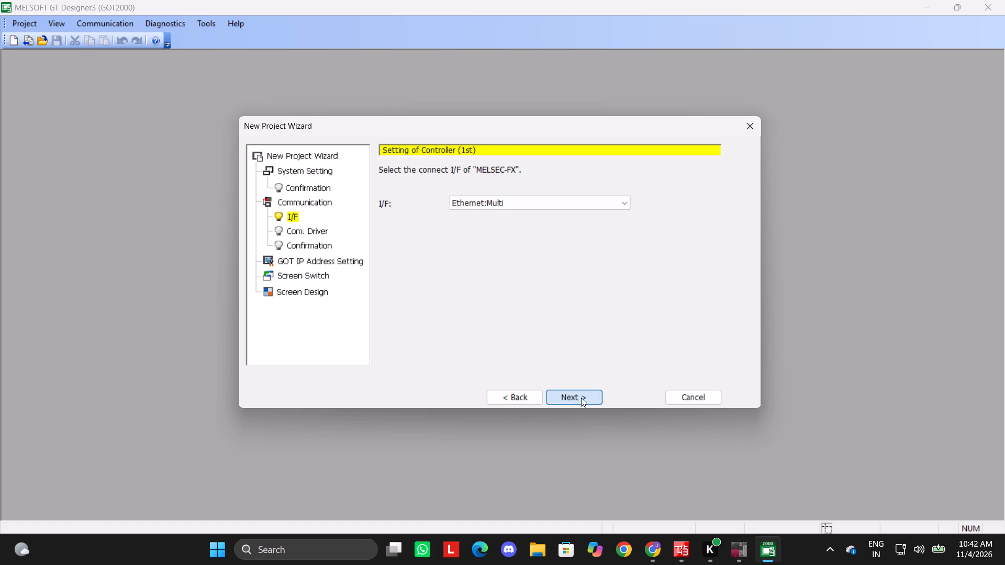
click(580, 397)
click(581, 398)
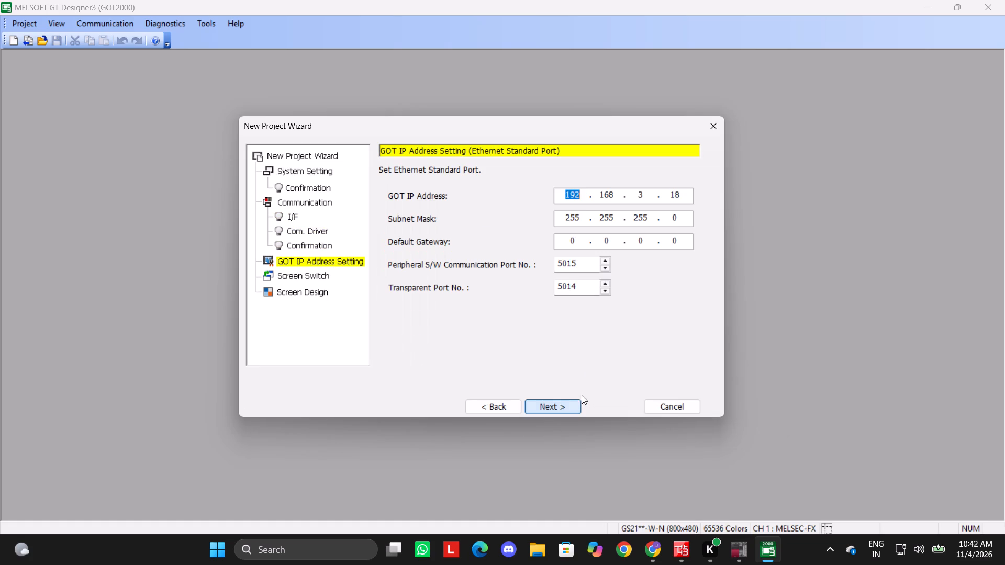
Finish the project wizard with the default IP, screen switching and Basic-Black design settings, and dismiss the feature announcement permanently.
click(571, 405)
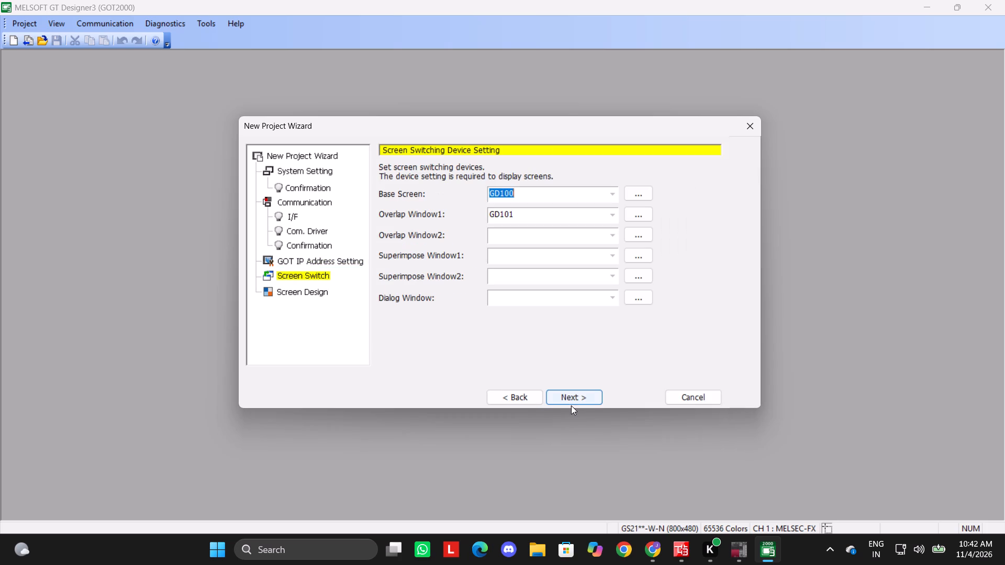
click(580, 397)
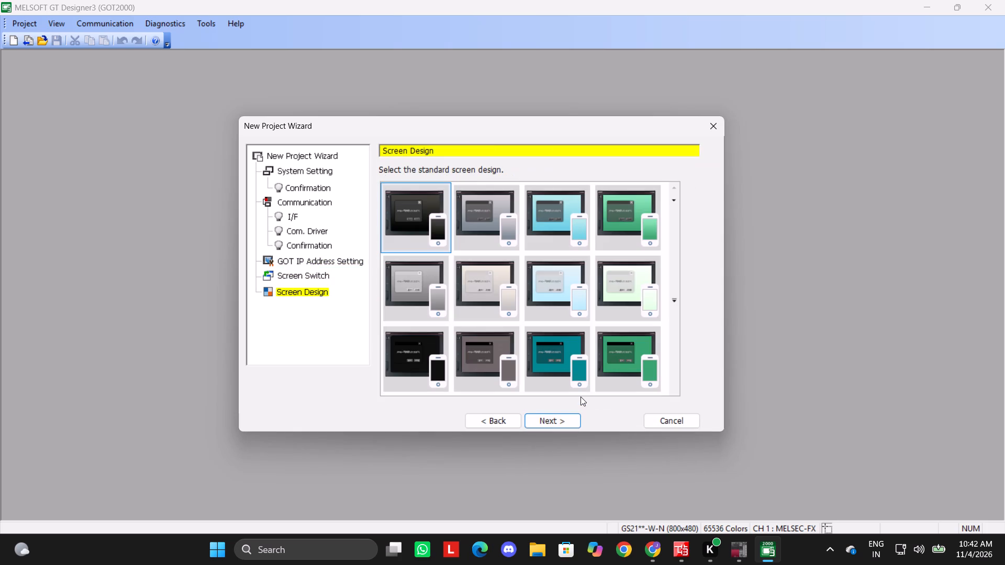
click(564, 426)
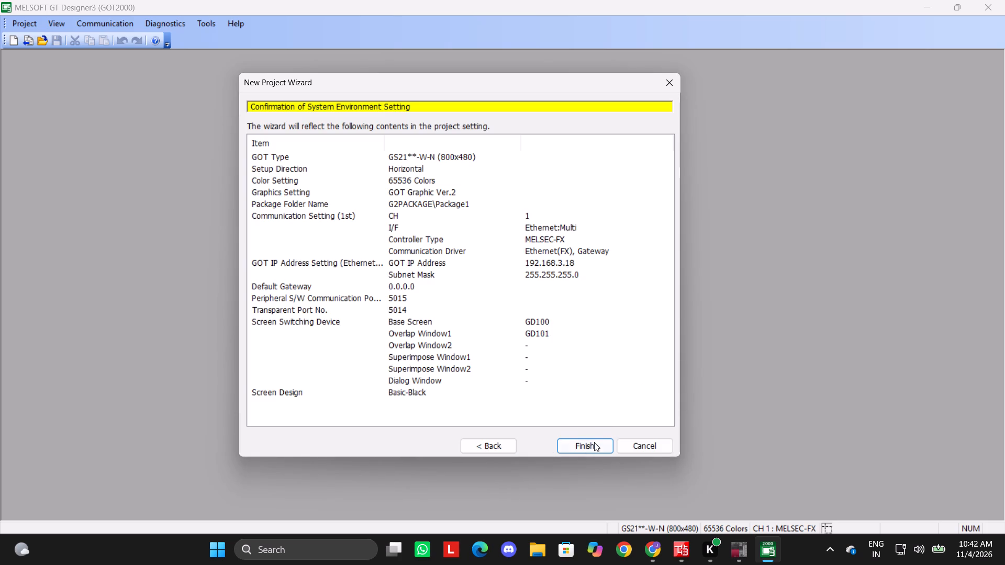
click(594, 444)
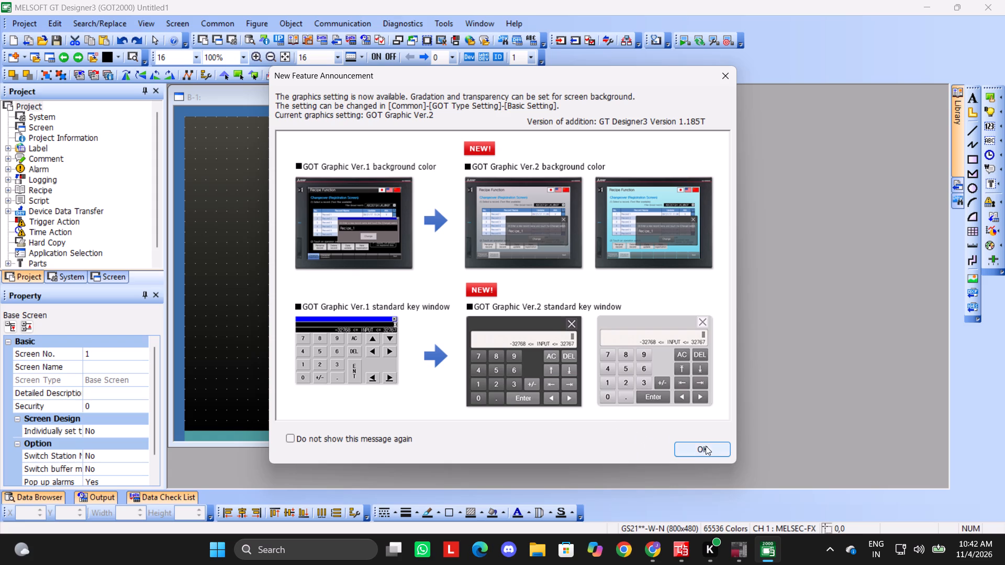
click(404, 434)
click(732, 446)
click(713, 446)
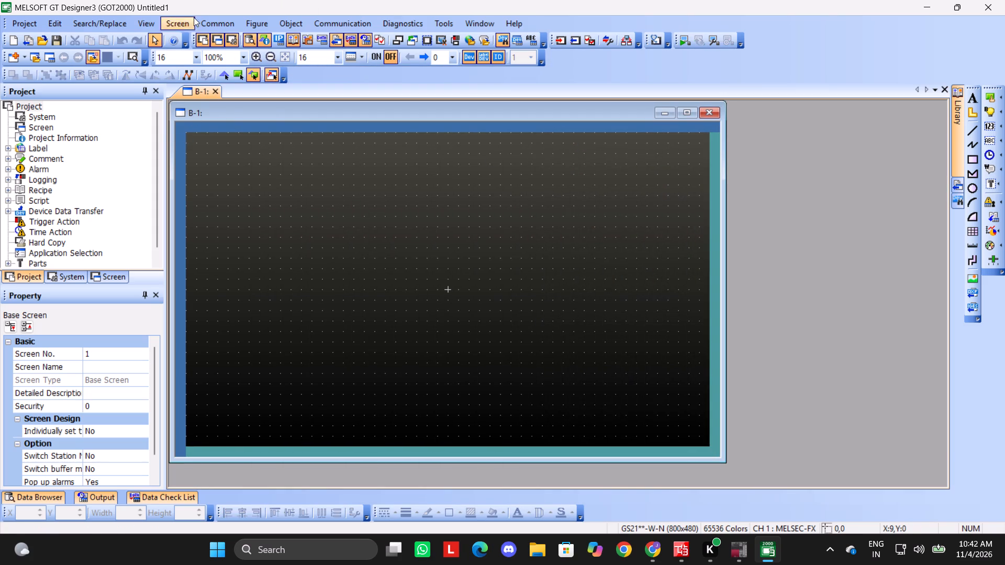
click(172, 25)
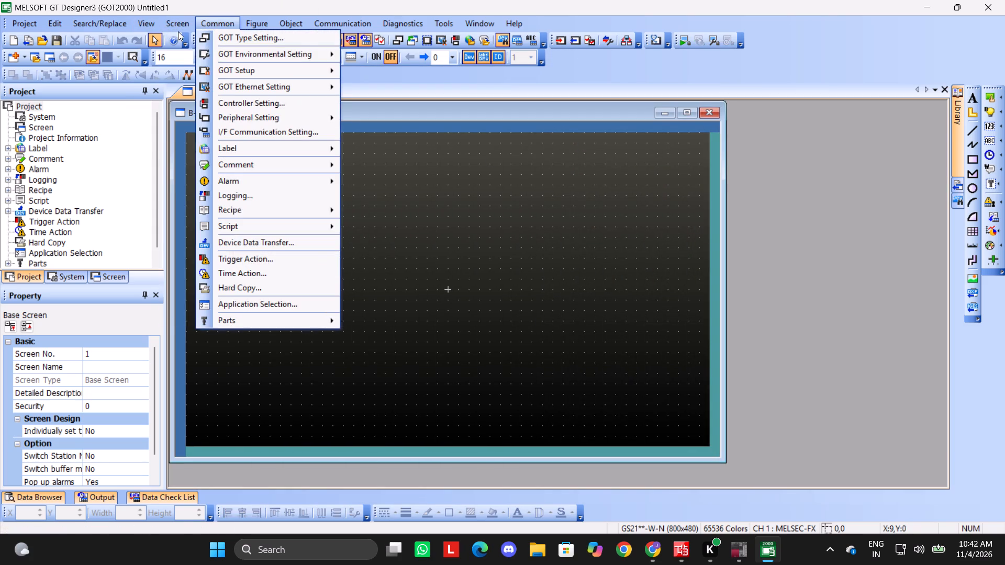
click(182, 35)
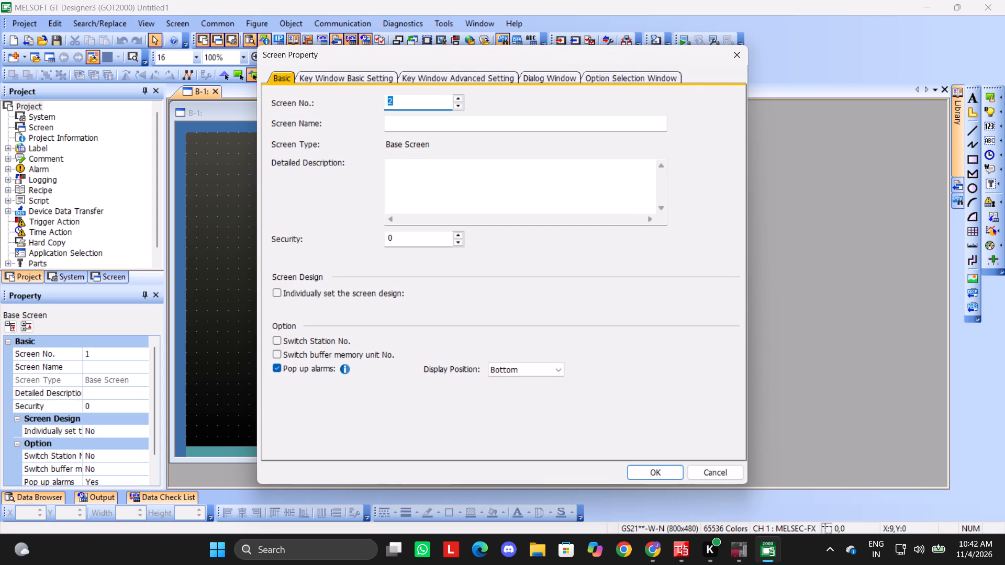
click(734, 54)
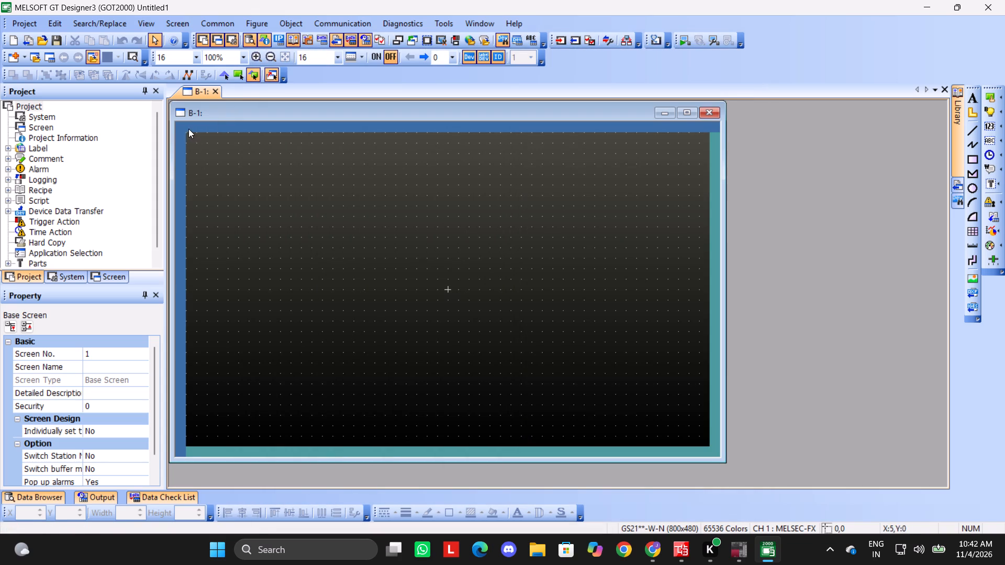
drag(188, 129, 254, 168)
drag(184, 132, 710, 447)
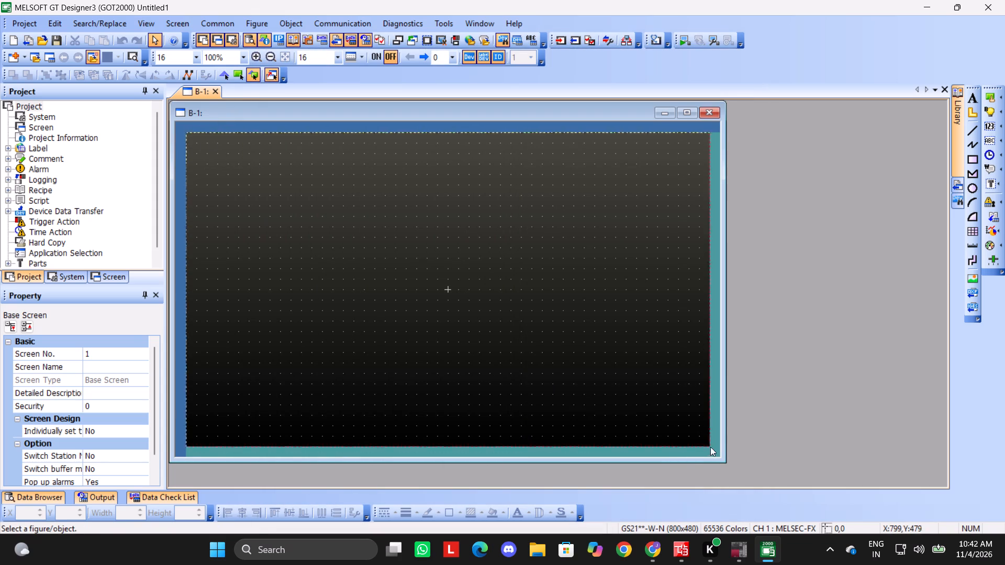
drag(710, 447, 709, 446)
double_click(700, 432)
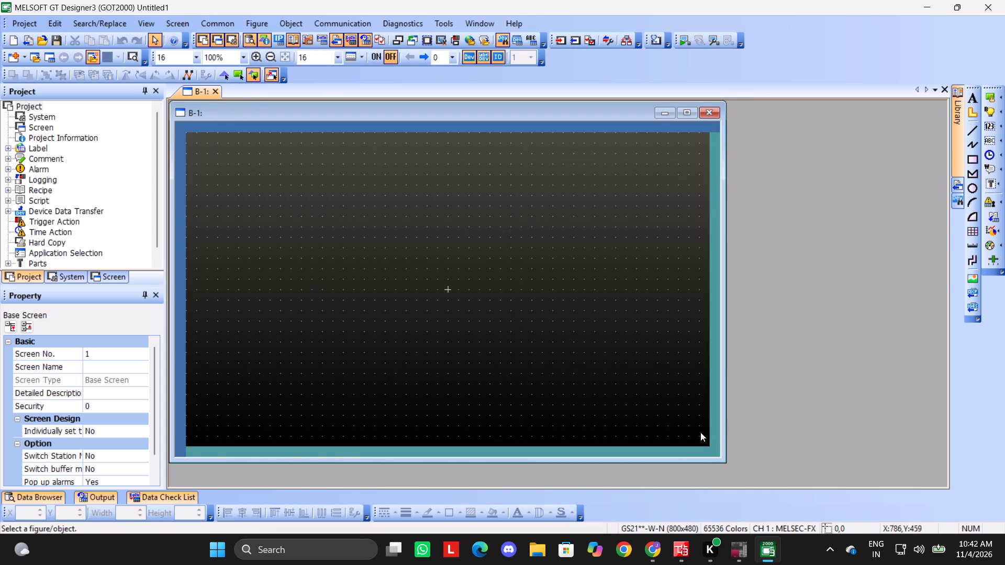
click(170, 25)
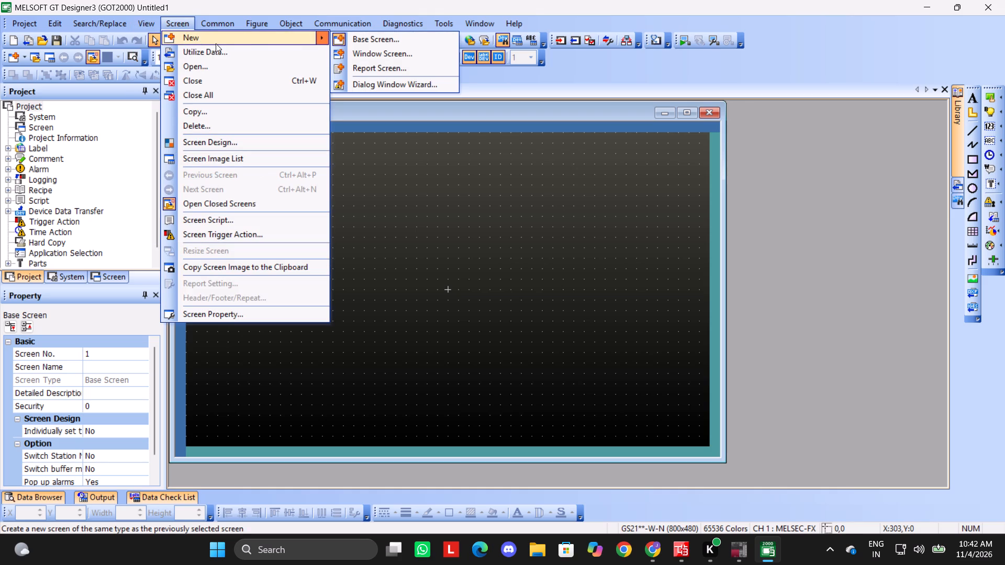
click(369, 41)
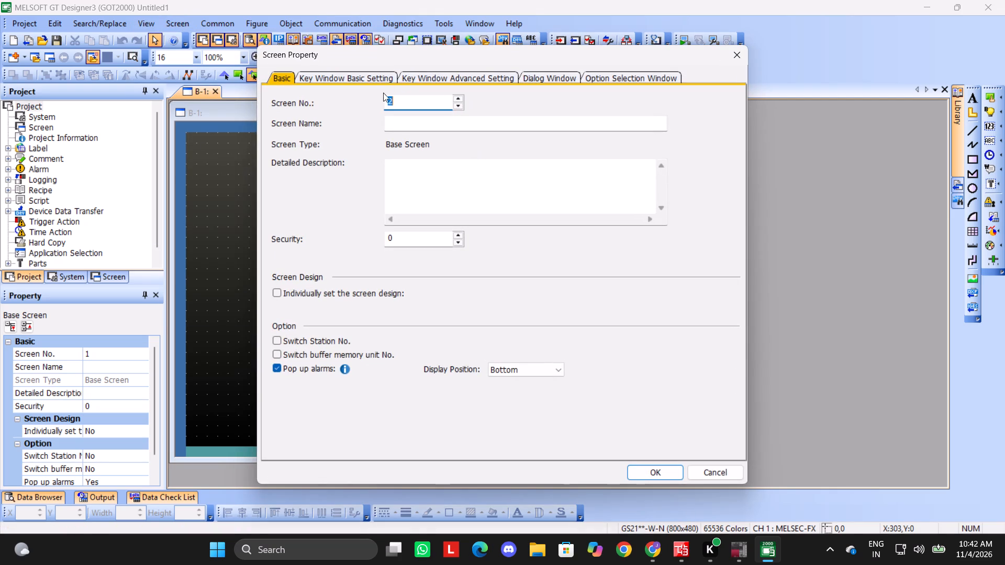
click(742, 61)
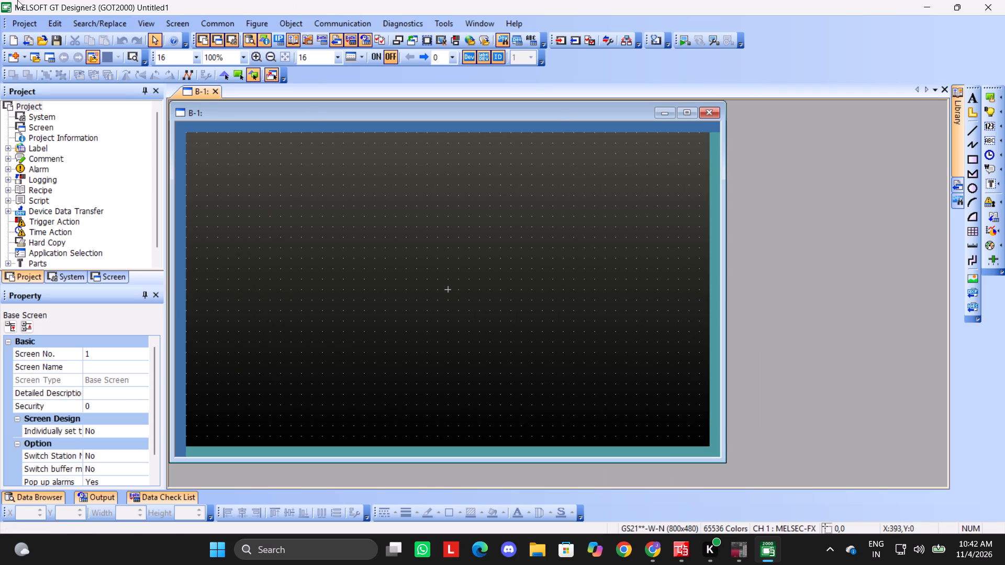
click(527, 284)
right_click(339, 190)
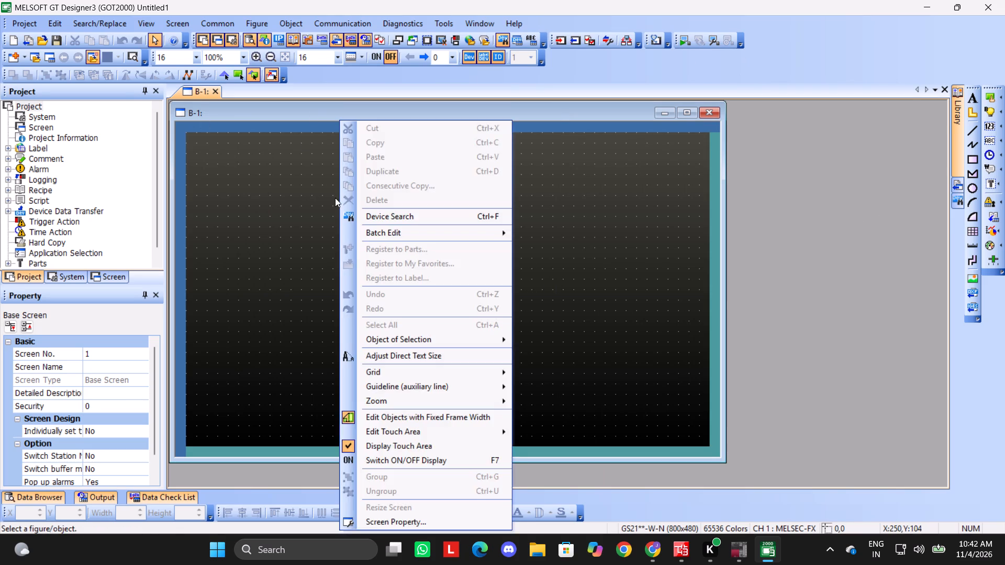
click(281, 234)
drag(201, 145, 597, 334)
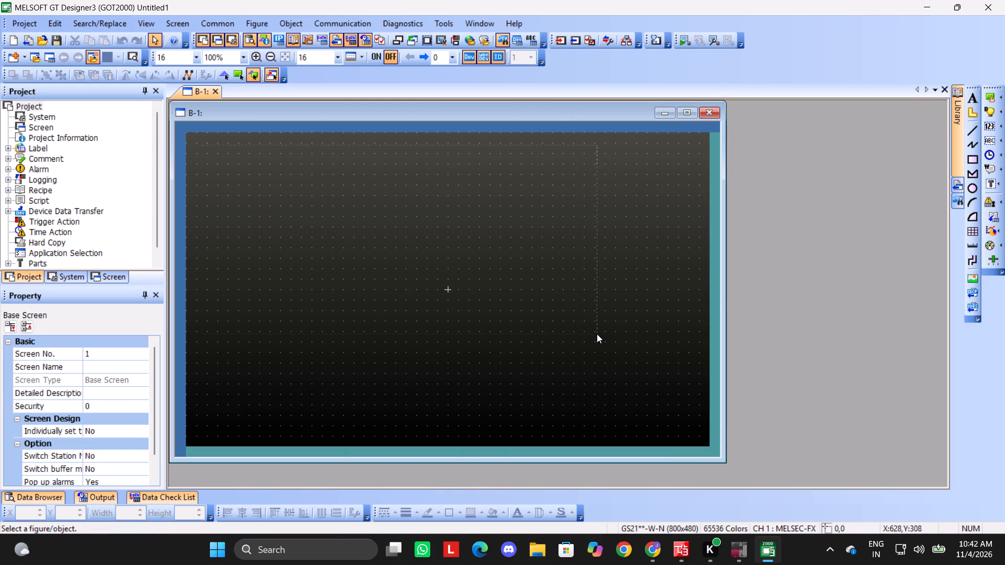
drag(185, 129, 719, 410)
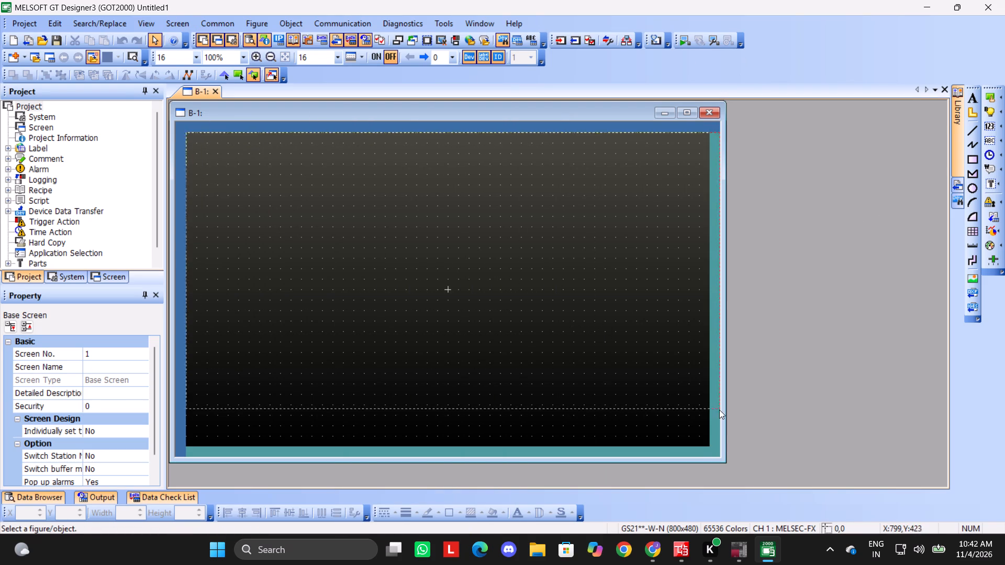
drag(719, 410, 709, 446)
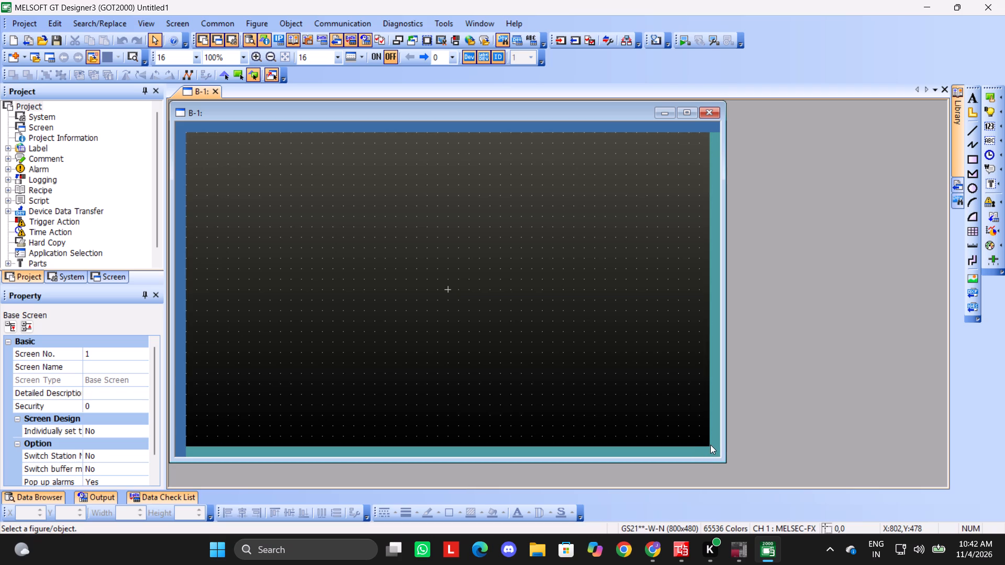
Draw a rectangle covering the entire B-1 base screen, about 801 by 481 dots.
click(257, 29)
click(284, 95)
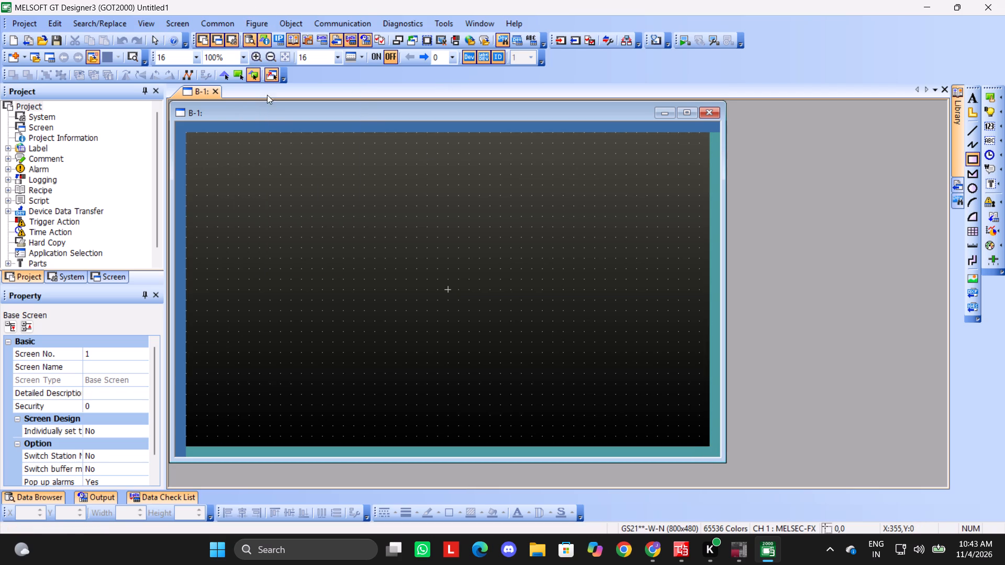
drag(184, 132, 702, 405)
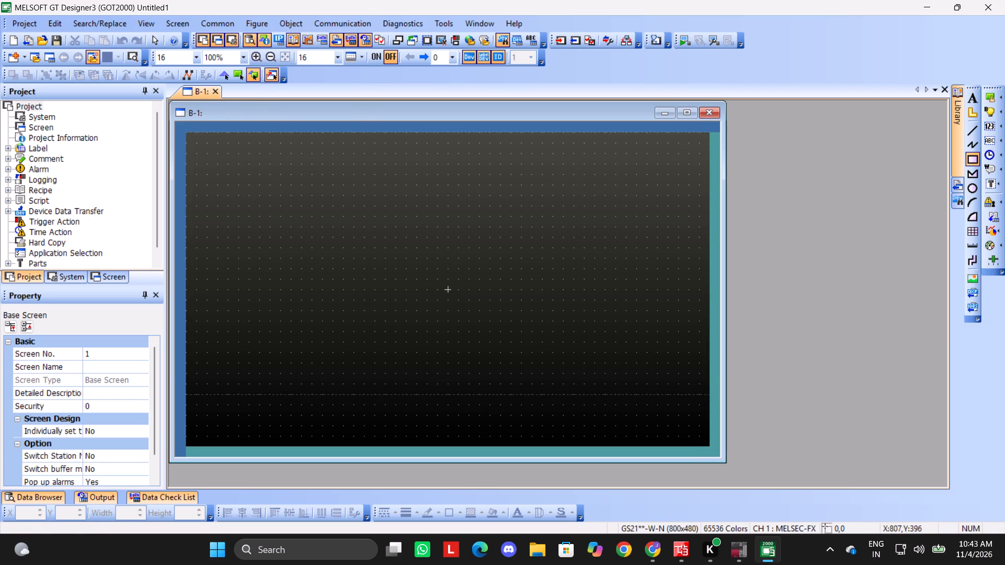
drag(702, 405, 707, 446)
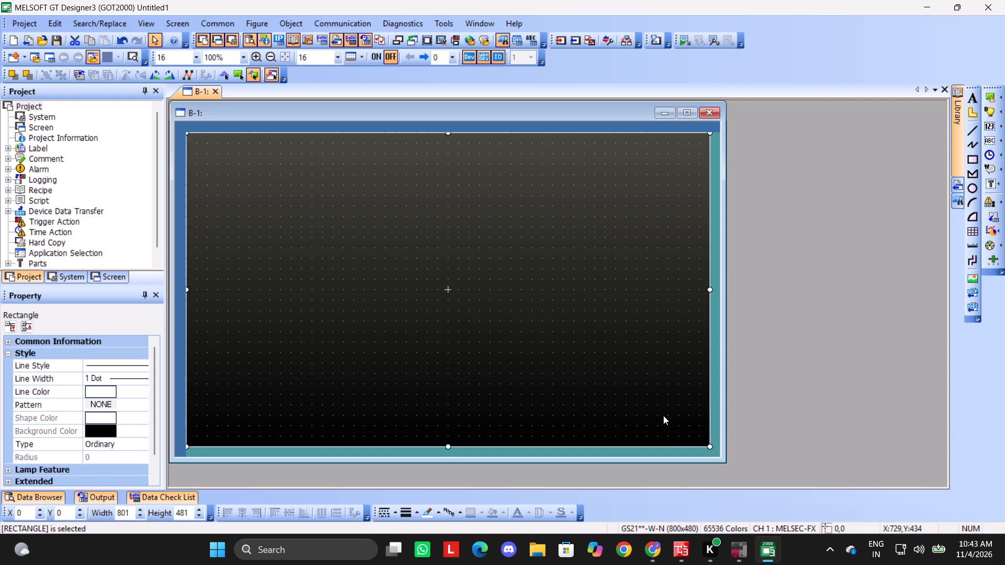
Examine the base screen's property settings, including the dialog window options, and close them.
right_click(663, 413)
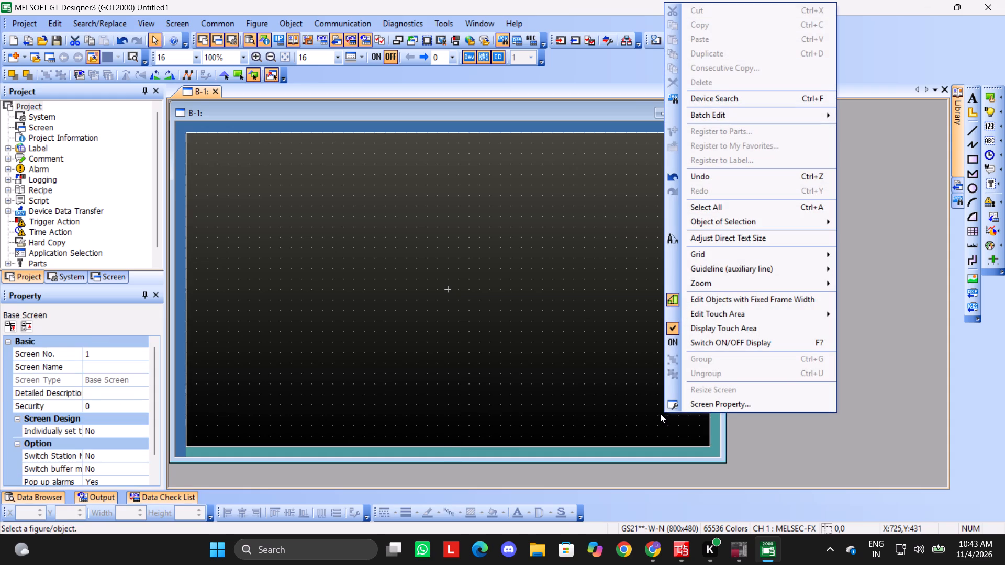
double_click(663, 415)
double_click(663, 415)
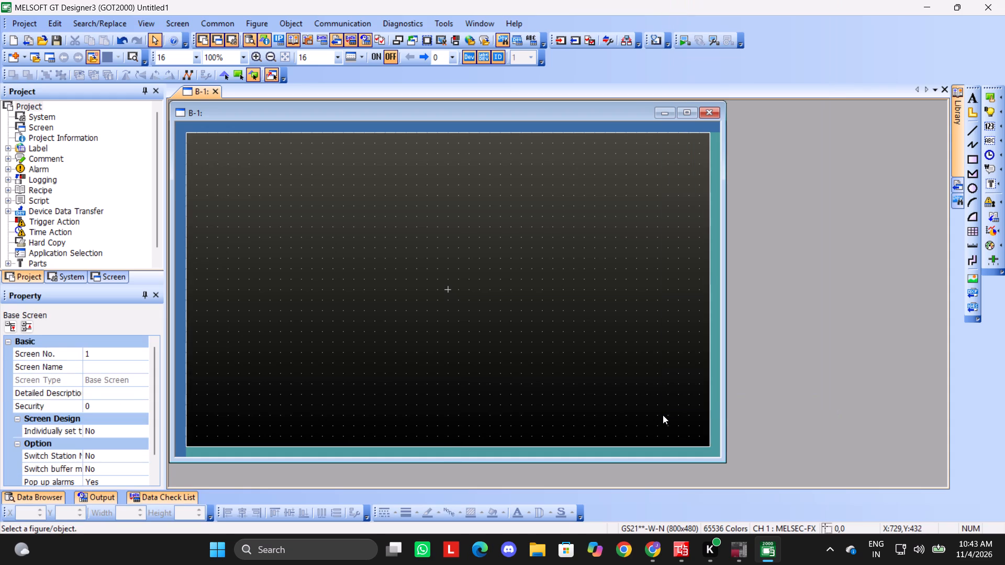
scroll(79, 434, down, 2)
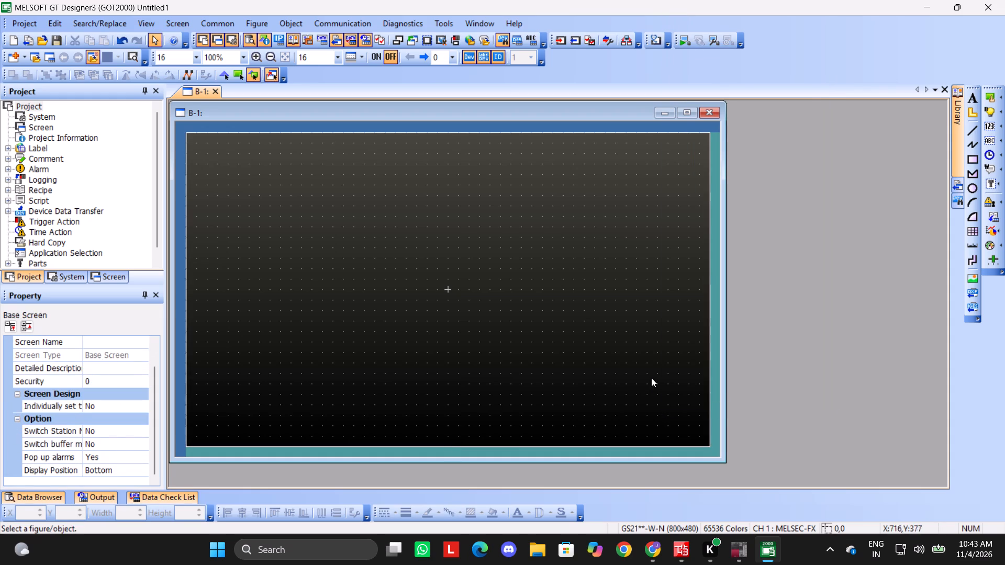
right_click(639, 371)
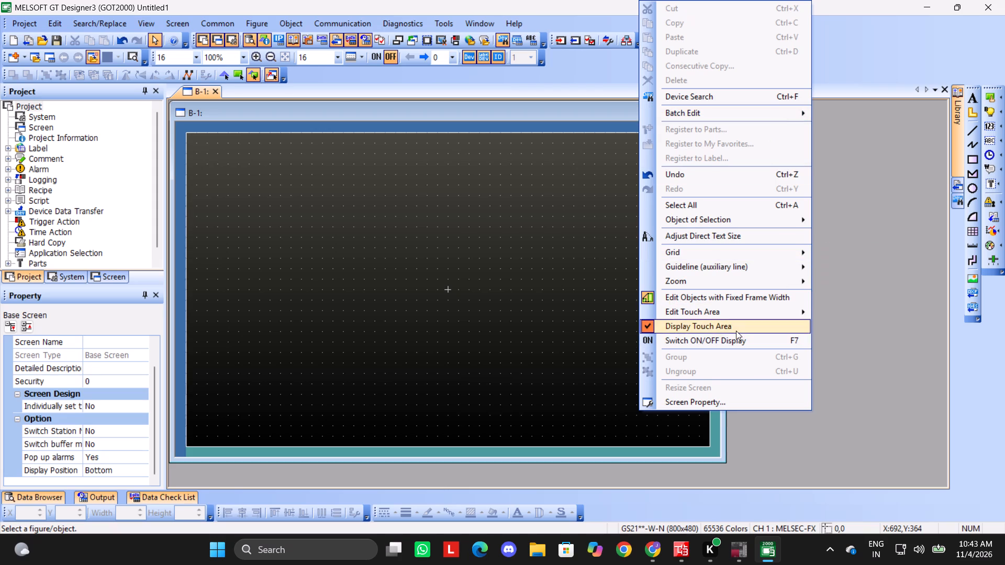
click(706, 401)
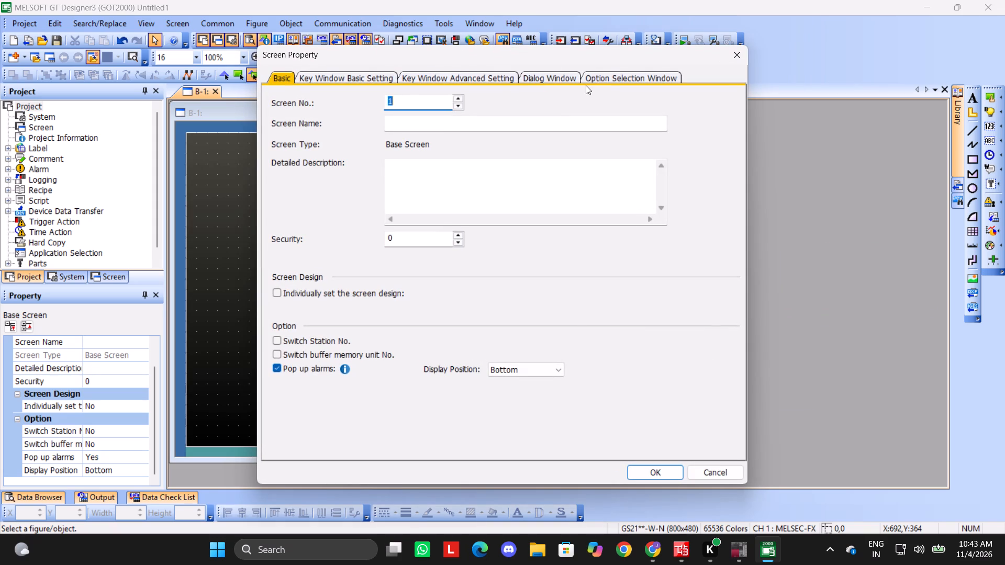
click(557, 80)
click(736, 49)
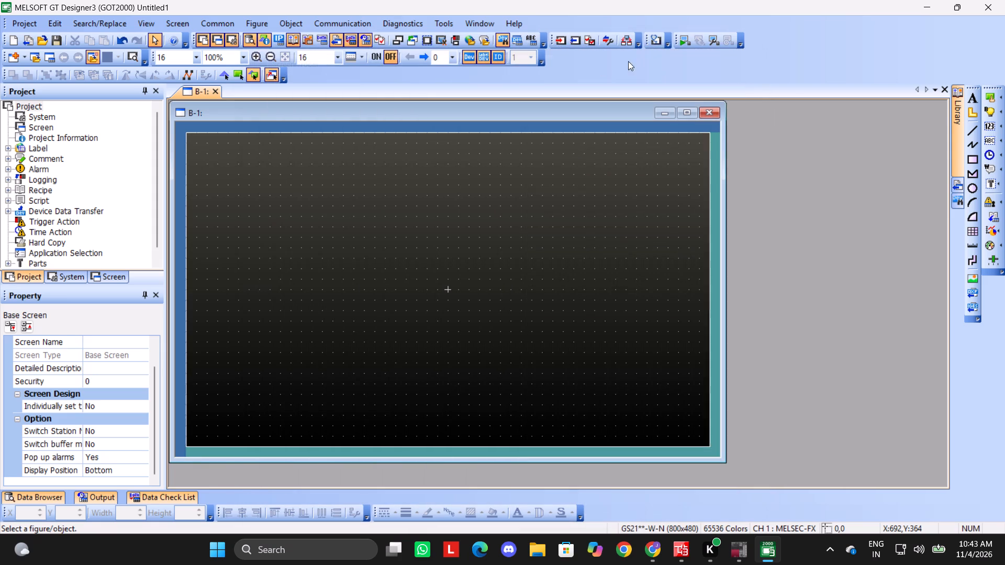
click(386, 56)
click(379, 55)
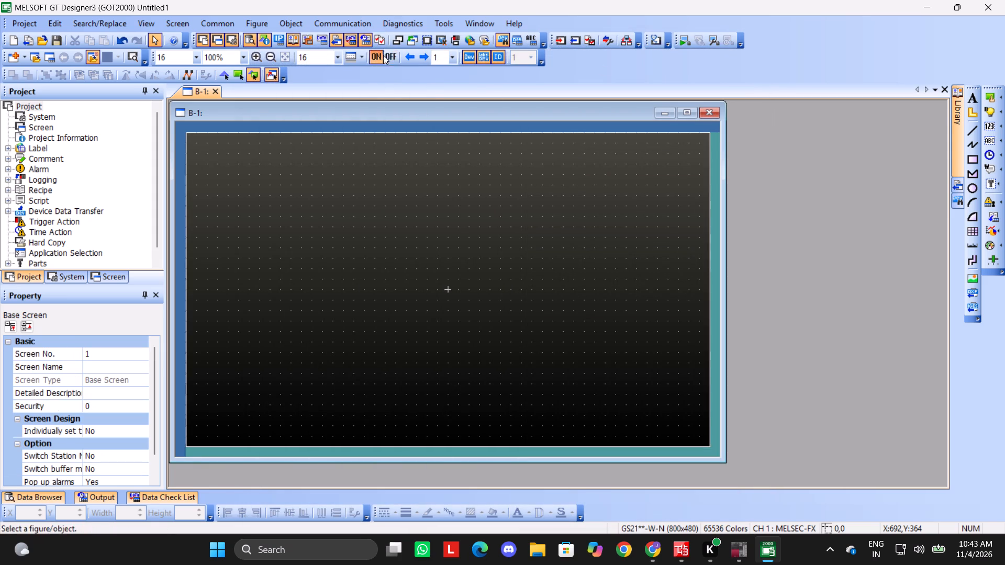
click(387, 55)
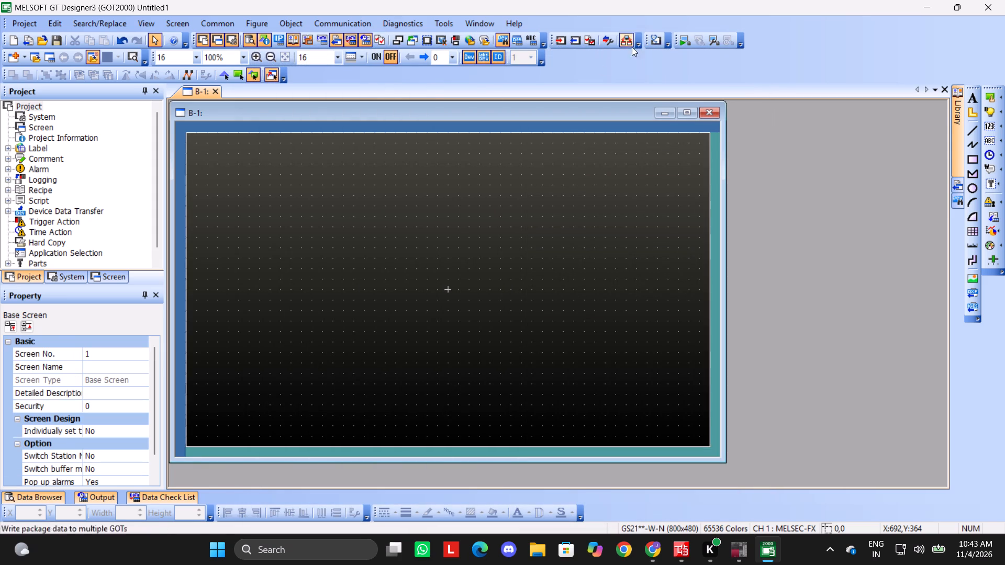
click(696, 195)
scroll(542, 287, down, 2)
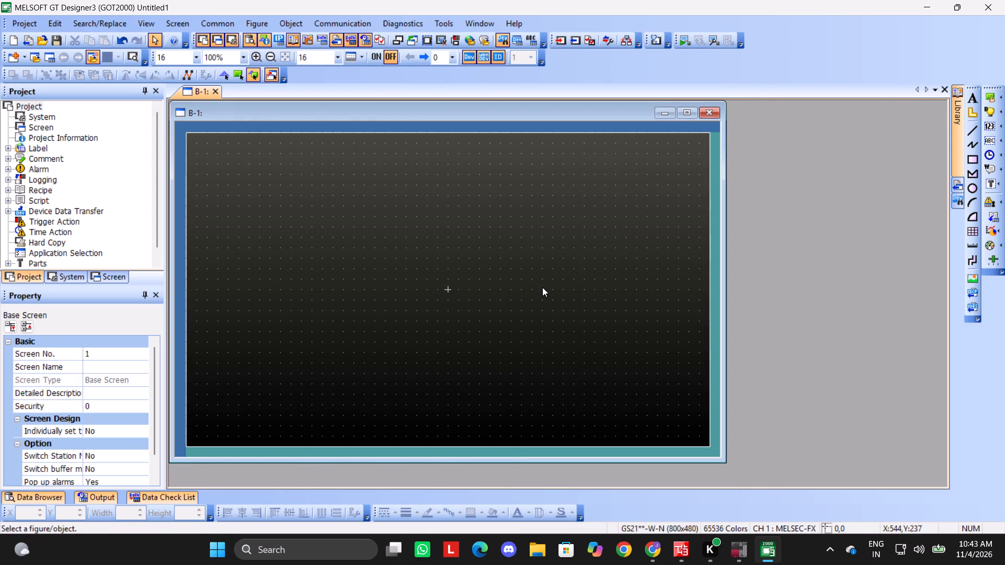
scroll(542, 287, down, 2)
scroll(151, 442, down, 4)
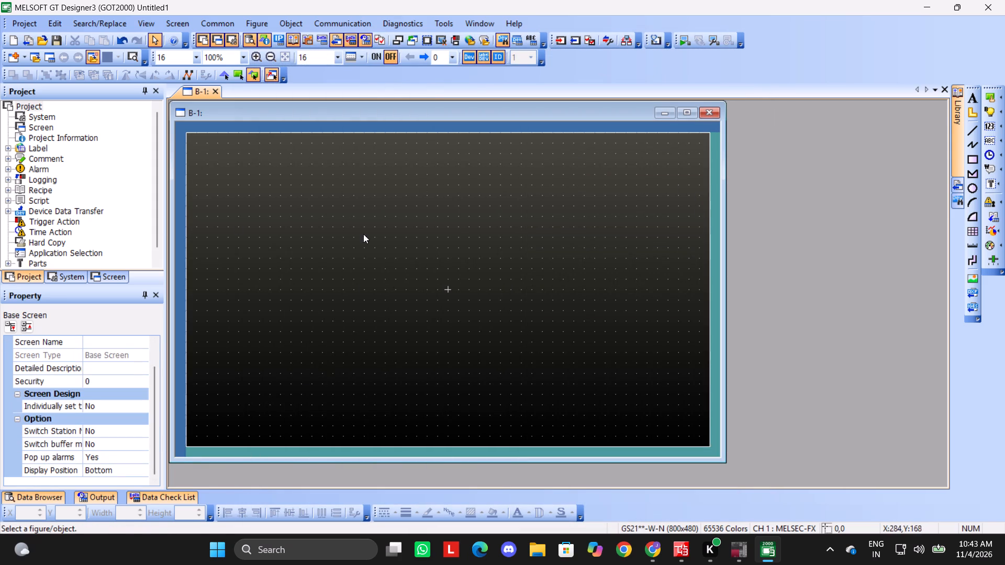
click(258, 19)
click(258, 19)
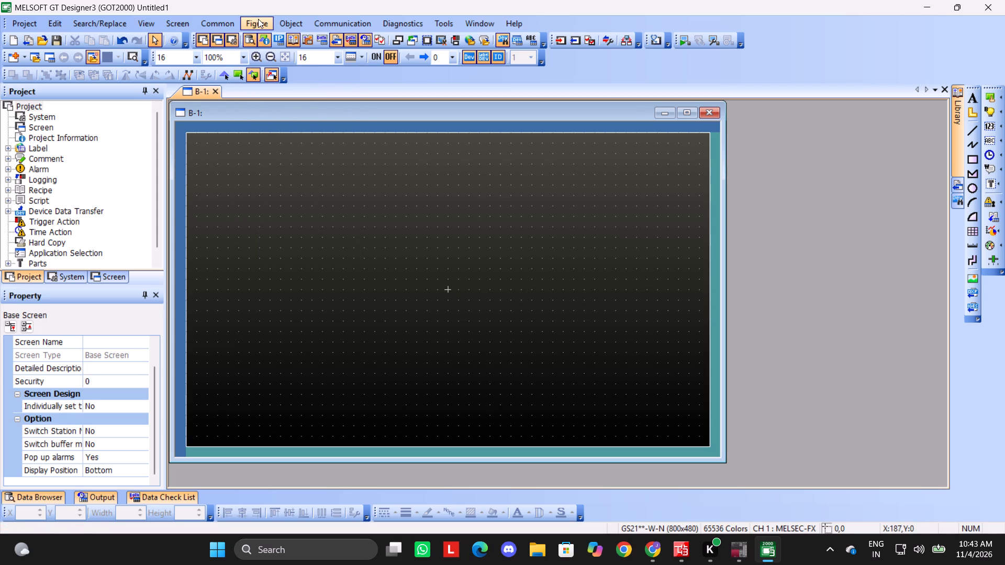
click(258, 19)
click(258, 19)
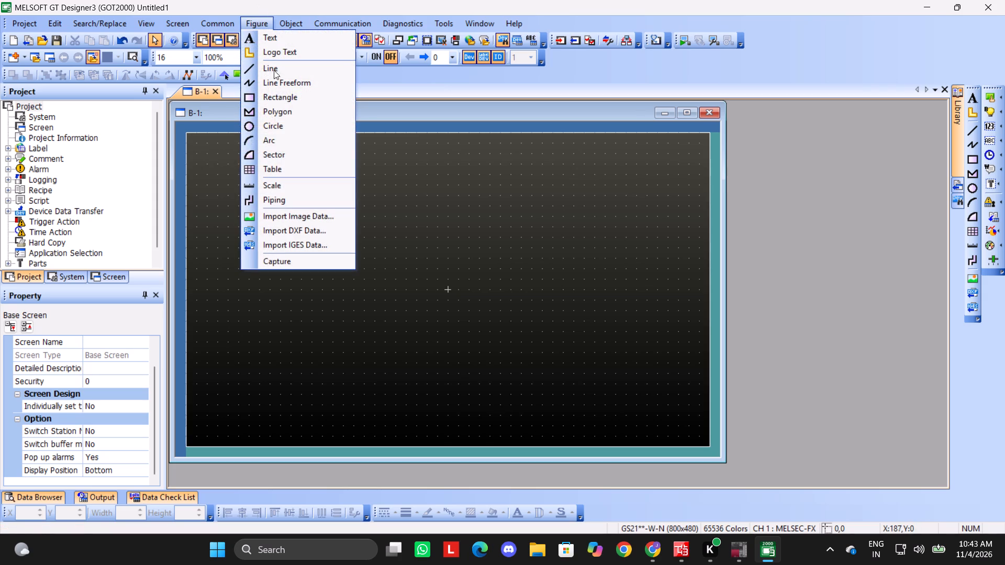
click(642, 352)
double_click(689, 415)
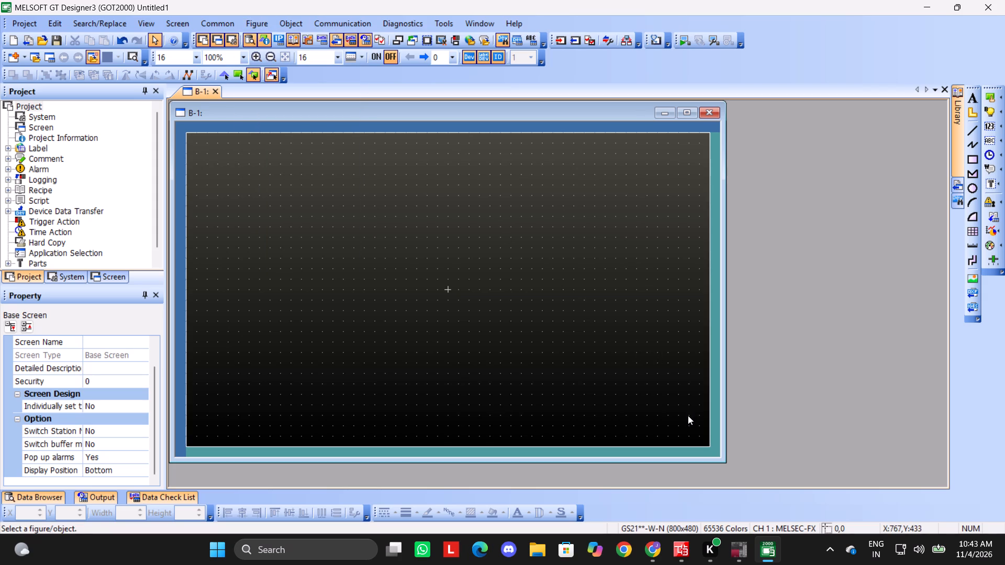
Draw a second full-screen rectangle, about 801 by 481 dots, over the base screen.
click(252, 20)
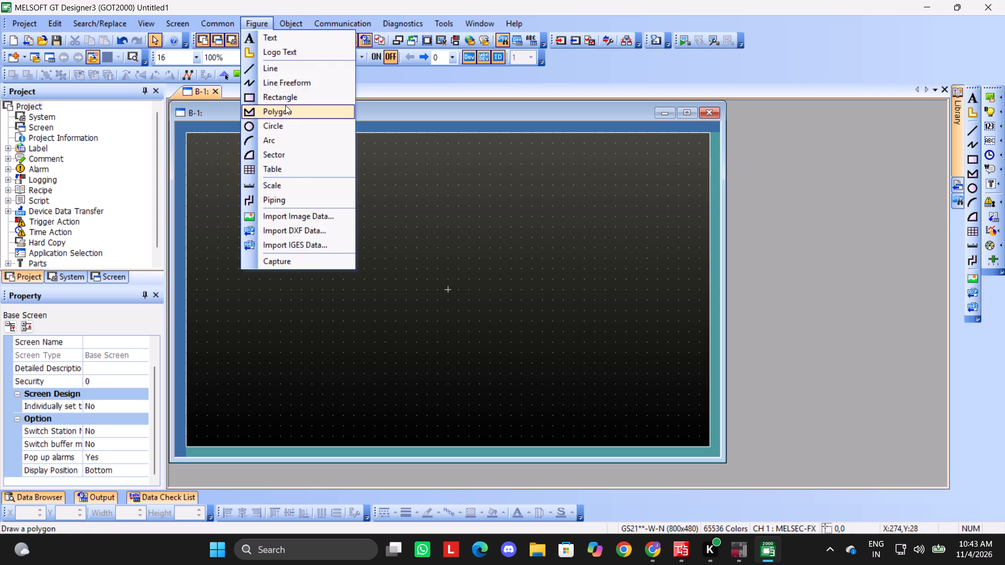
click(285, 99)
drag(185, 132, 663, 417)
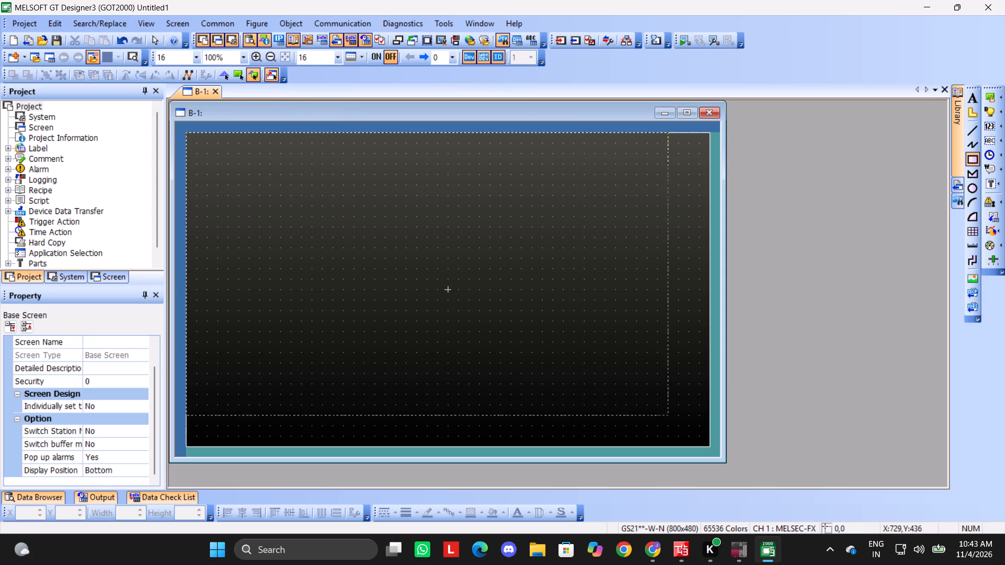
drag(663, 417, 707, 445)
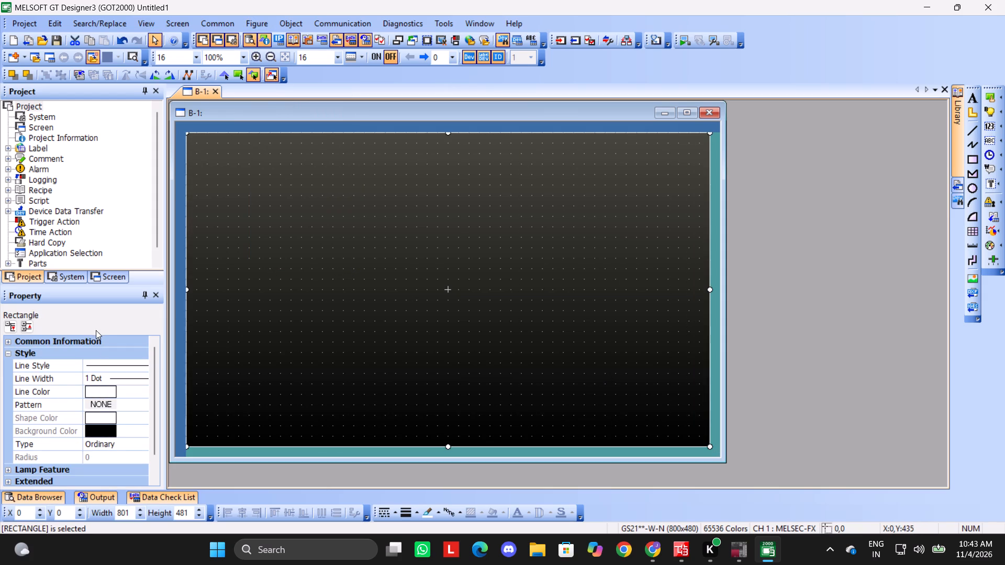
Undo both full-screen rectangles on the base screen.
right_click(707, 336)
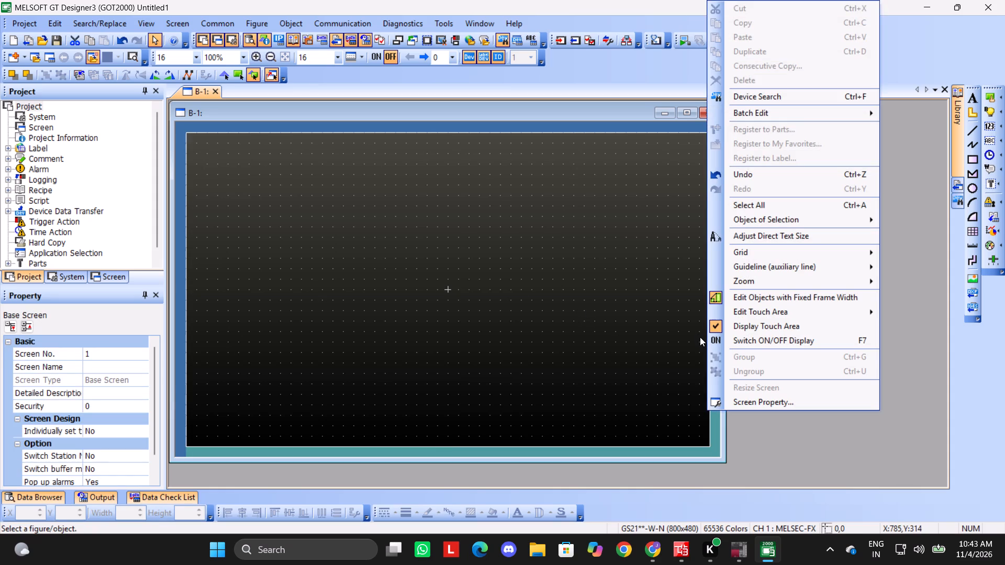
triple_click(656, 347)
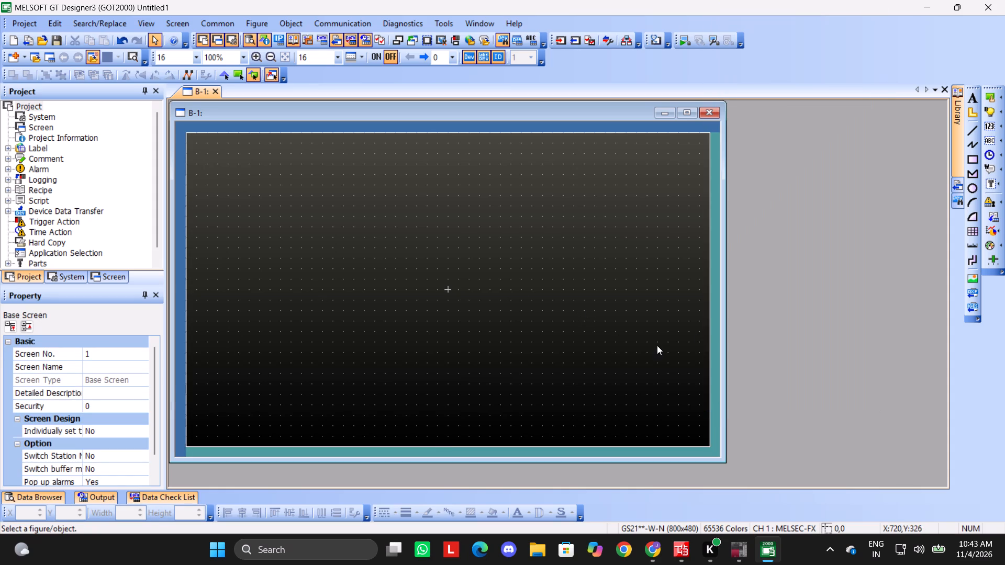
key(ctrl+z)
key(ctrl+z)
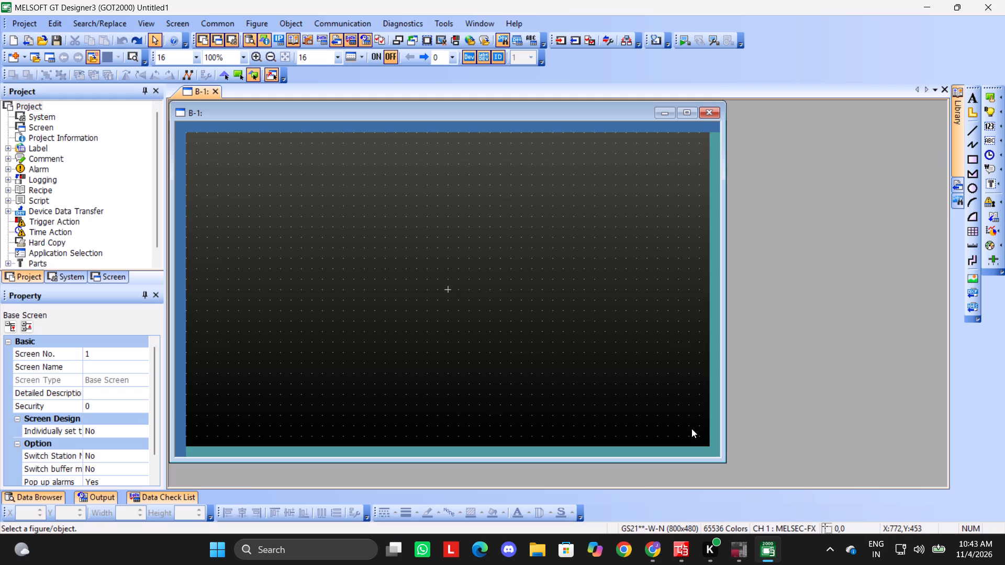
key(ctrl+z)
Draw a background rectangle over the whole B-1 base screen, about 801 by 481 dots from X 0, Y 0.
click(171, 23)
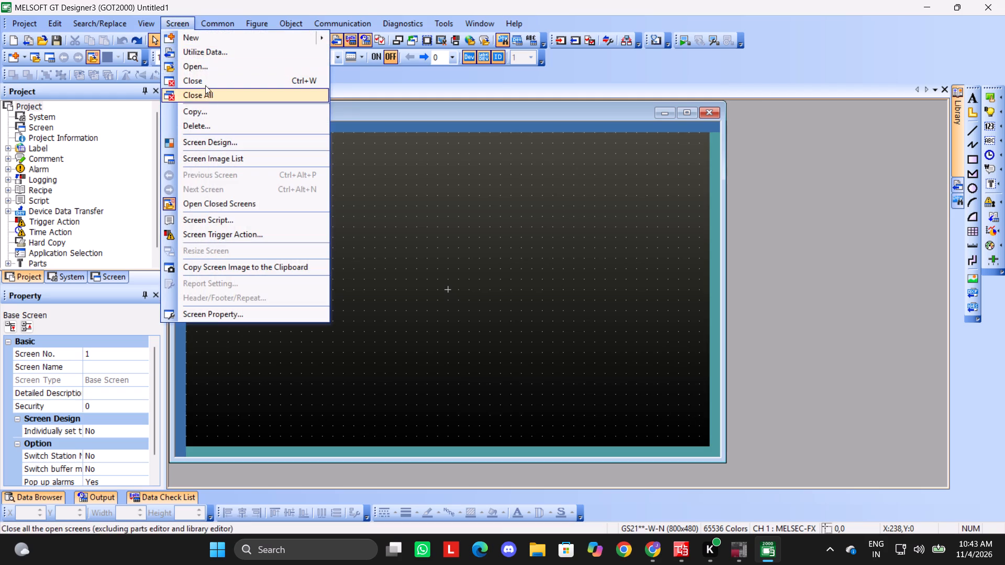
click(287, 92)
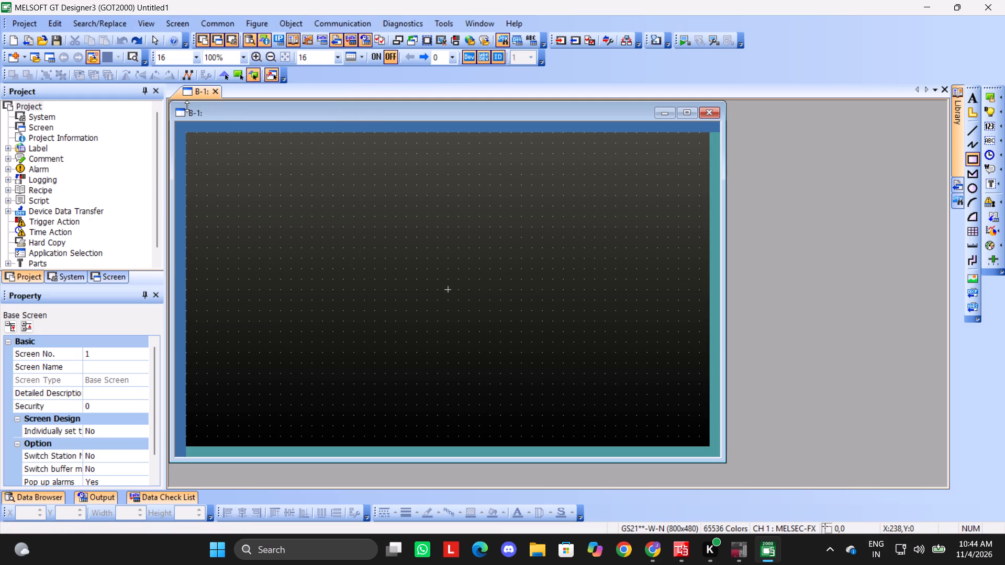
drag(183, 131, 714, 449)
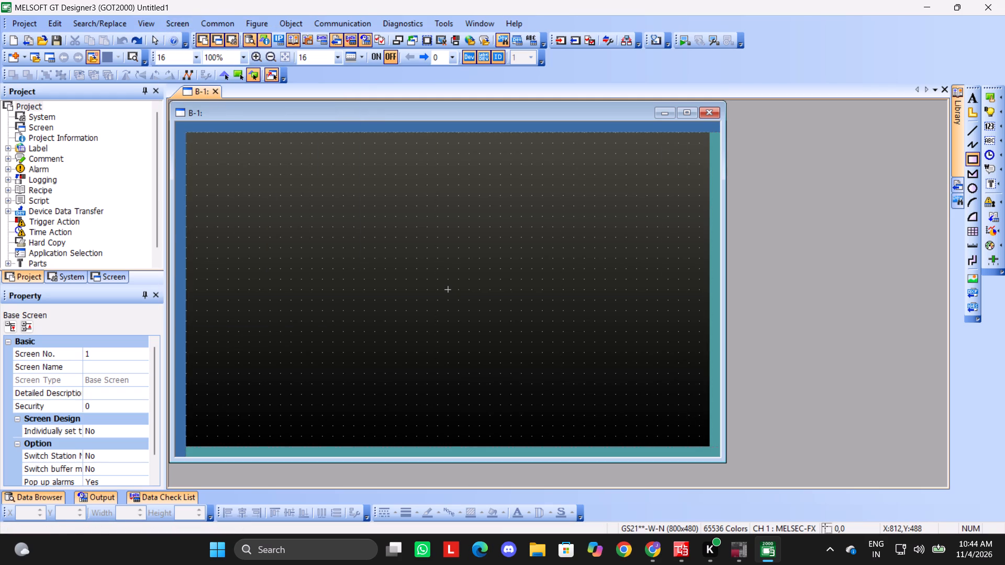
drag(714, 449, 711, 444)
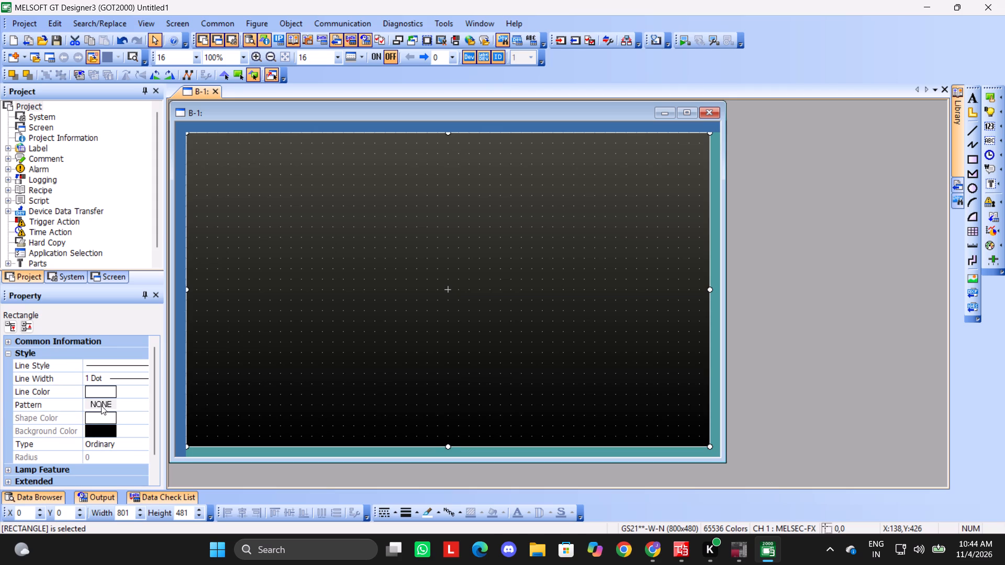
Fill the background rectangle with solid pattern 8 and a light cyan shape color.
click(101, 404)
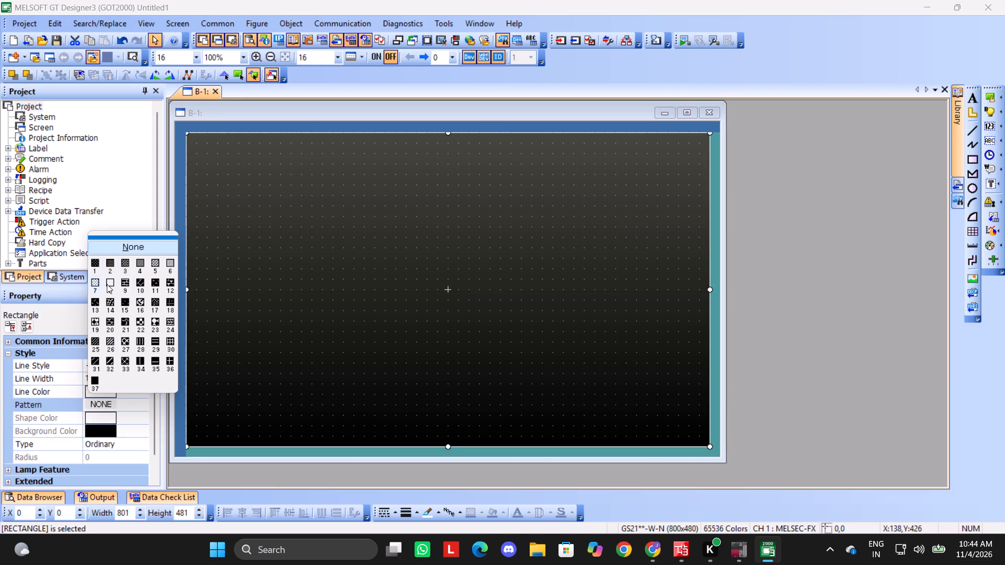
click(108, 284)
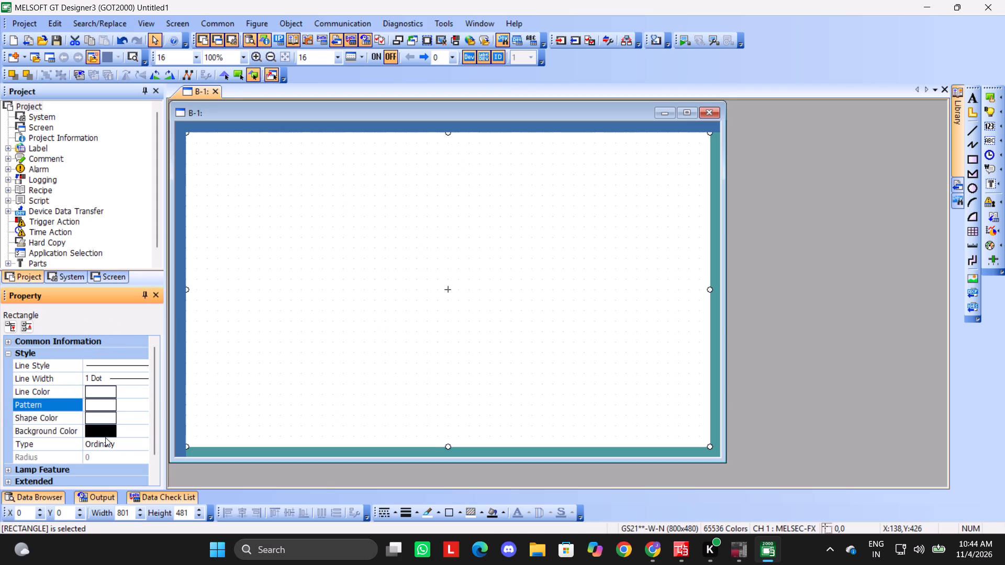
click(105, 416)
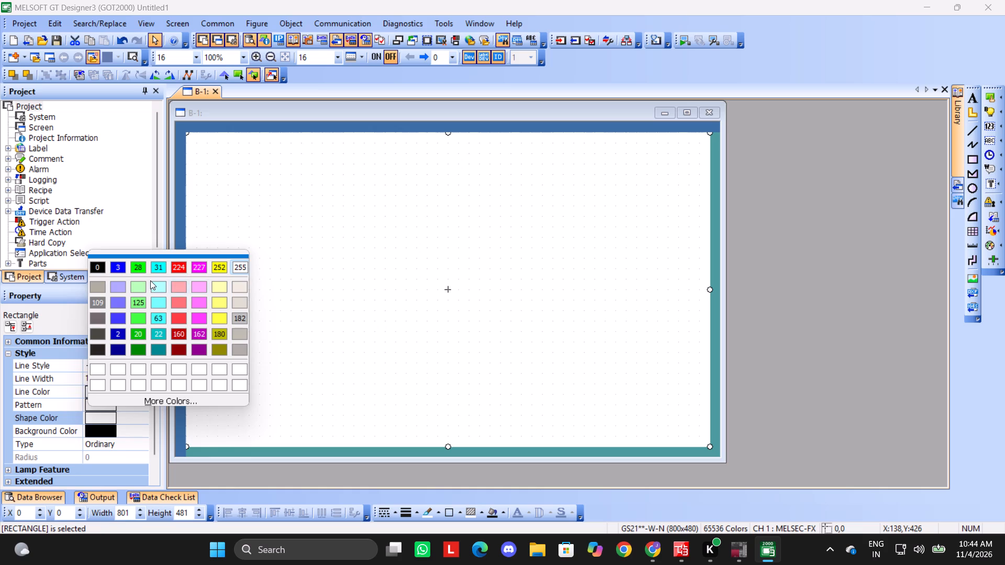
click(150, 280)
click(531, 264)
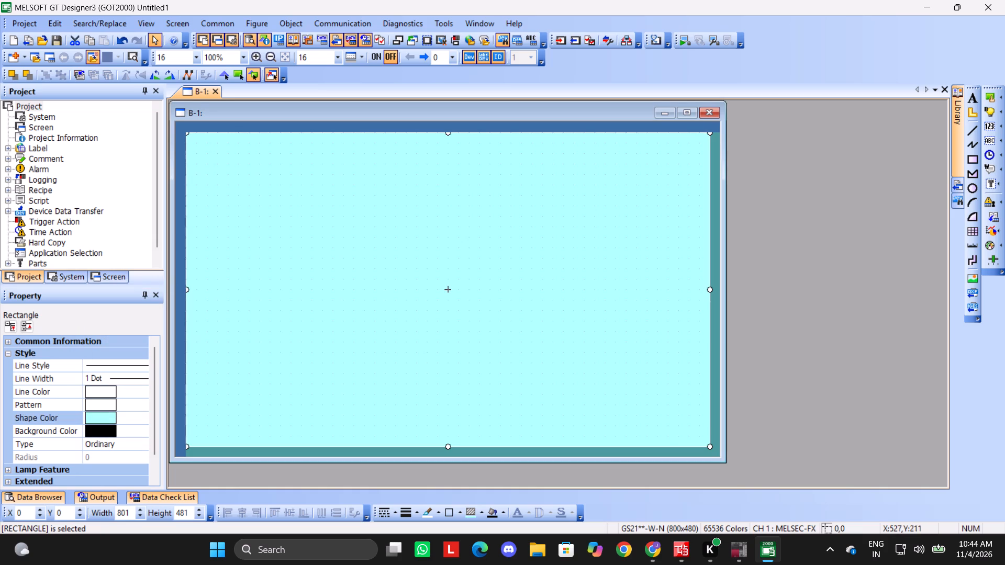
Review the background rectangle's style settings, accept them, and deselect the rectangle.
click(532, 284)
click(848, 280)
right_click(673, 273)
double_click(624, 279)
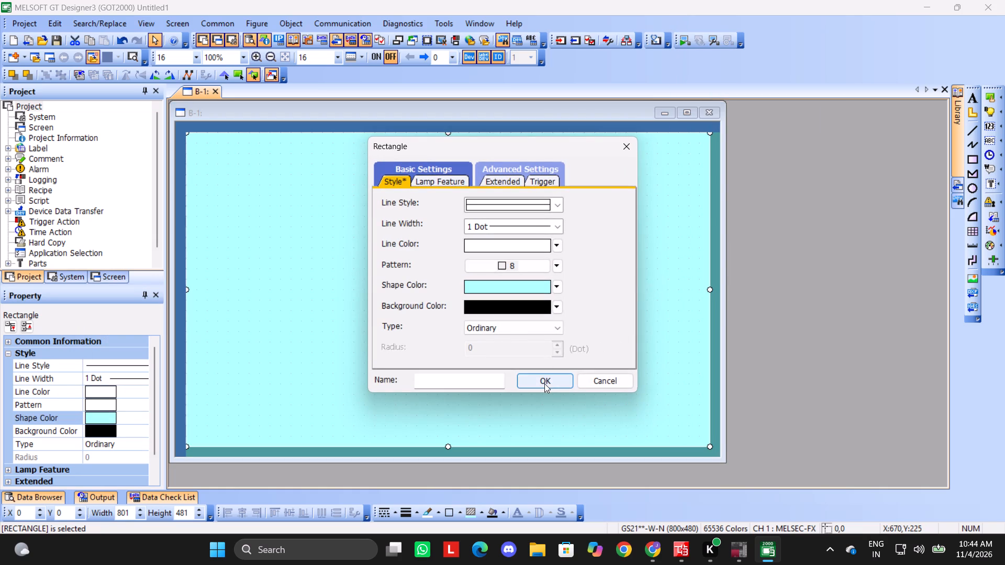
click(544, 383)
click(623, 293)
click(734, 241)
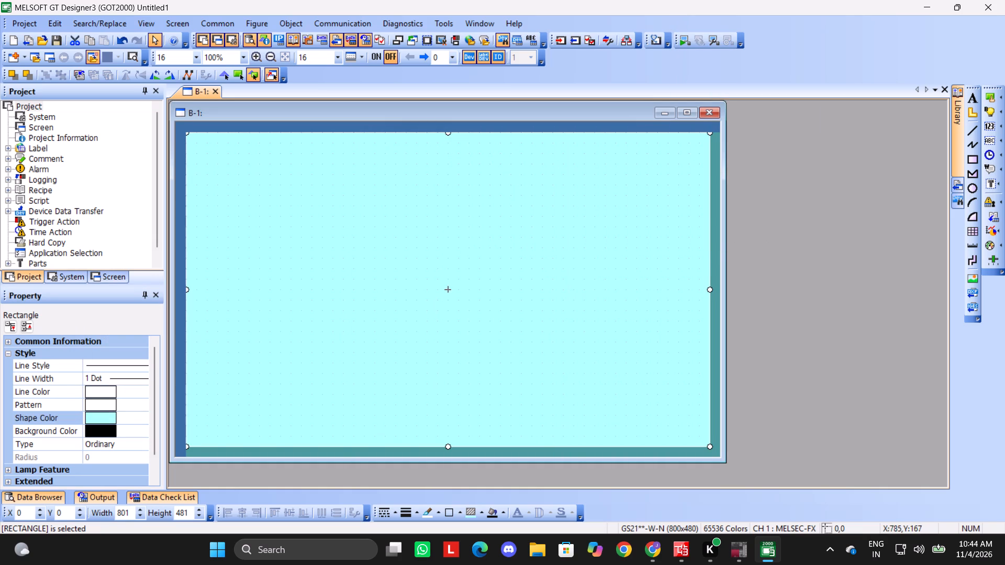
drag(700, 241, 706, 242)
click(718, 233)
click(719, 233)
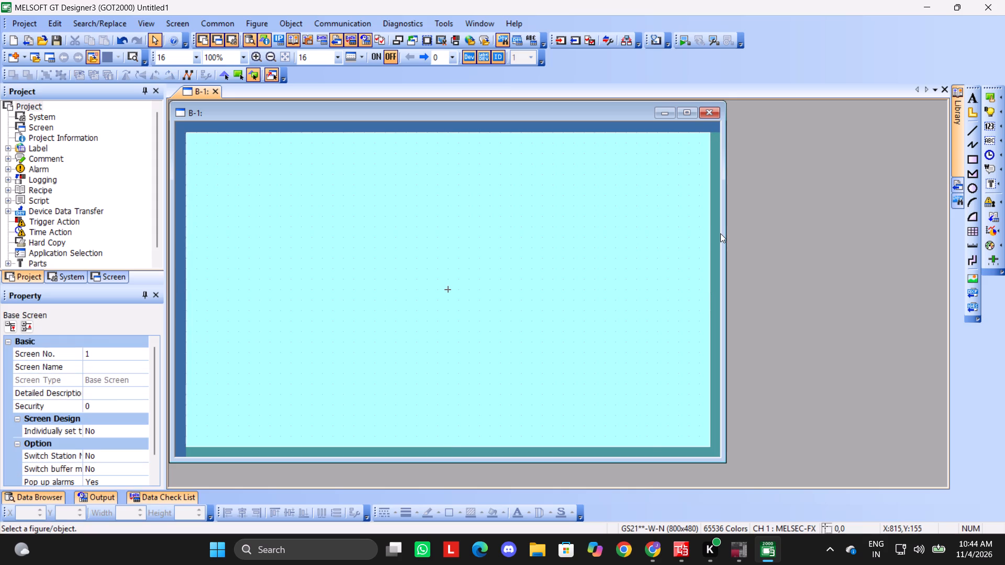
key(Escape)
key(Escape)
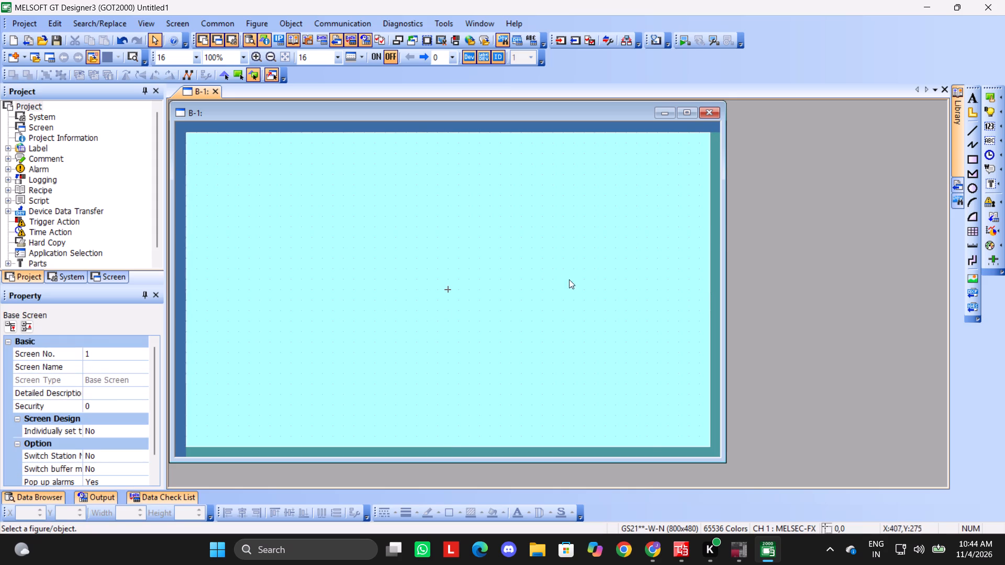
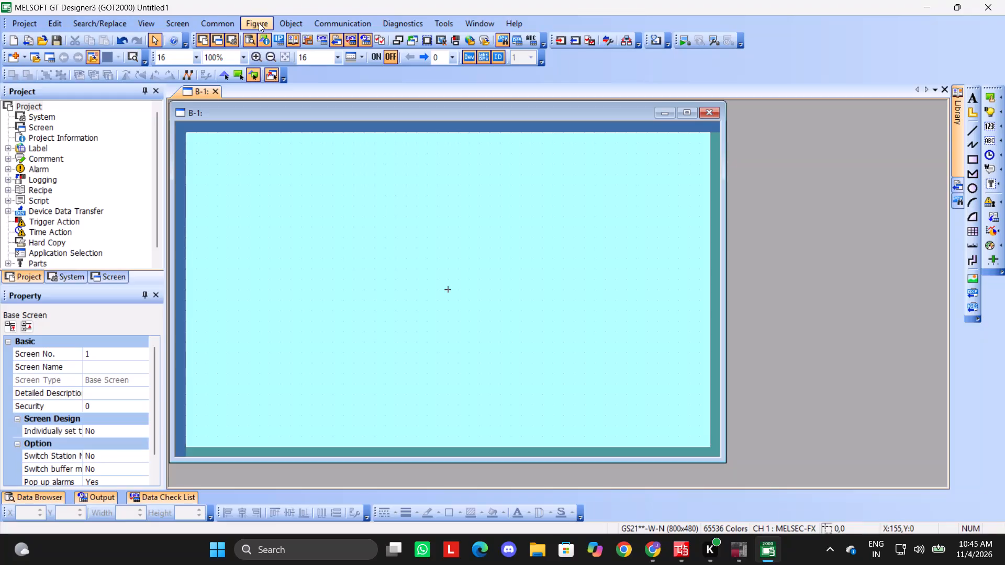
Place a bit lamp in the upper part of the base screen, about 81 by 65 dots at X 464, Y 32.
click(290, 25)
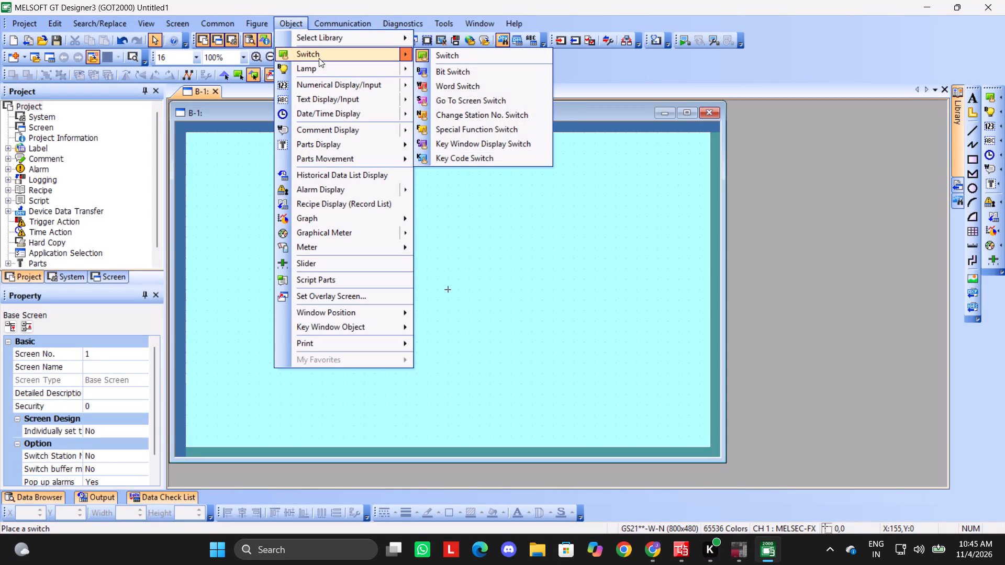
click(390, 67)
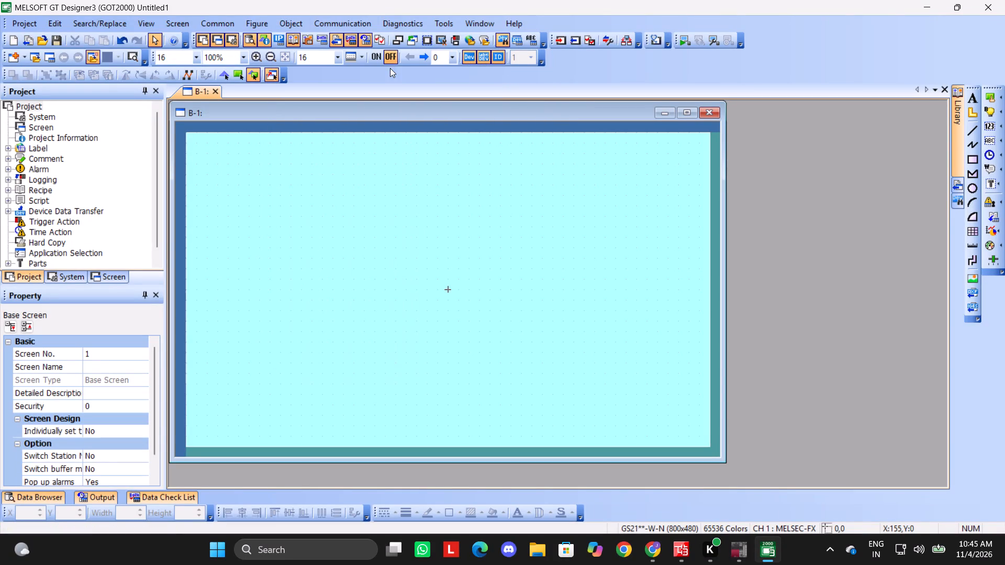
click(498, 162)
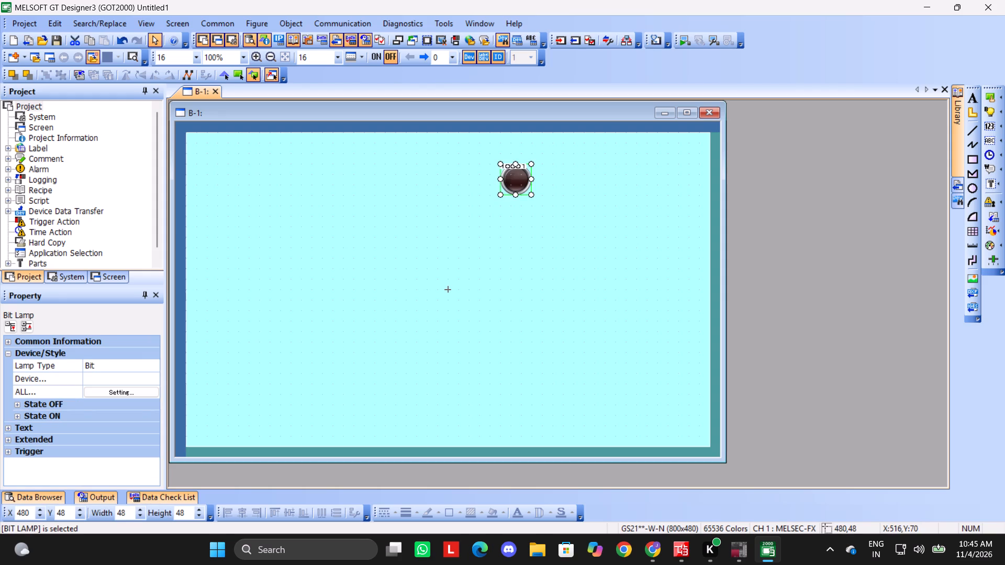
drag(531, 195, 551, 211)
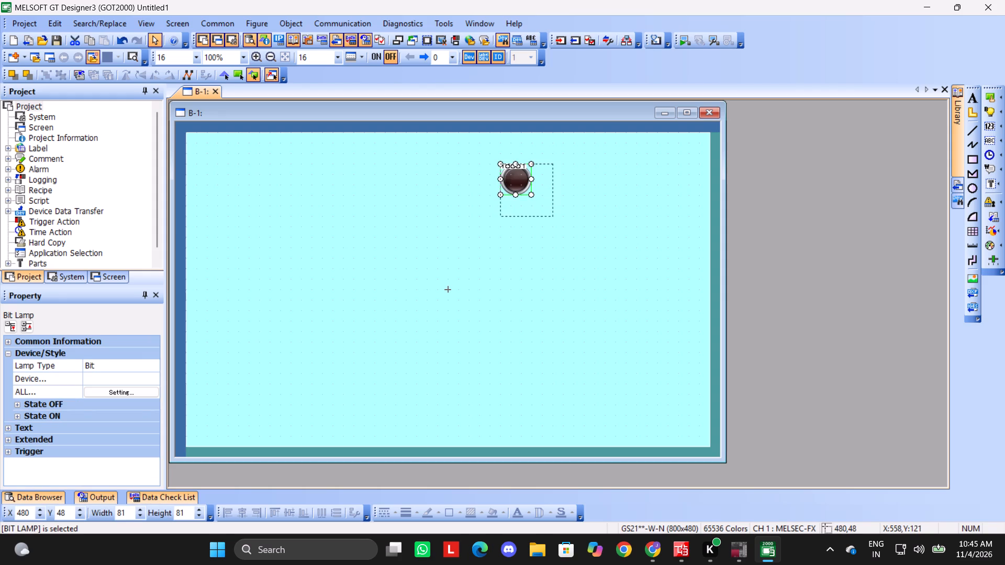
drag(551, 211, 551, 211)
drag(534, 191, 523, 183)
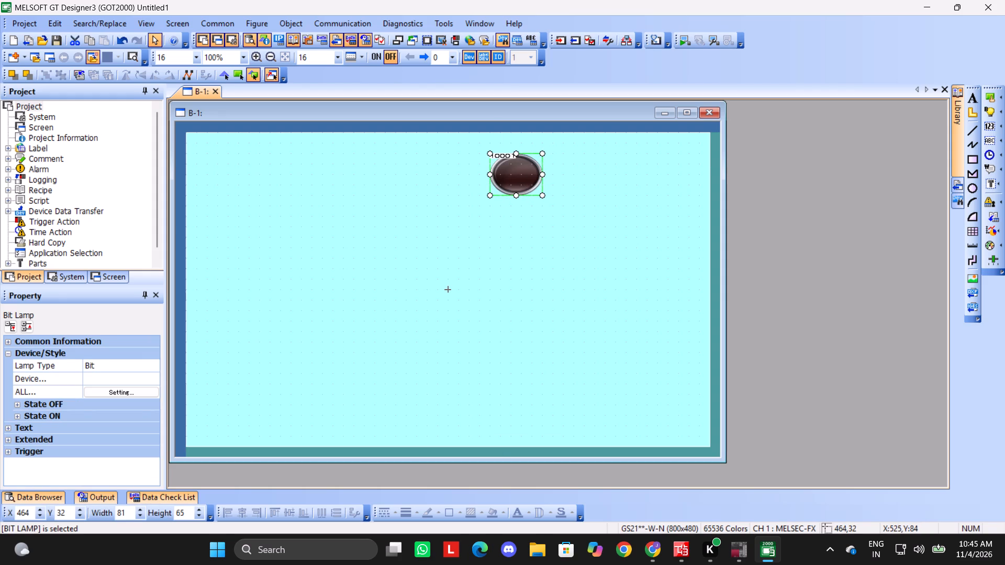
Duplicate the lamp twice and stack the copies below it at X 464, with Y 128 and Y 224.
key(ctrl+d)
drag(533, 186, 523, 251)
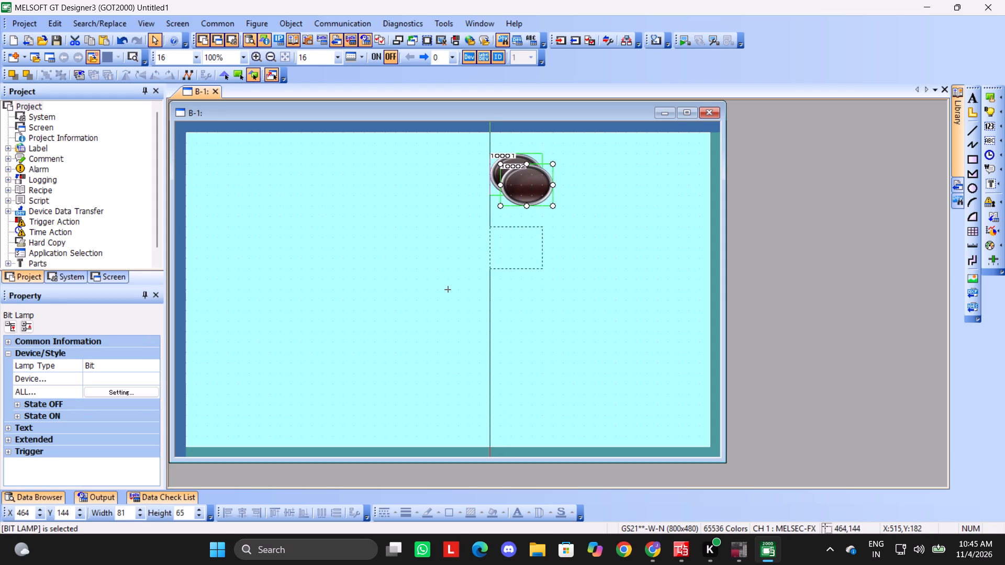
drag(523, 251, 523, 241)
key(ctrl+d)
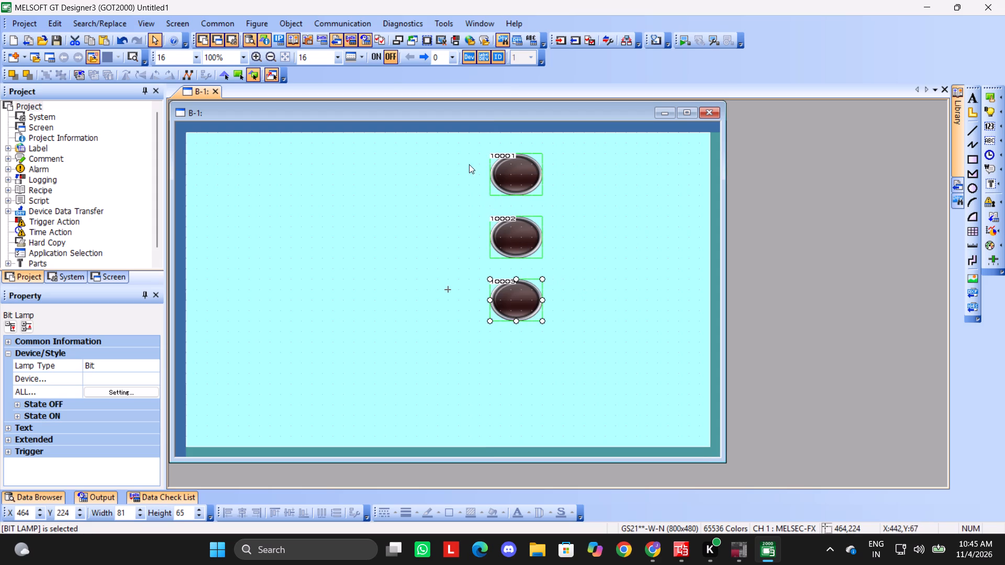
Assign device Y0 to the top lamp.
right_click(508, 177)
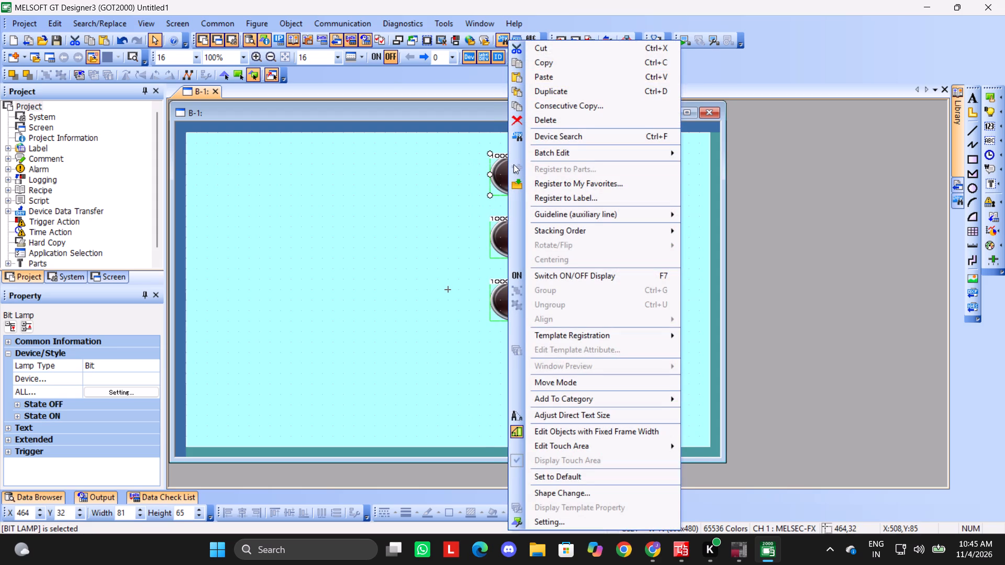
double_click(497, 177)
click(516, 177)
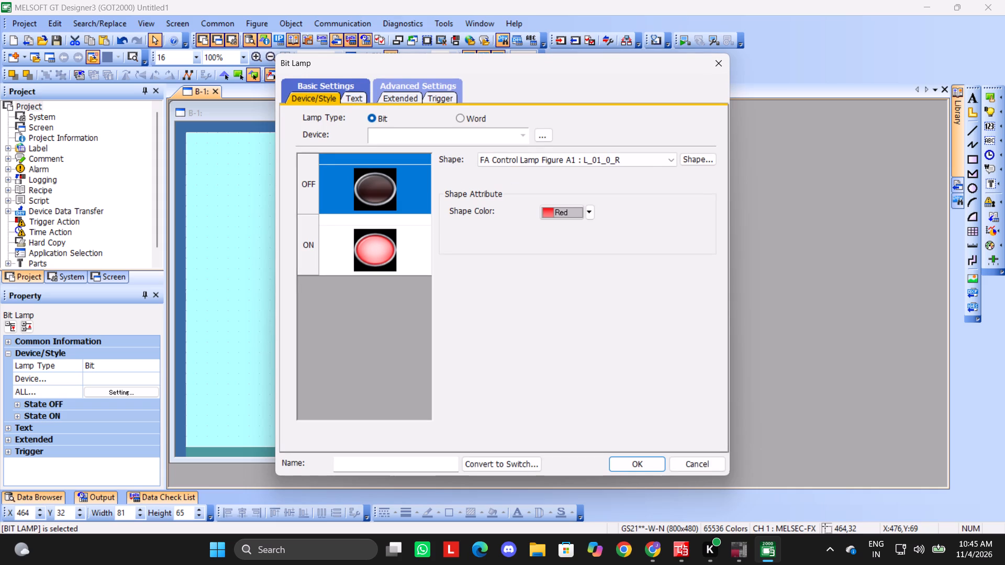
click(413, 138)
text(Y0)
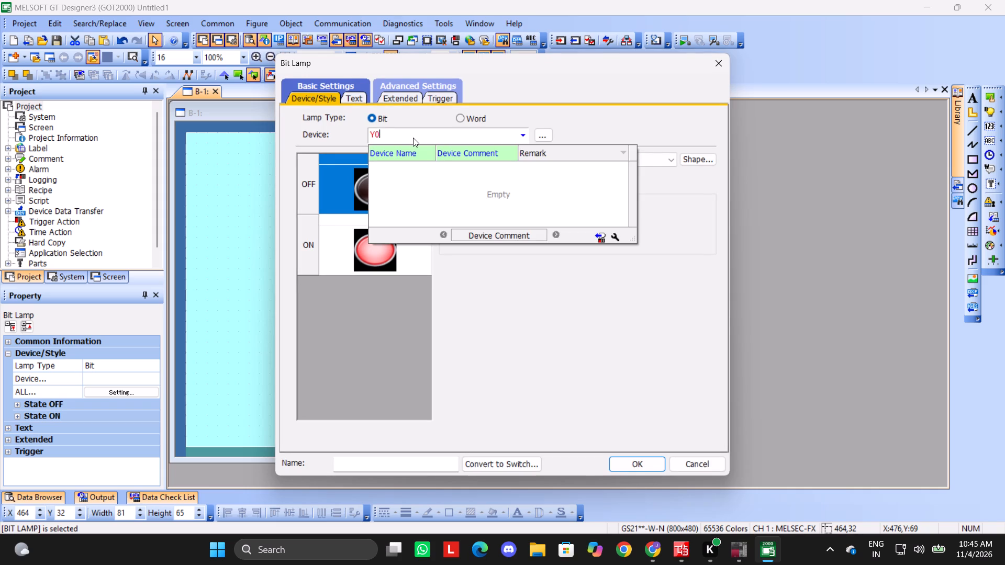
key(Return)
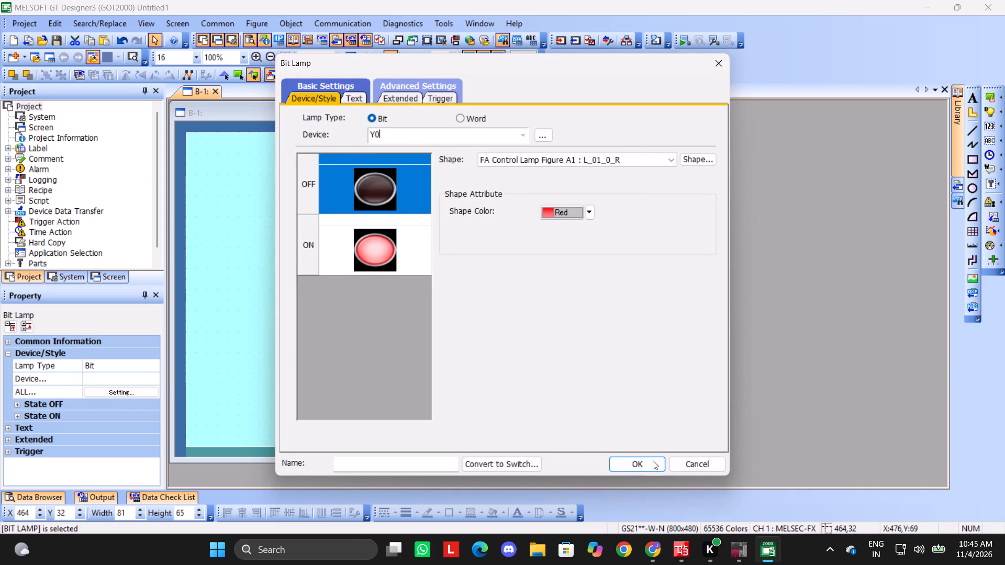
click(653, 469)
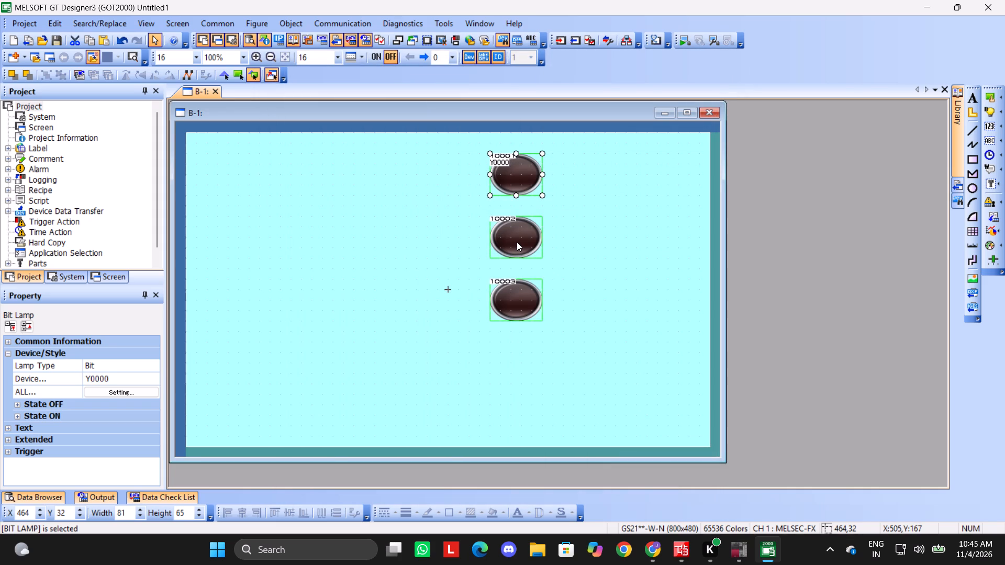
Assign device Y2 to the middle lamp and set its OFF-state shape color to Yellow.
double_click(517, 242)
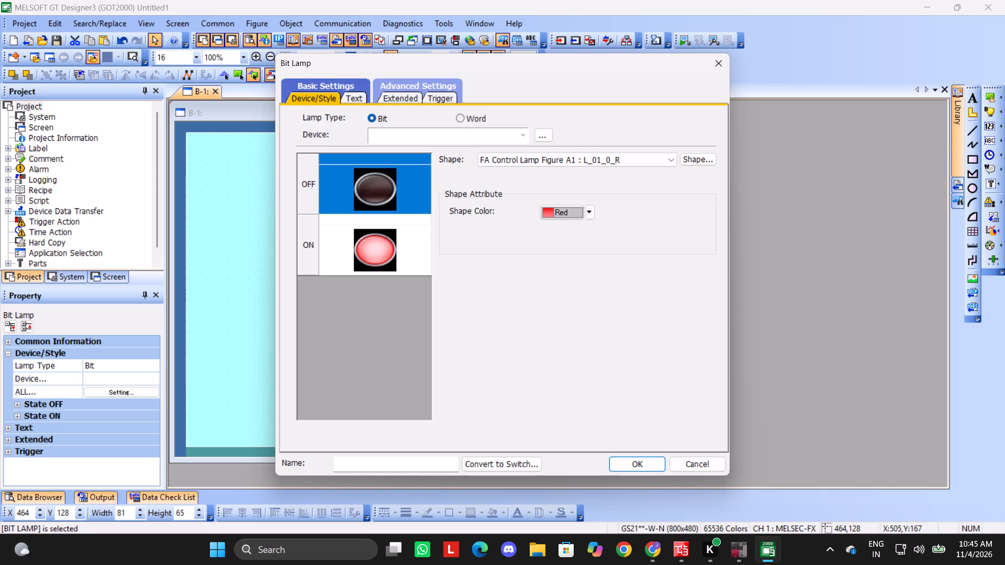
click(463, 134)
key(shift+y)
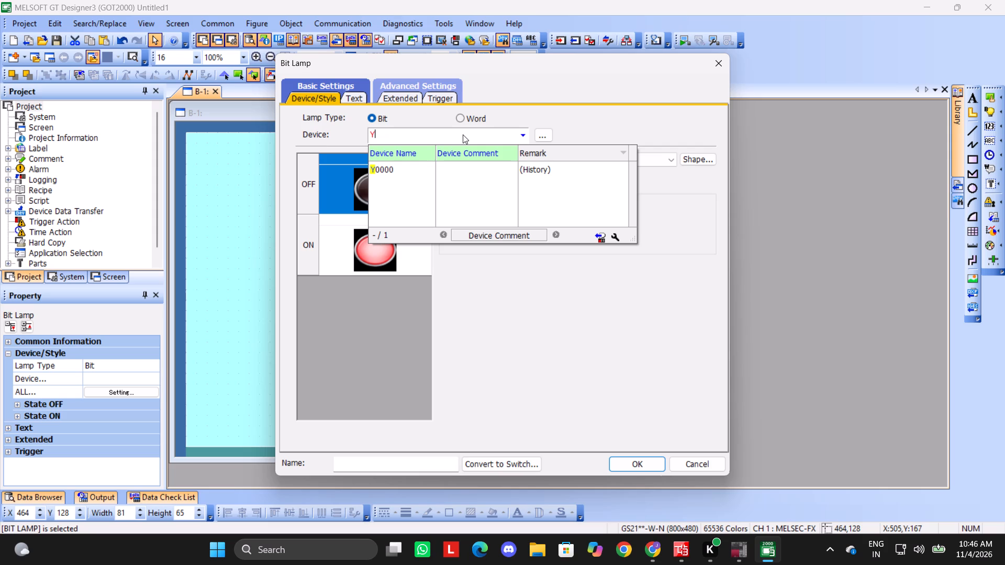
key(2)
key(Return)
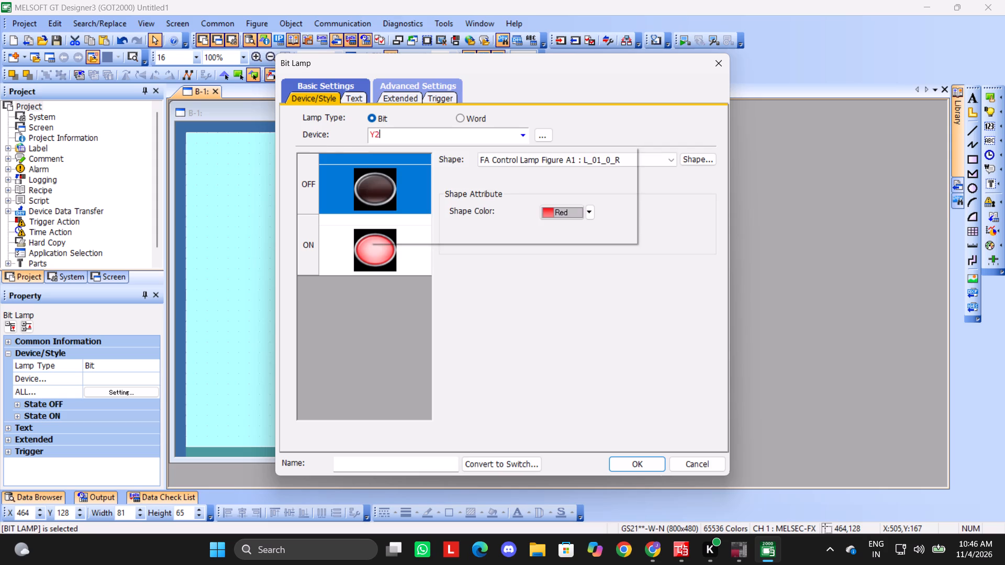
click(588, 218)
click(573, 267)
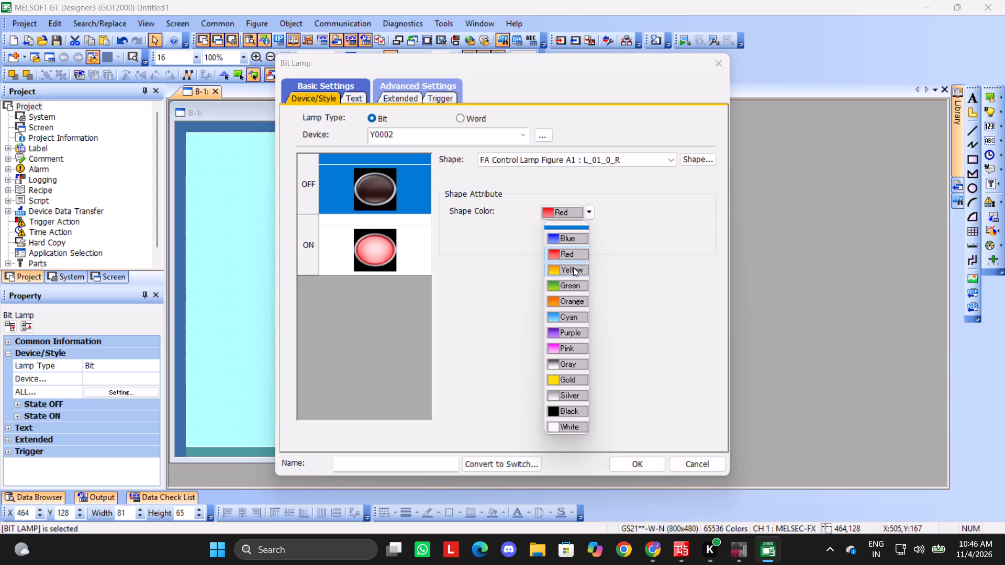
click(652, 466)
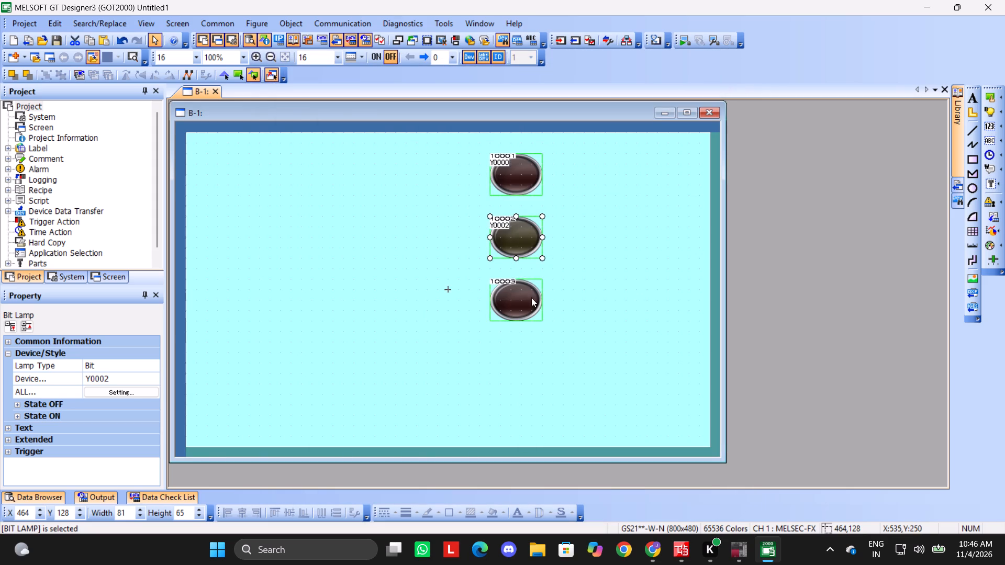
Assign device Y4 to the bottom lamp and set its OFF-state shape color to Green.
double_click(527, 301)
double_click(527, 302)
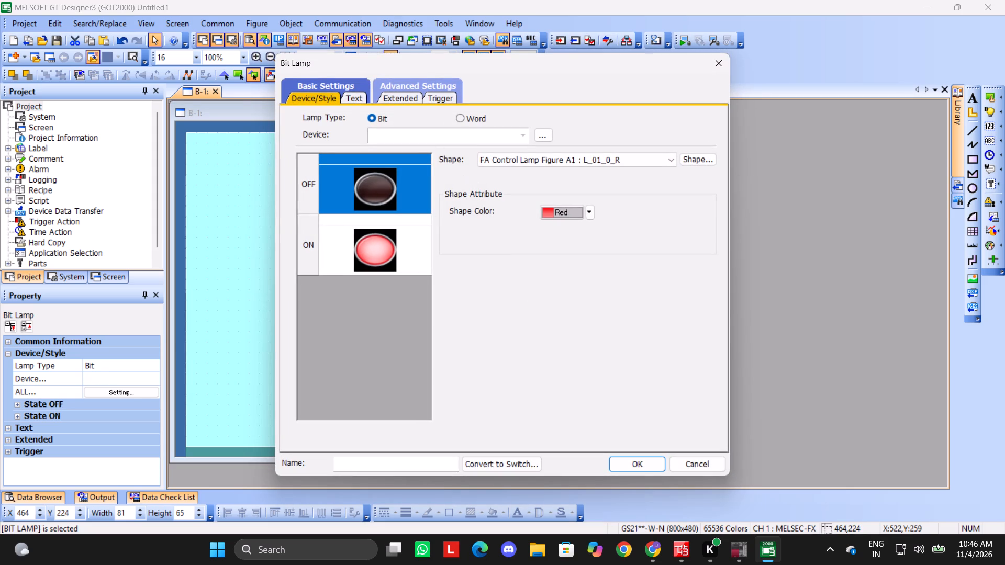
click(432, 135)
key(y)
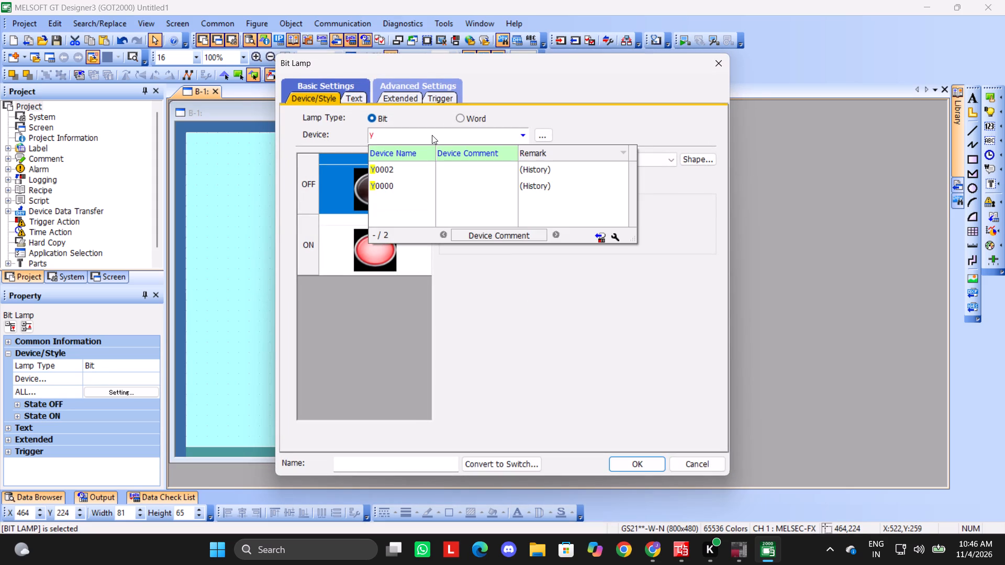
key(4)
key(Return)
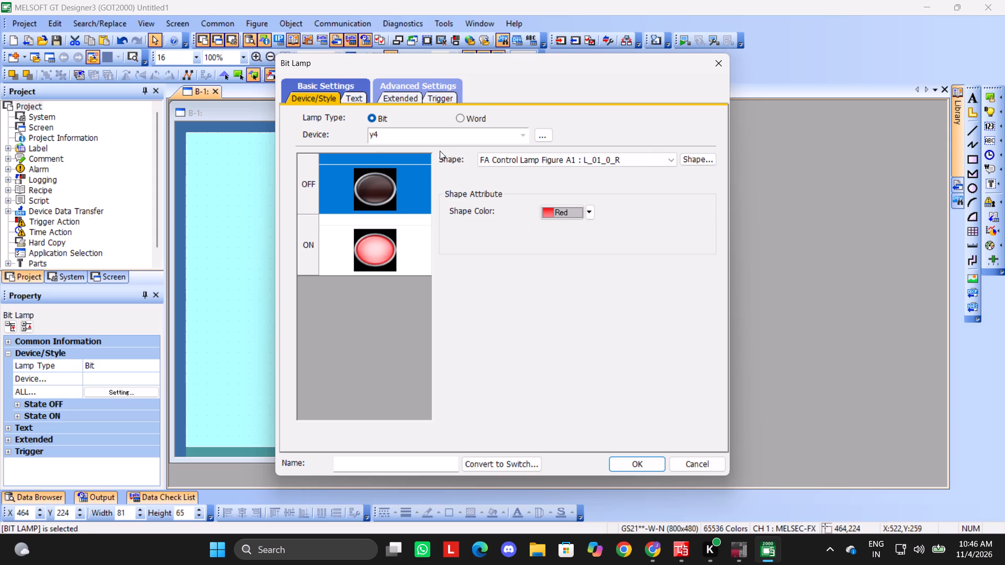
click(373, 137)
key(shift+BackSpace)
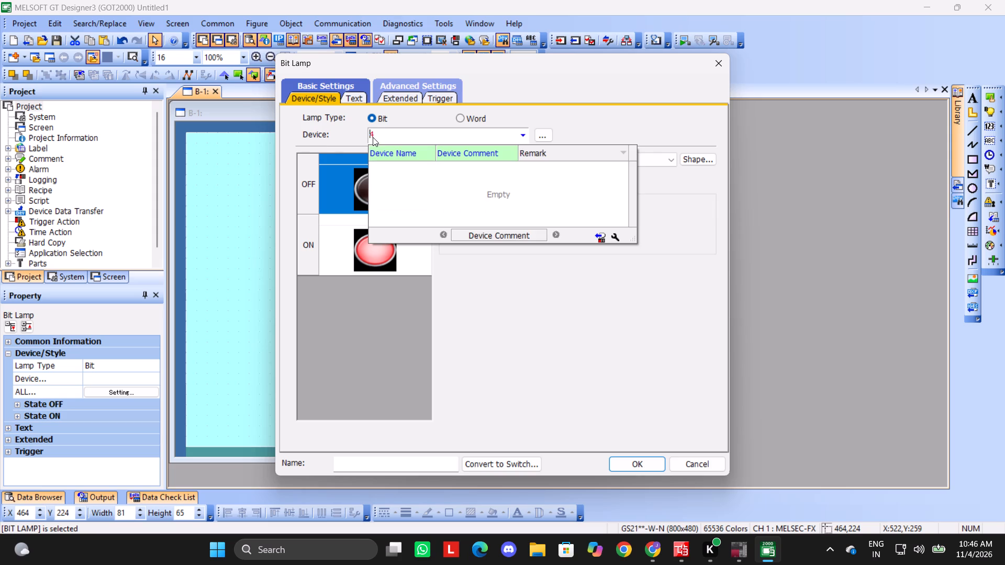
key(shift+y)
click(523, 350)
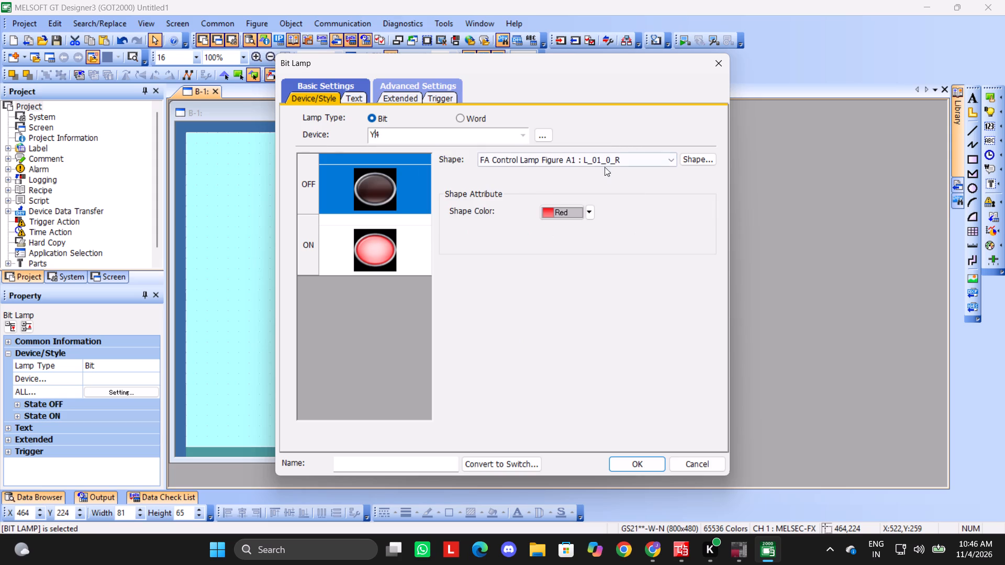
click(593, 213)
click(566, 288)
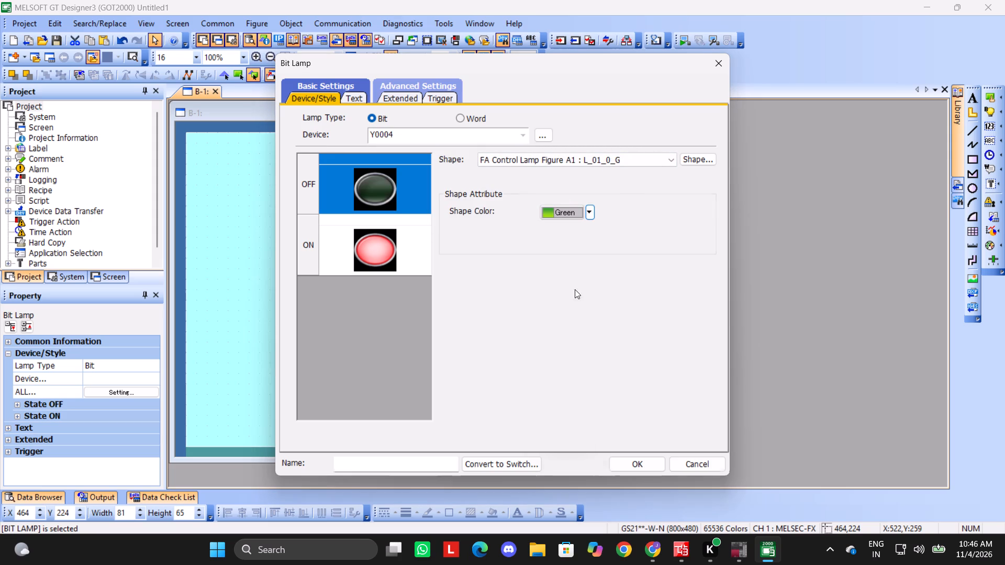
click(649, 474)
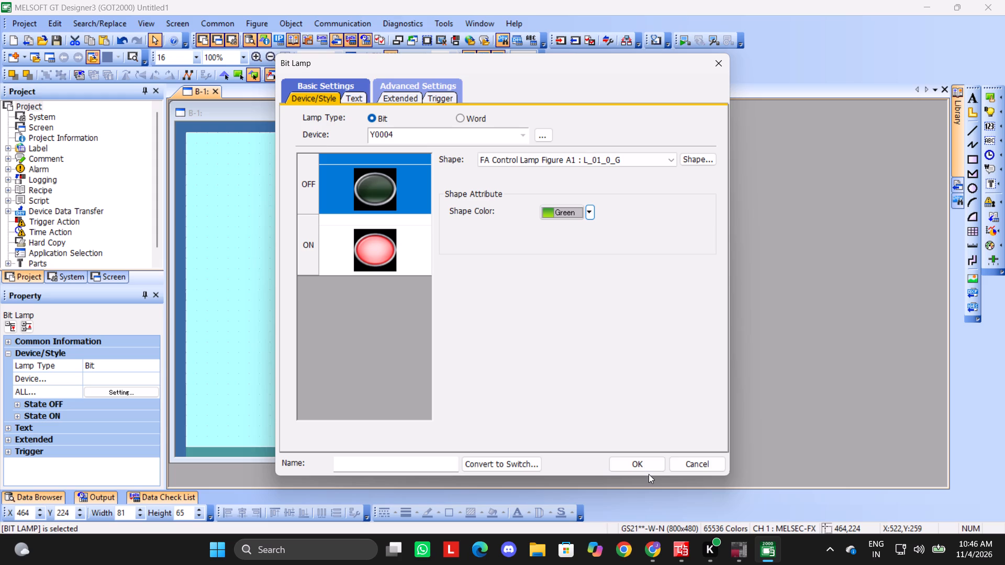
click(640, 466)
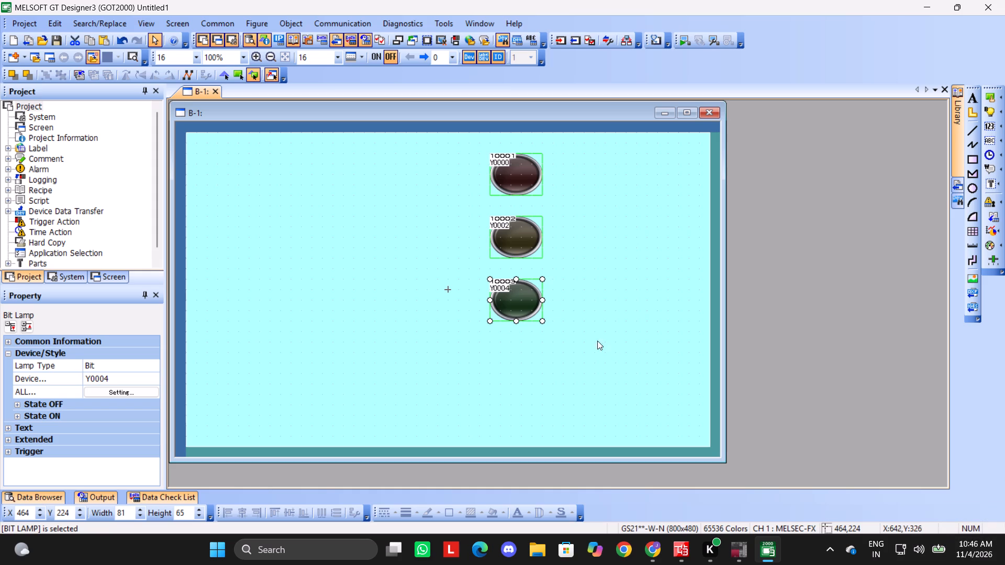
Switch the bottom lamp's type to Word and back to Bit, and reassign device Y0004.
double_click(534, 297)
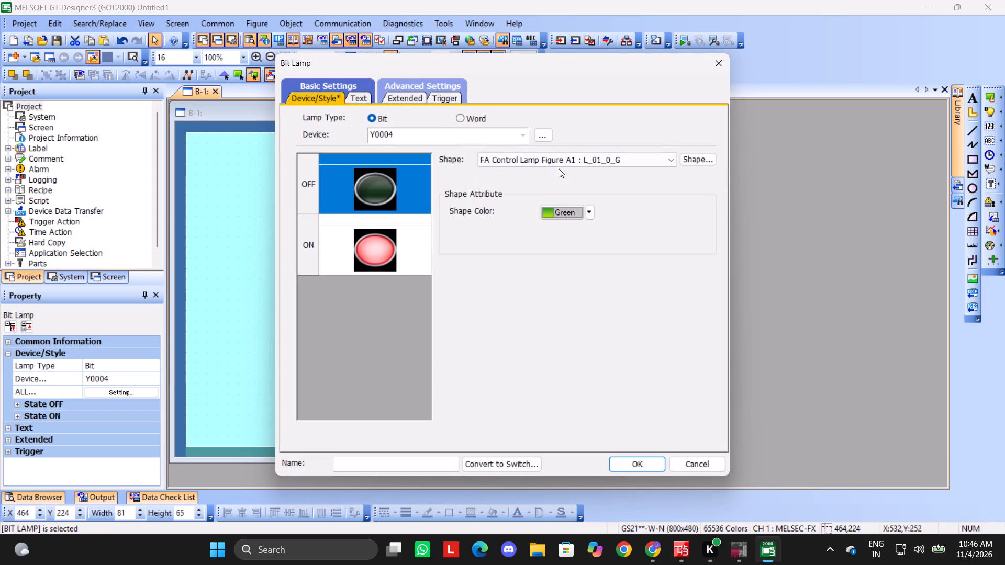
click(462, 115)
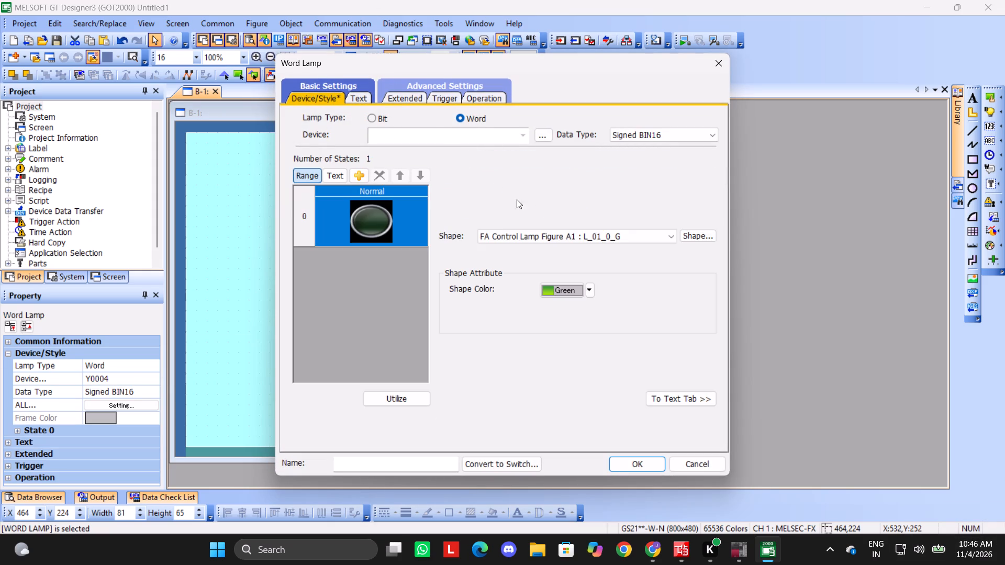
click(373, 115)
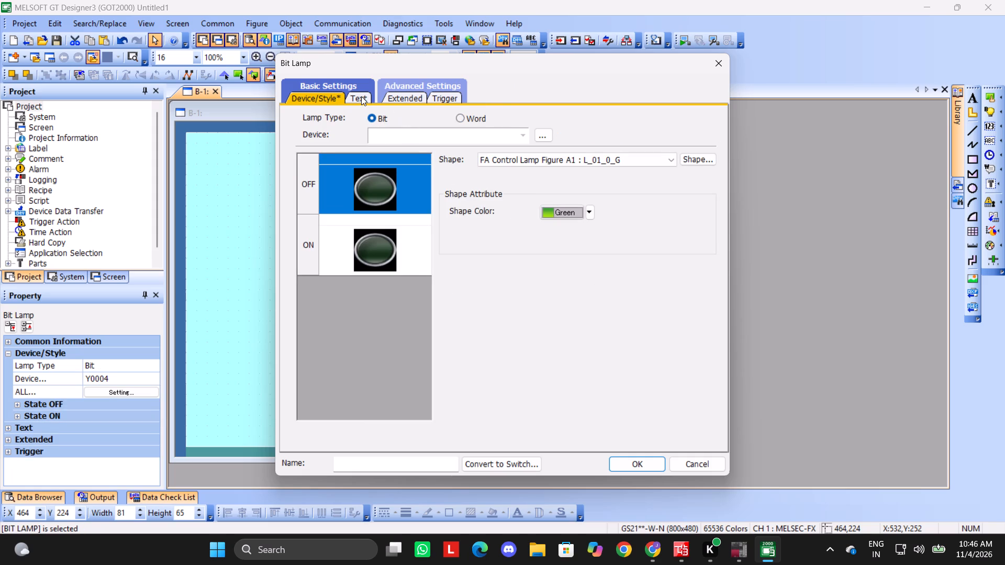
click(401, 133)
text(Y4)
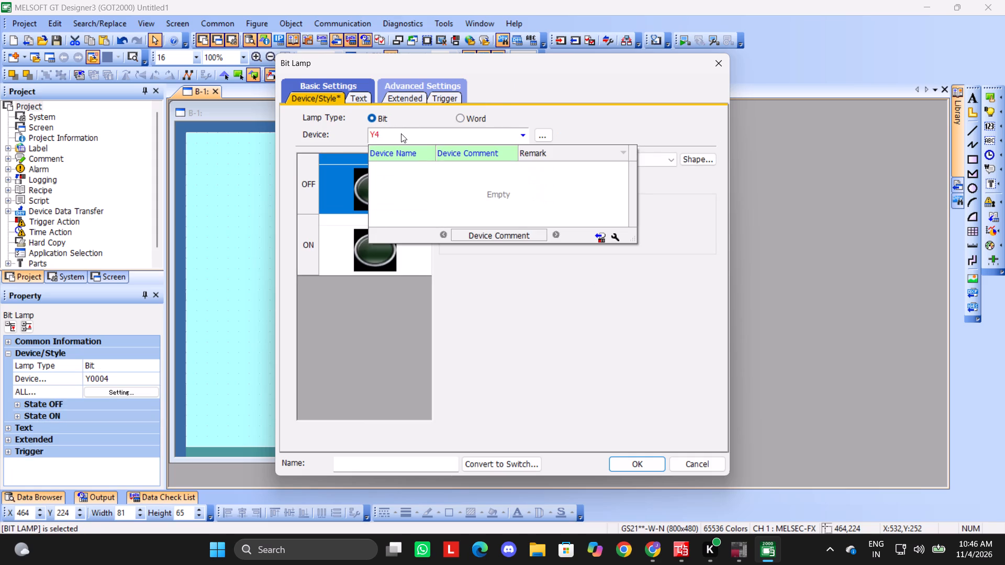
key(BackSpace)
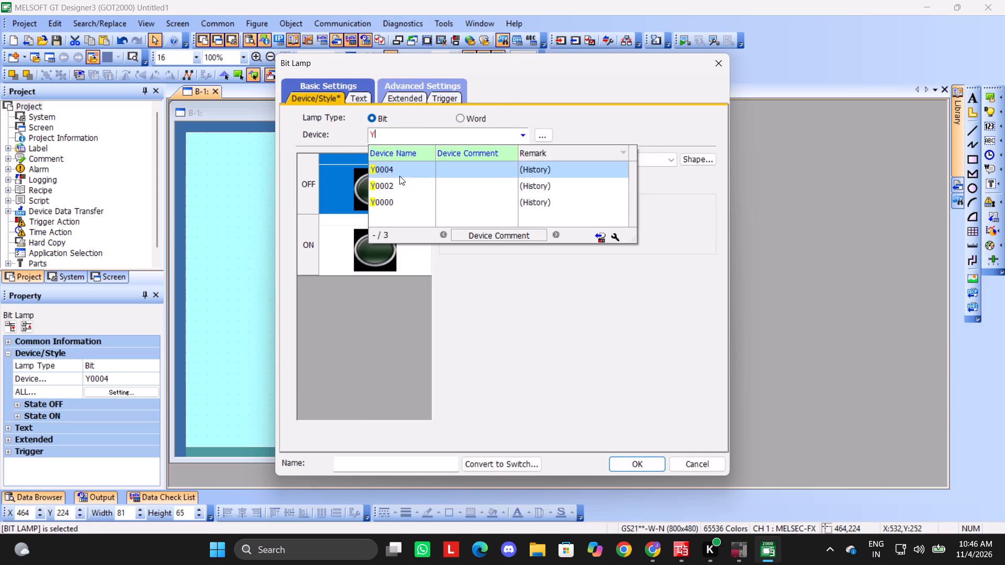
click(397, 170)
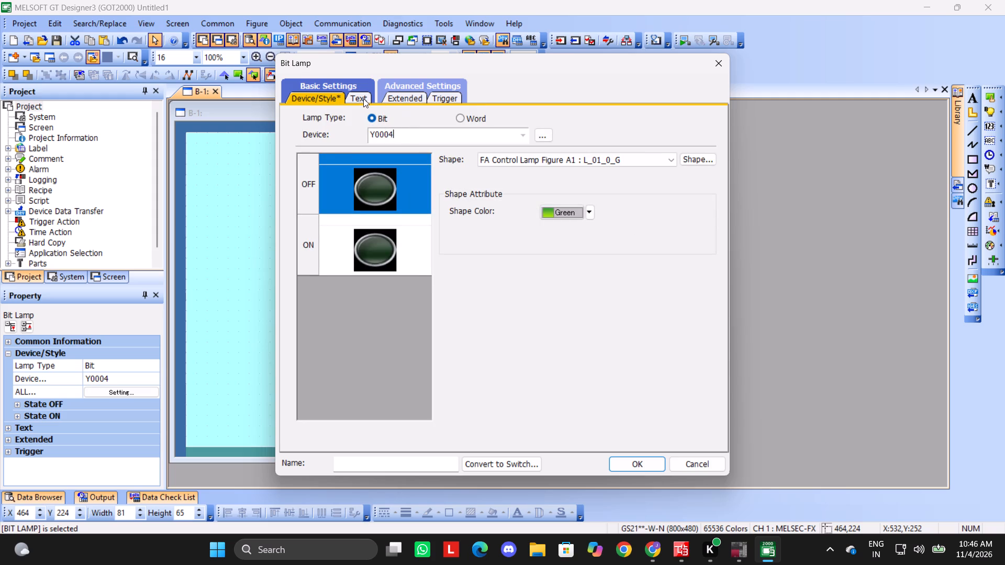
Add the centered text "Green" to the bottom lamp for both its OFF and ON states.
click(363, 98)
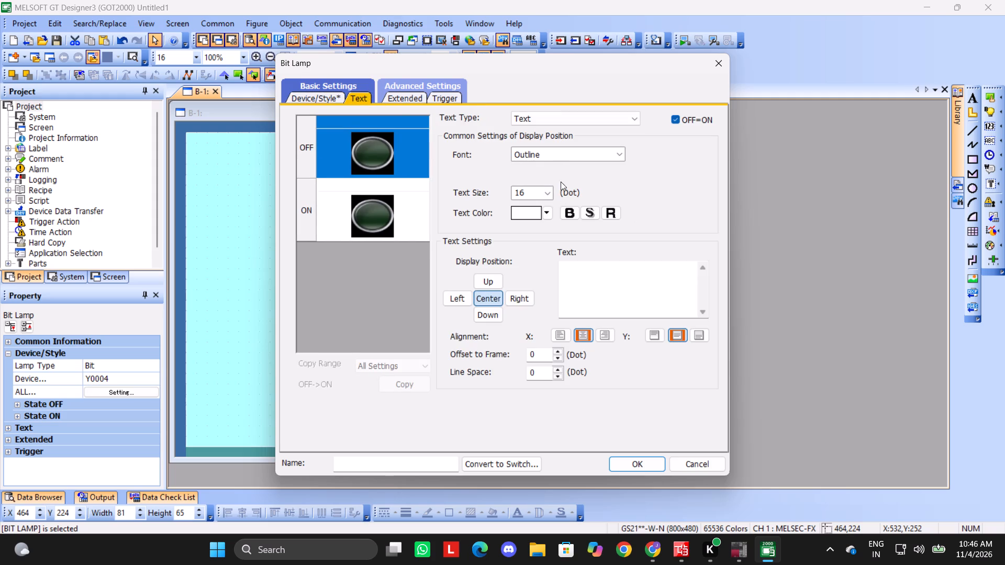
click(598, 281)
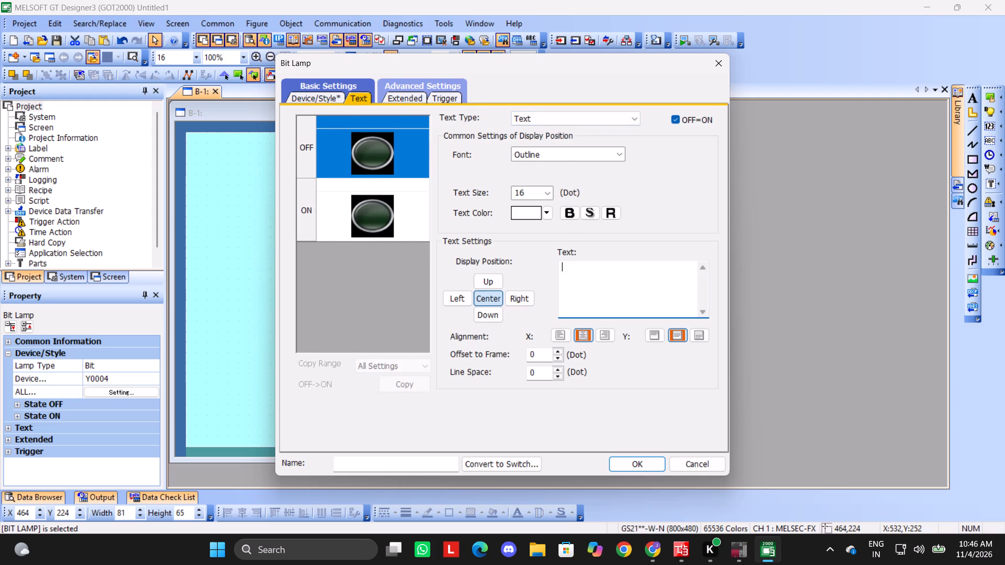
text(Green)
key(Return)
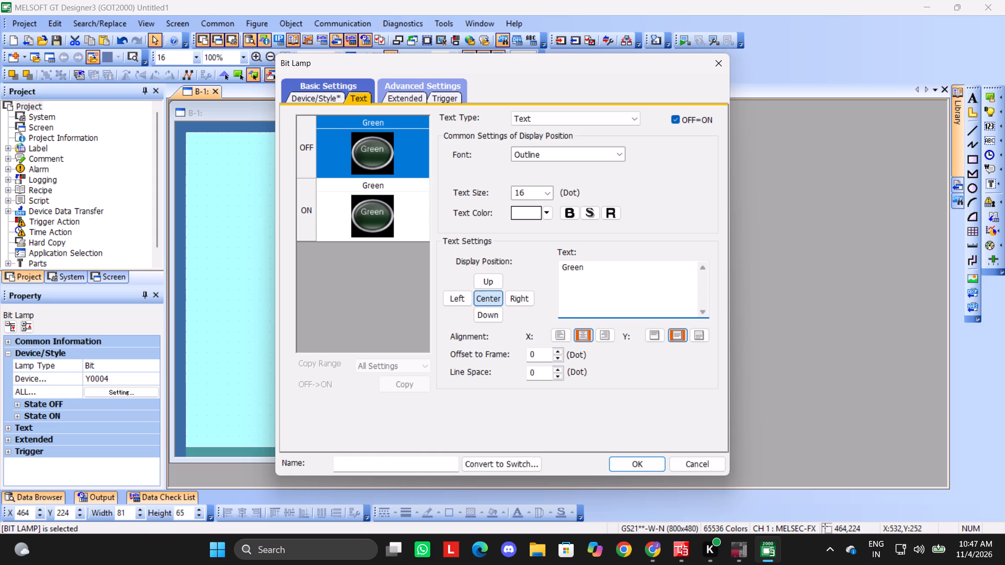
Apply the bottom lamp's text, and add the centered text "Yellow" to the middle lamp for both its OFF and ON states.
click(651, 463)
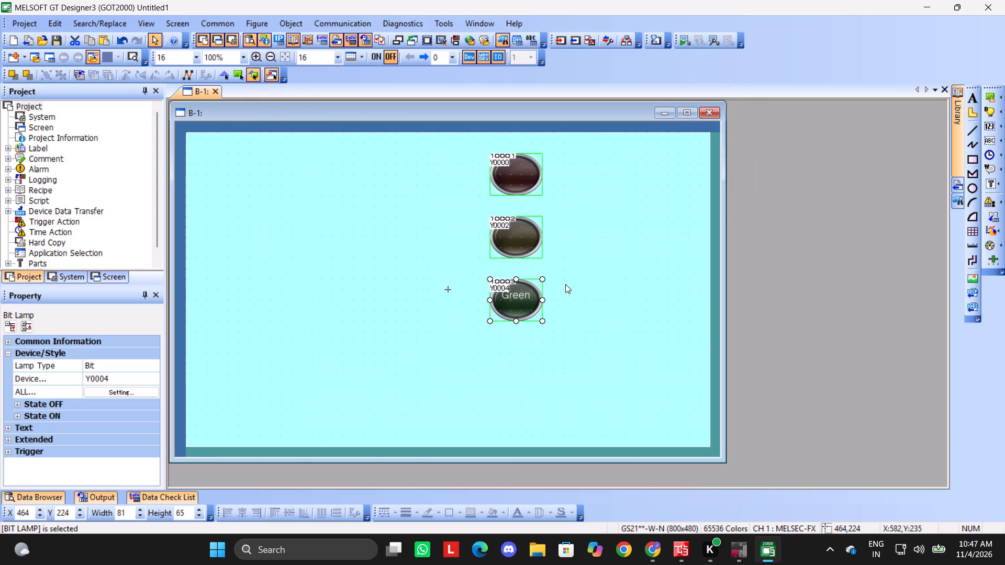
double_click(525, 237)
click(525, 237)
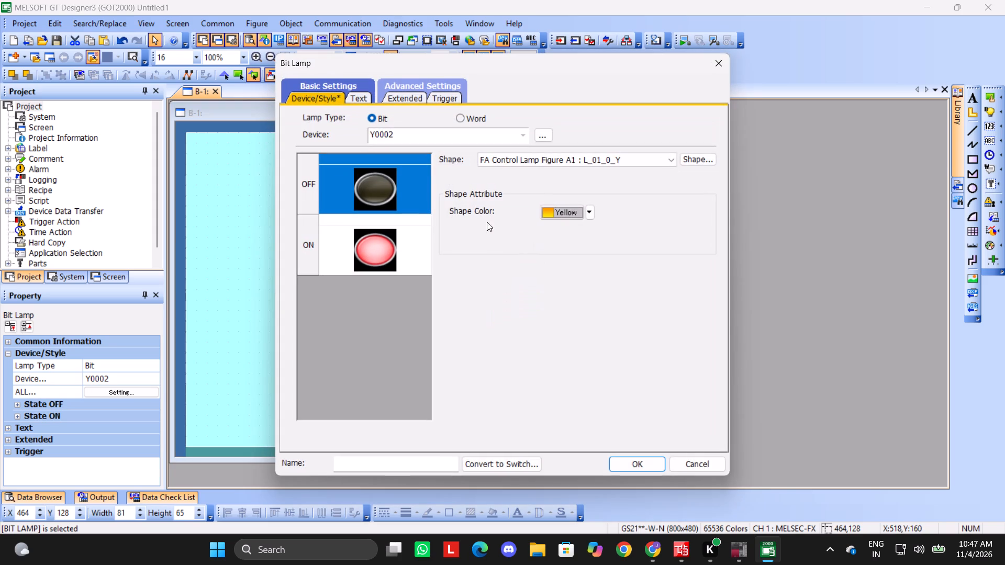
click(362, 94)
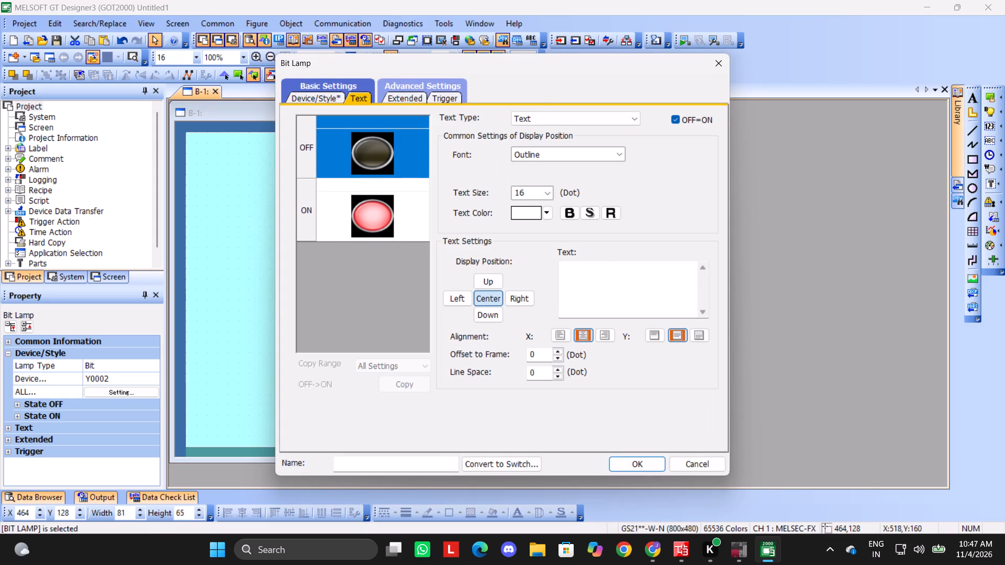
click(606, 278)
text(Yelkl)
key(BackSpace)
key(BackSpace)
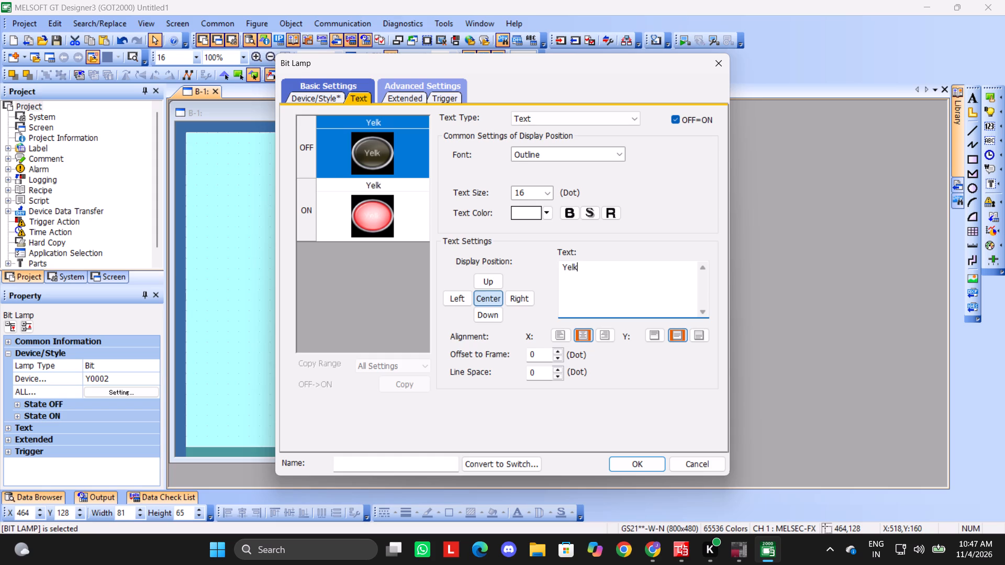
text(low)
key(Return)
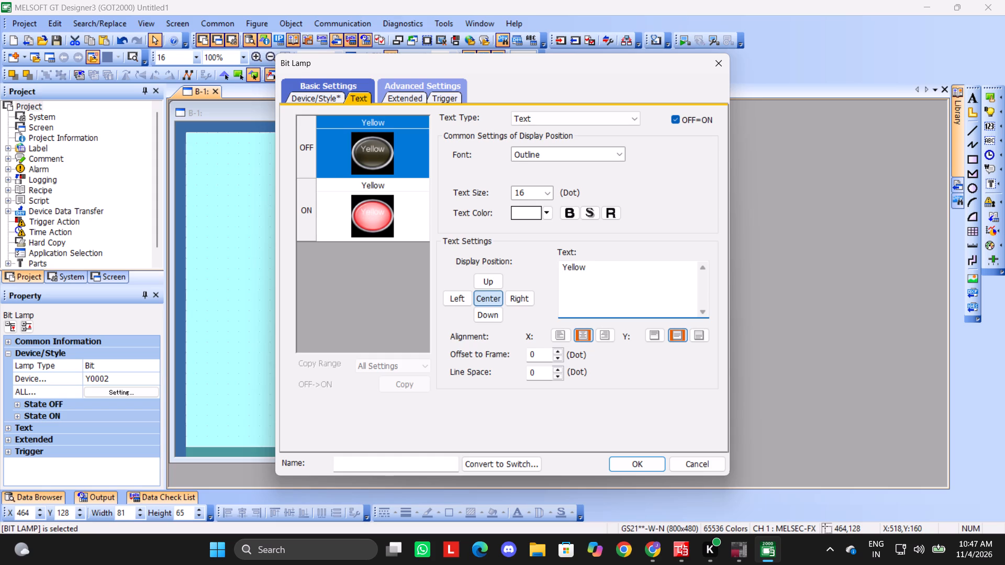
click(639, 466)
Add the centered text "Red" to the top lamp for both its OFF and ON states.
double_click(521, 179)
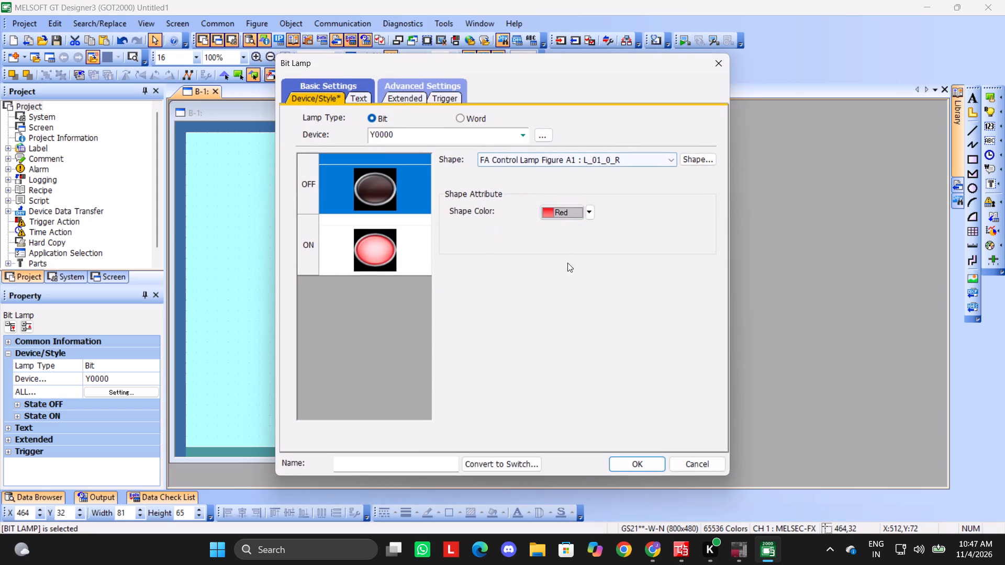
click(361, 93)
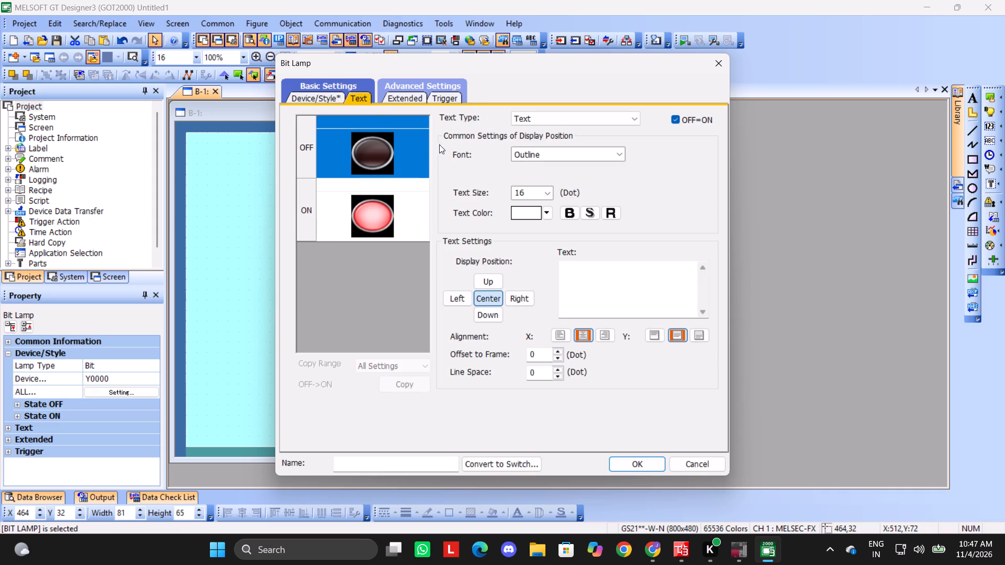
click(586, 284)
text(Red)
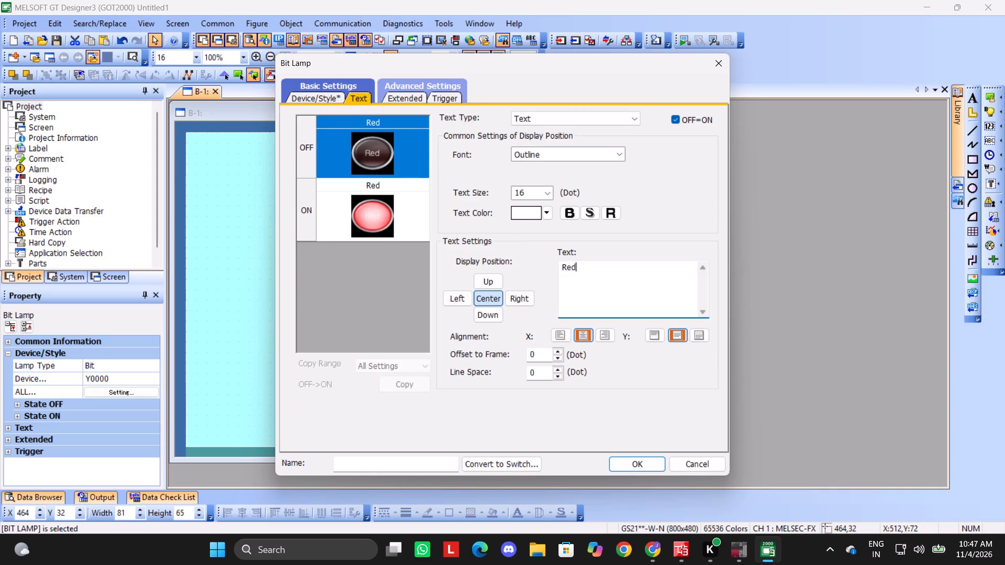
key(Return)
click(654, 459)
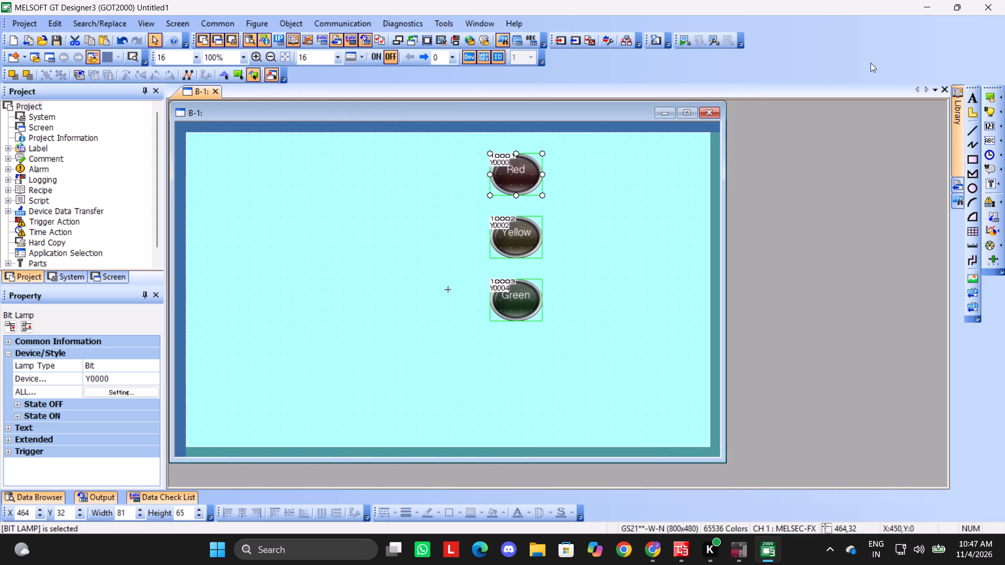
Save the HMI project as Traffic_light in the Documents folder, as GTX project data.
key(ctrl+s)
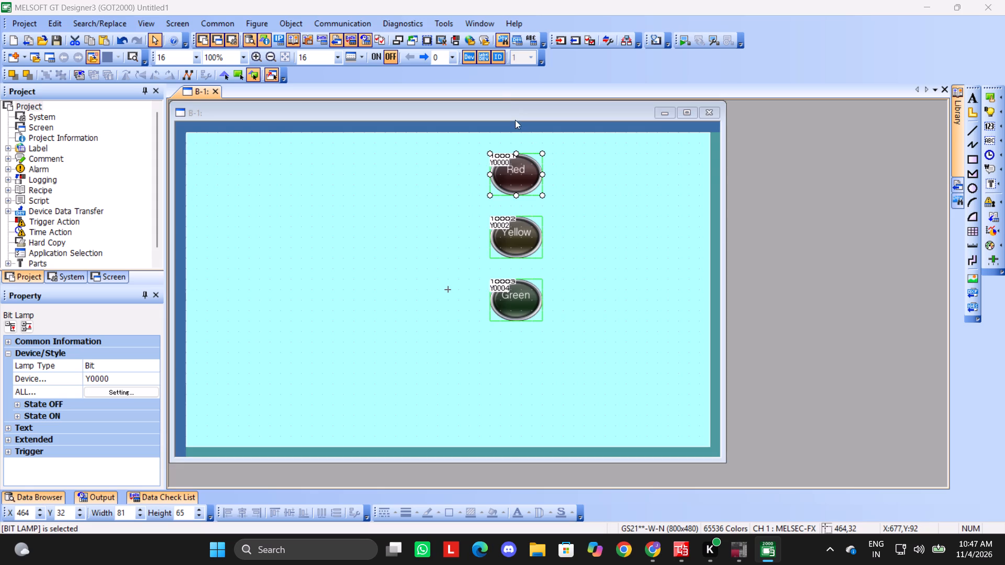
click(528, 354)
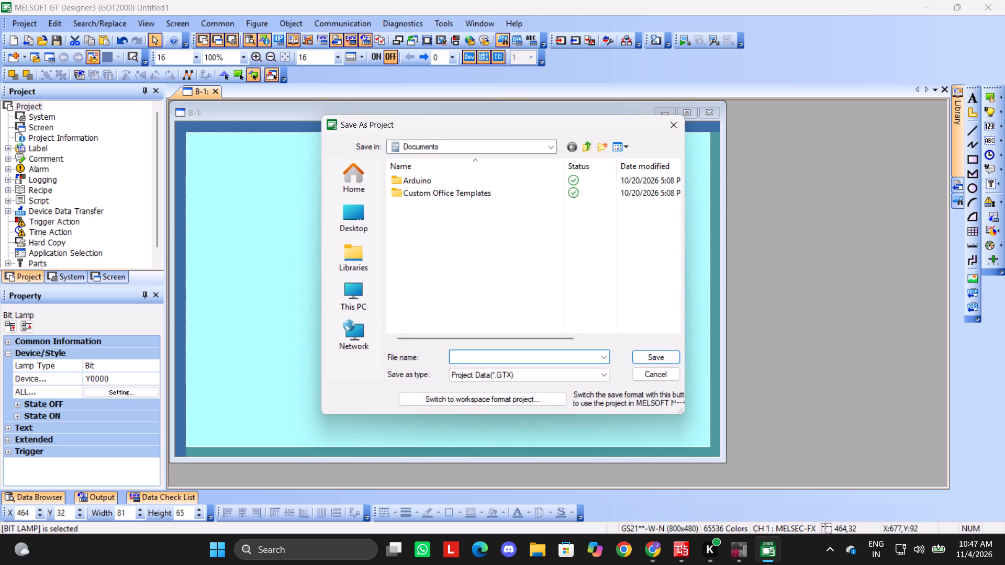
text(Traffic)
key(space)
key(BackSpace)
text(_light)
key(Return)
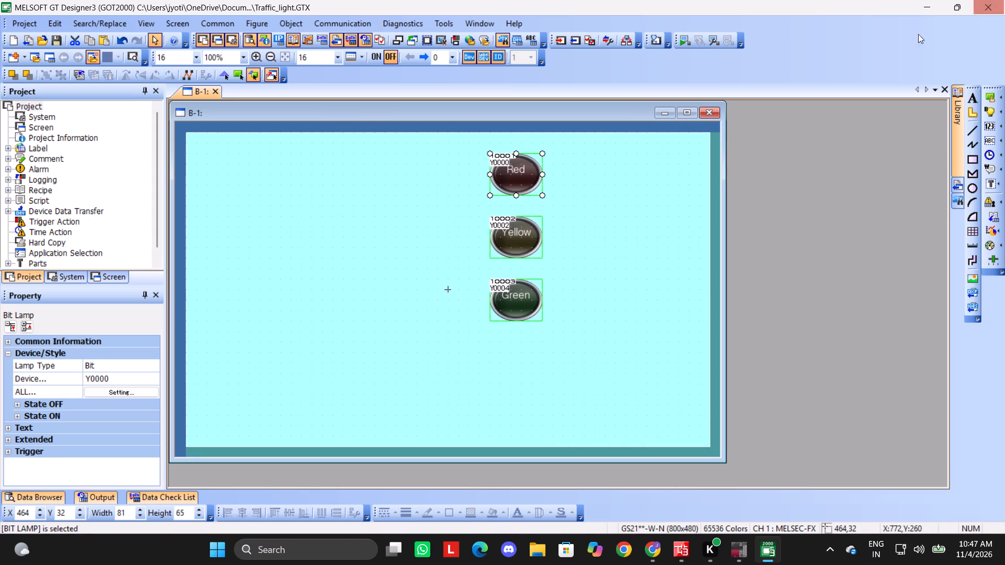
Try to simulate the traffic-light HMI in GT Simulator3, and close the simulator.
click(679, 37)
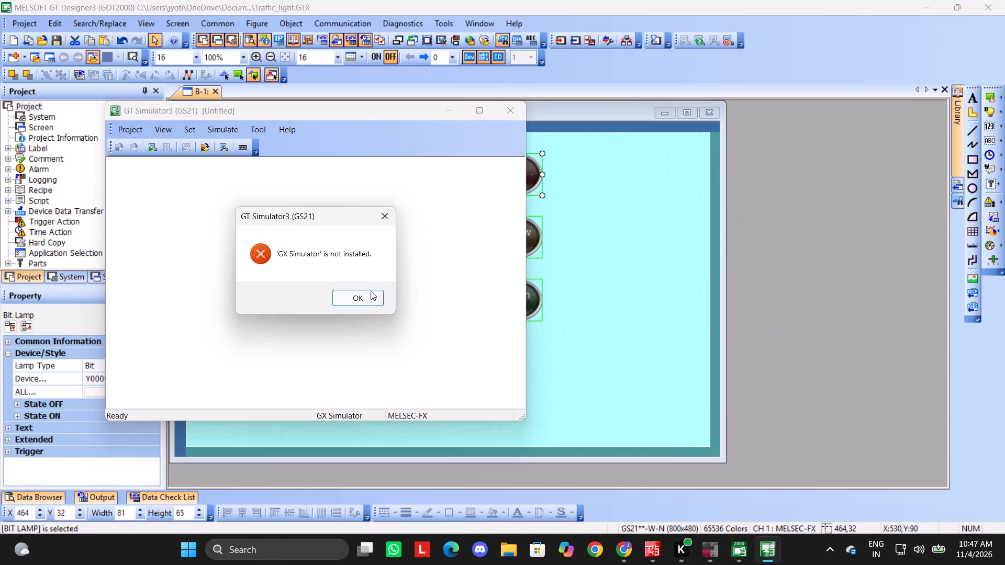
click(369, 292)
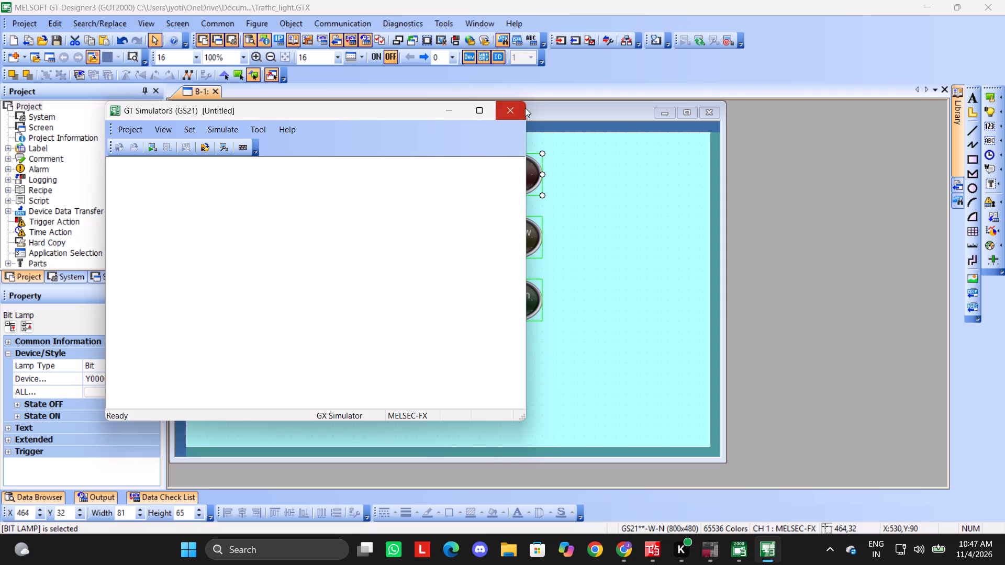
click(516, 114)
Switch to GX Works3 and stop the running simulation of the Traffic_Lights program.
click(688, 561)
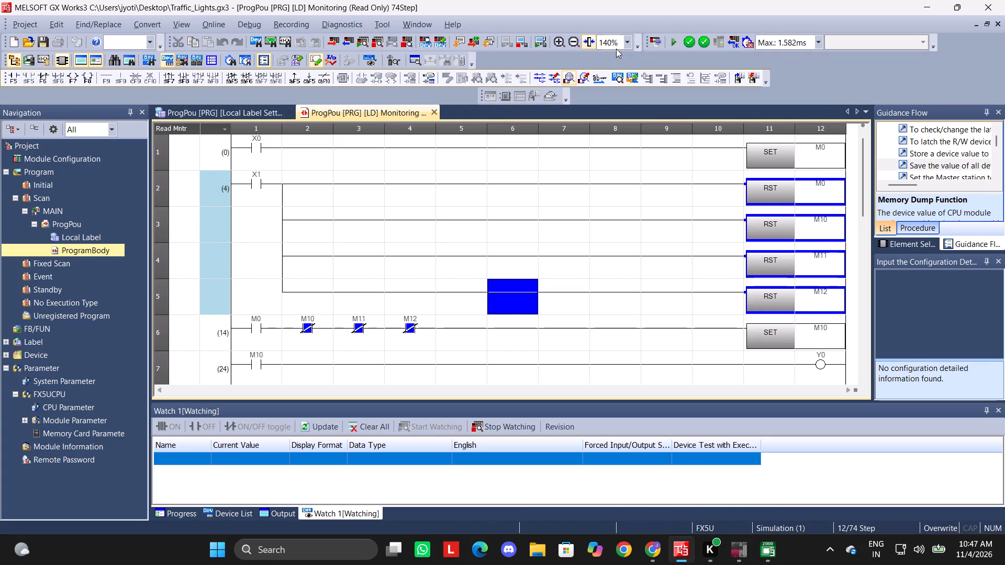
click(550, 314)
click(240, 17)
click(256, 44)
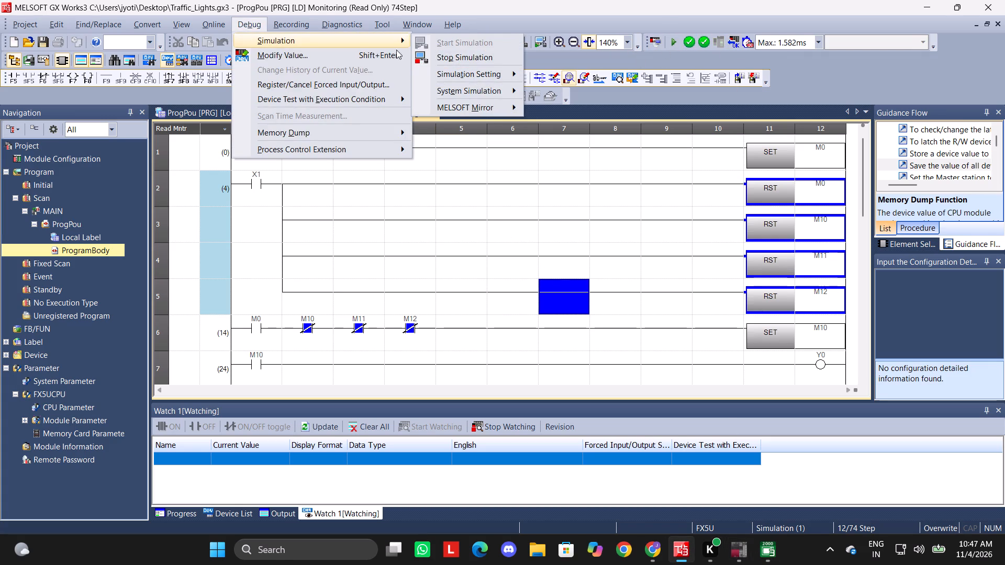
click(431, 61)
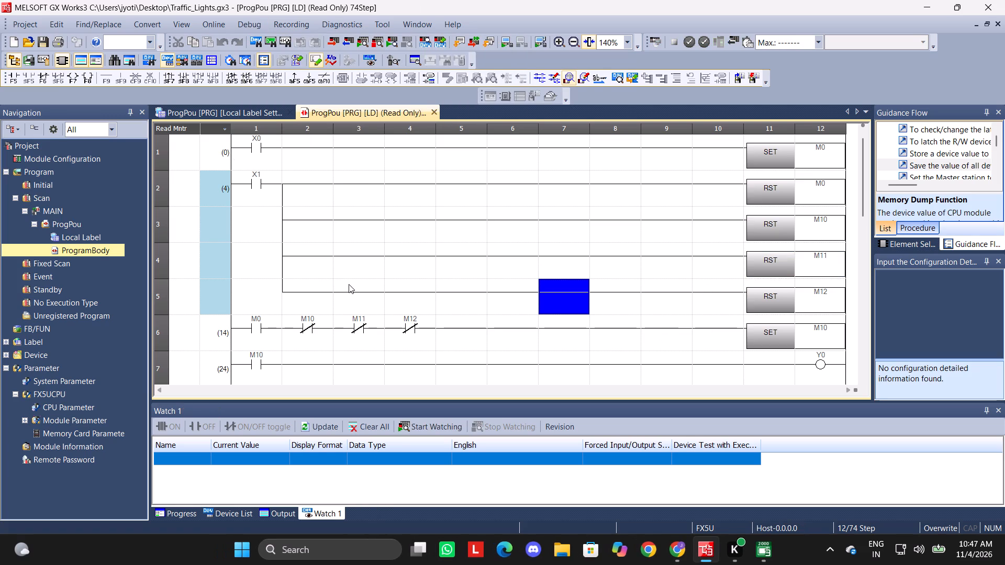
Save the Traffic_Lights ladder project and start its FX5U simulation again.
scroll(349, 284, up, 3)
key(ctrl+s)
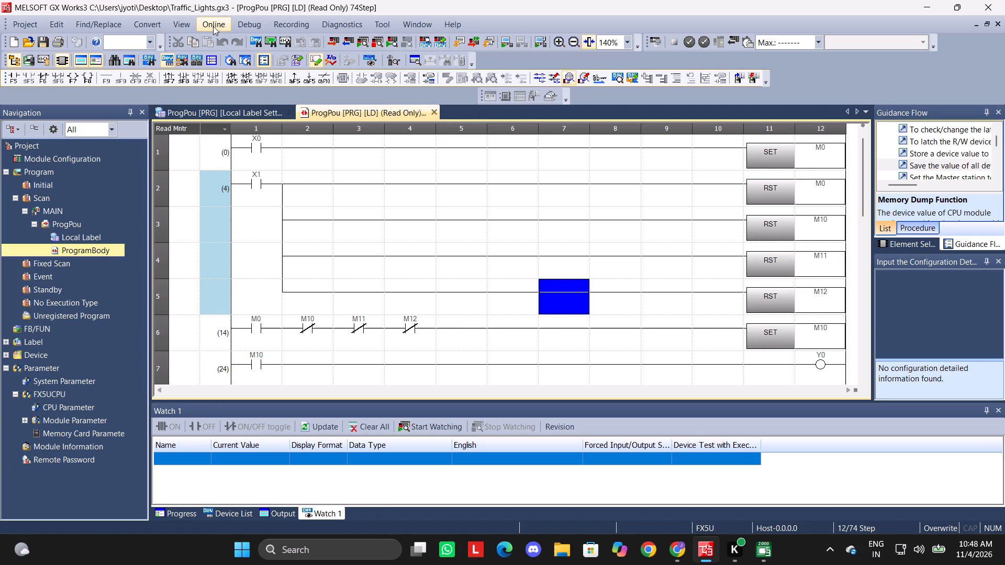
key(F4)
key(F4)
key(F4)
key(F4)
click(240, 29)
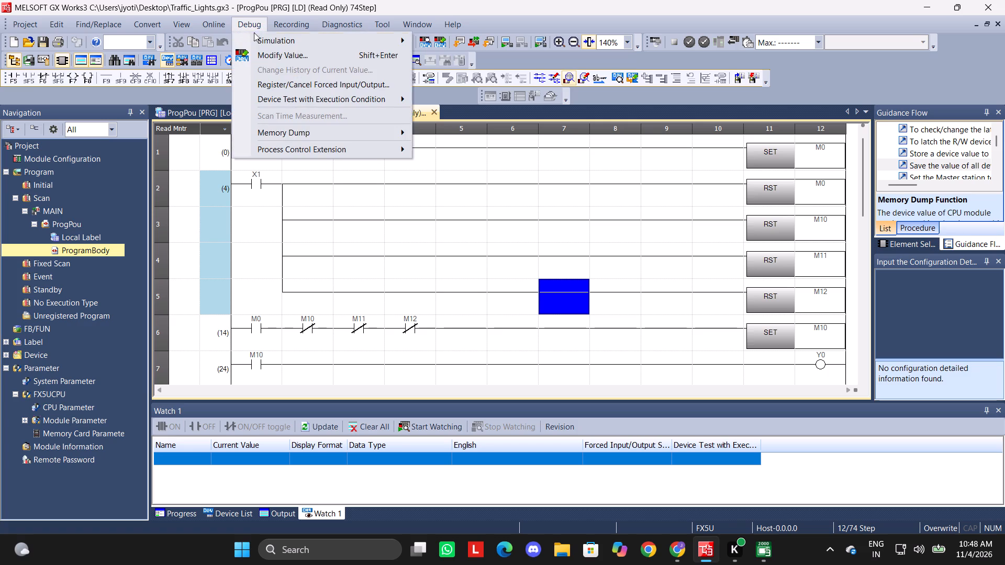
click(257, 37)
click(437, 37)
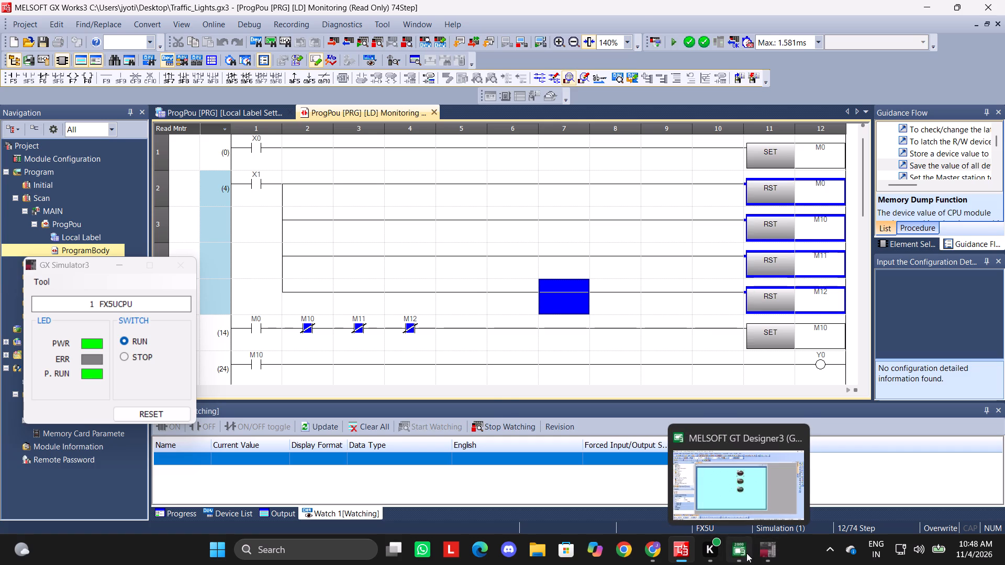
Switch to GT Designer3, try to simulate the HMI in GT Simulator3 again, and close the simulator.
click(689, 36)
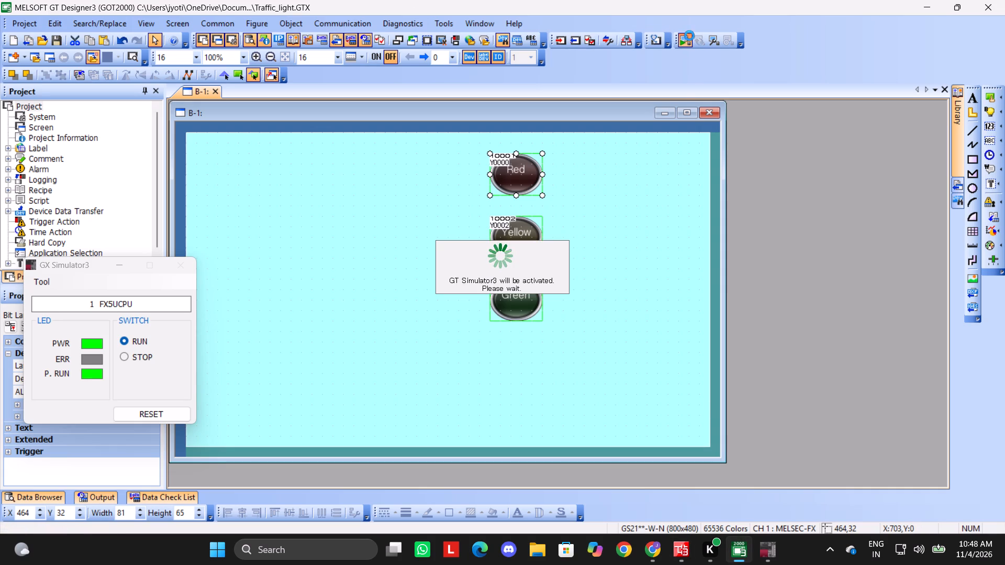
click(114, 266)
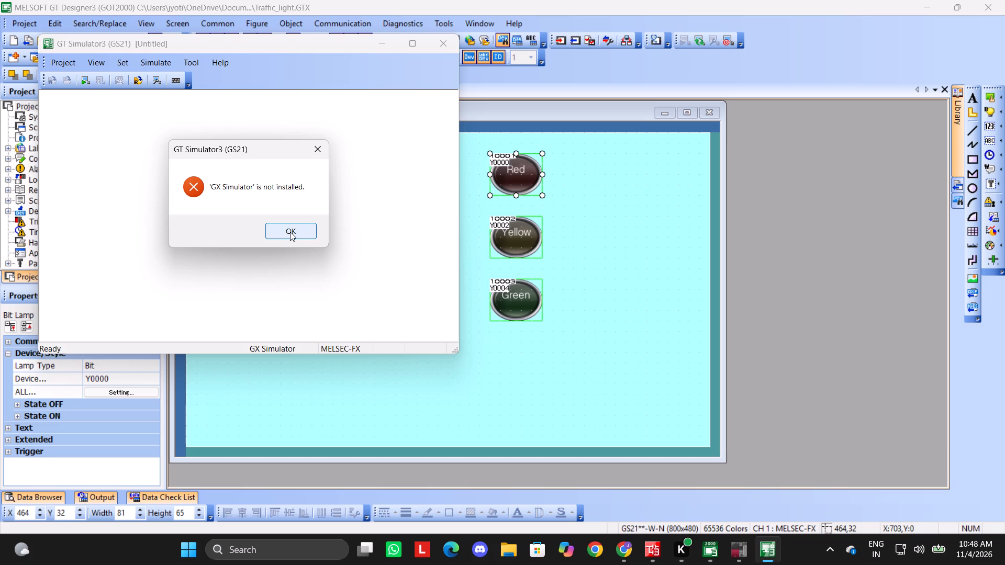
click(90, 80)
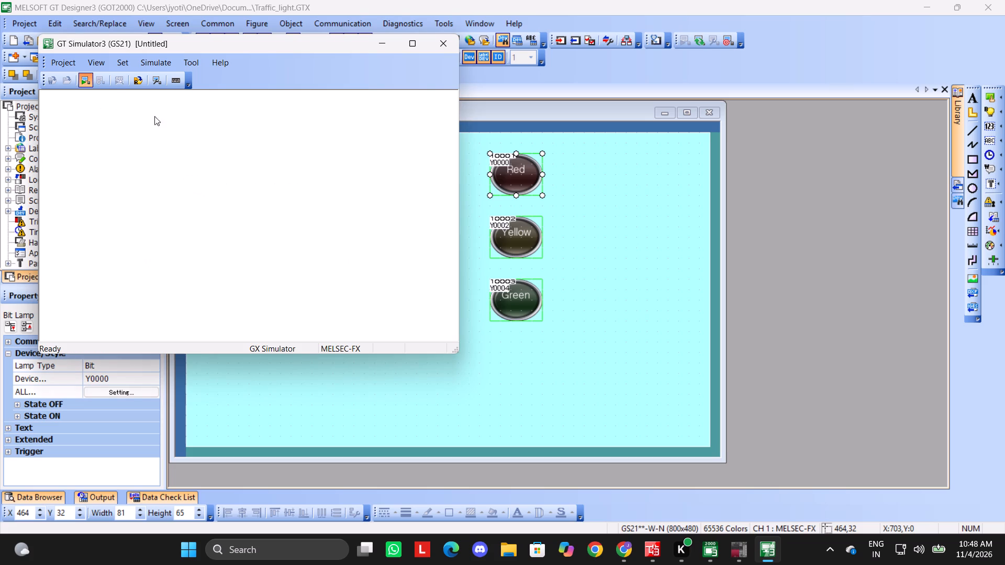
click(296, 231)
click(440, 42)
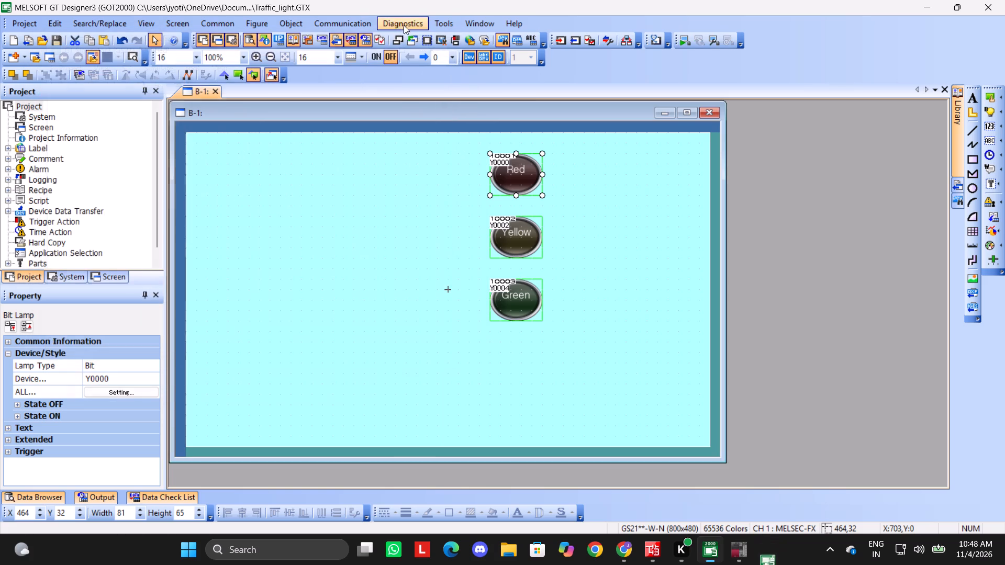
Change the CH1 controller type to MELSEC iQ-F in the controller settings and convert the project to it.
click(211, 18)
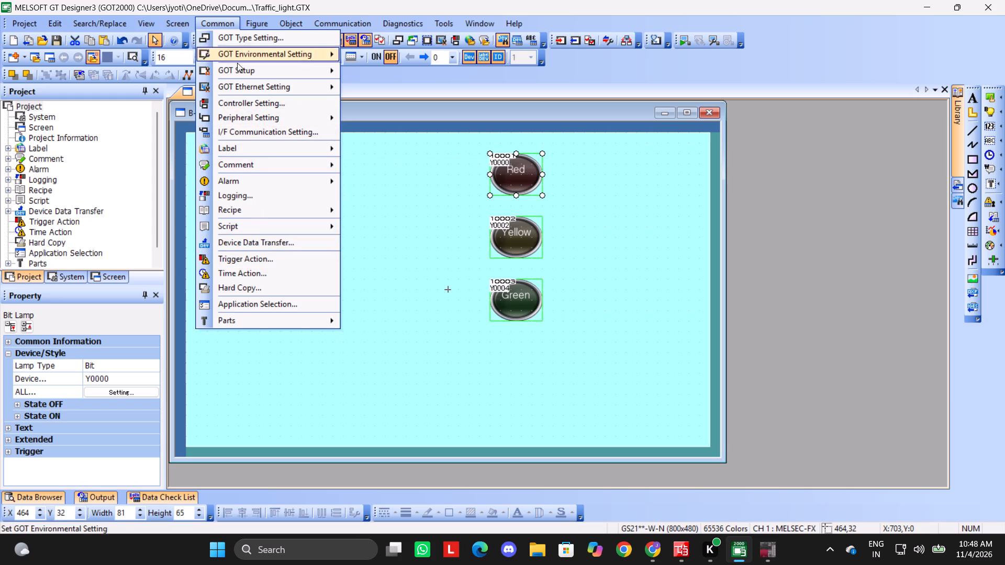
click(268, 105)
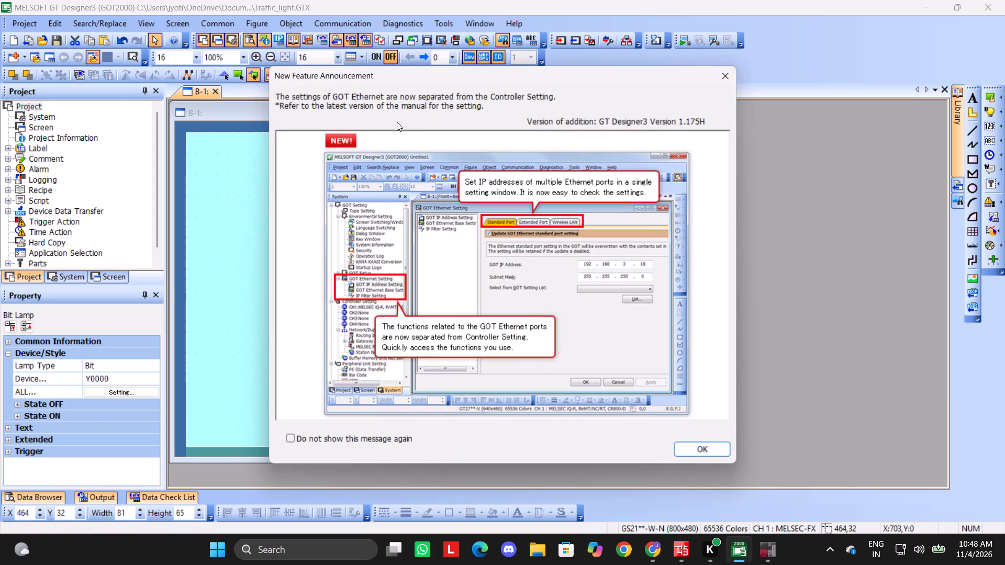
click(404, 439)
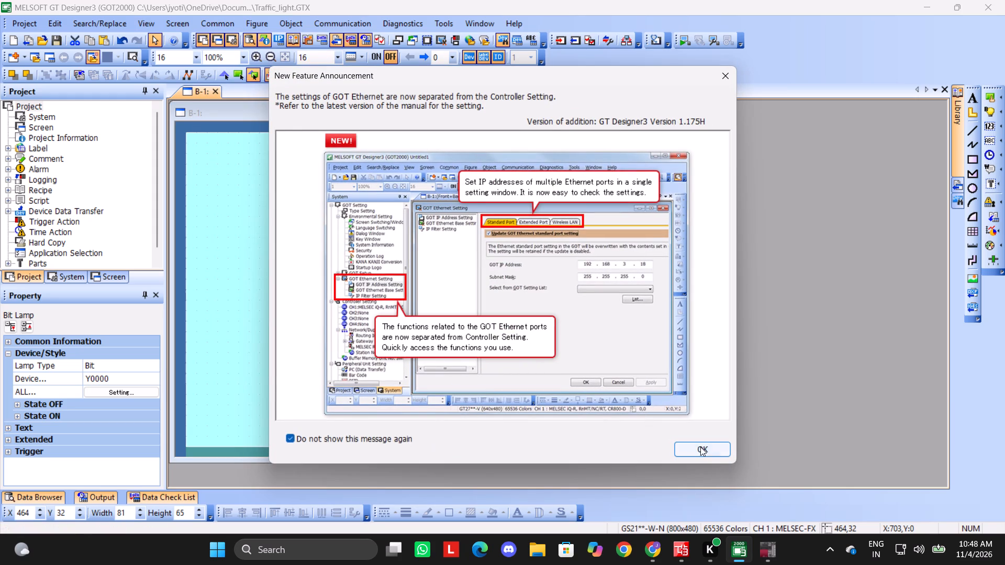
click(700, 447)
click(559, 193)
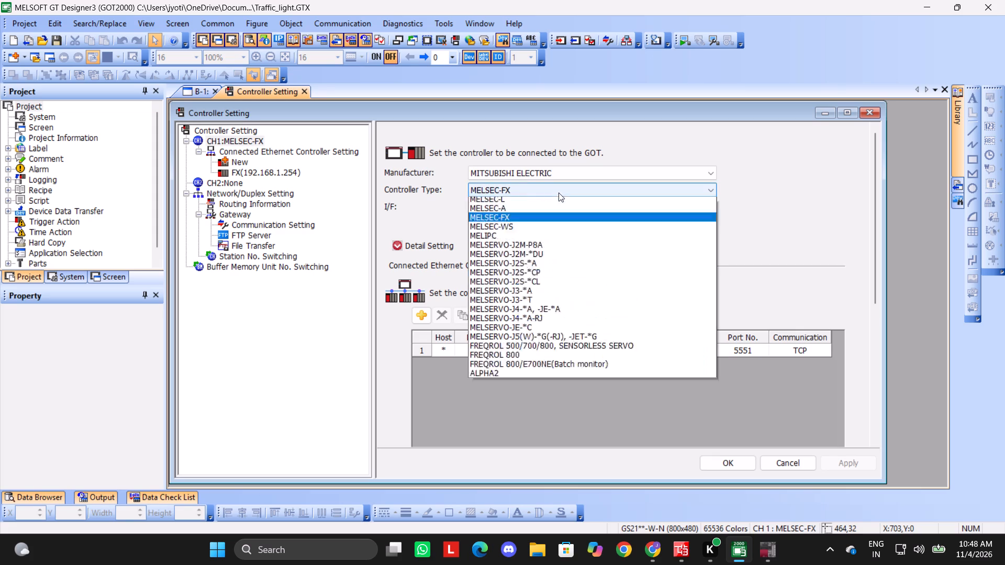
click(534, 230)
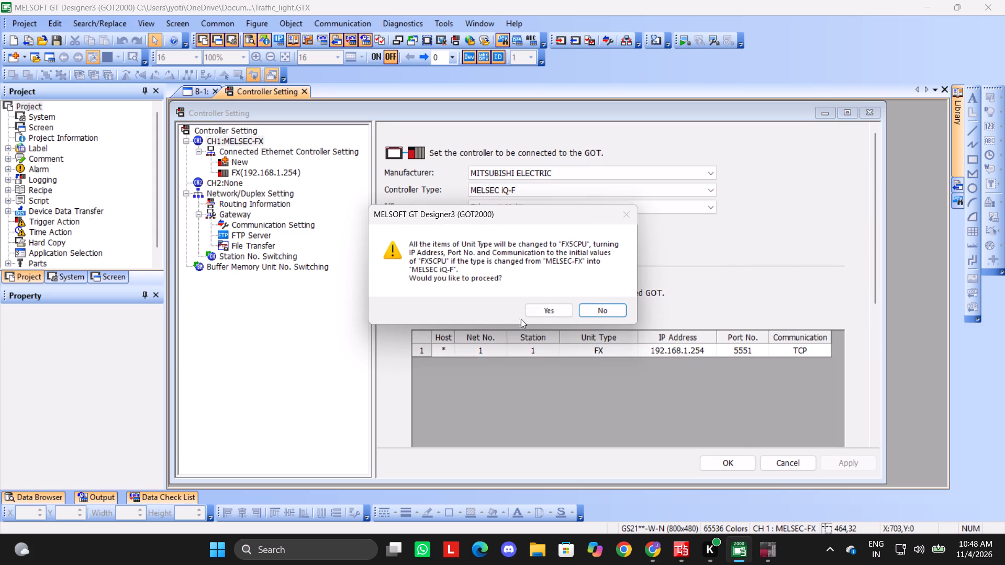
click(541, 304)
click(738, 456)
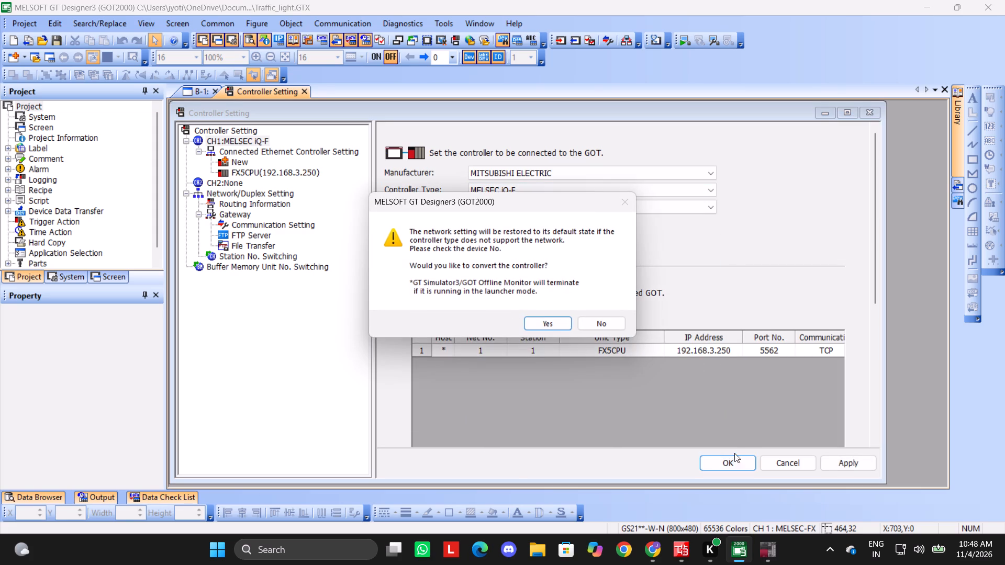
click(546, 319)
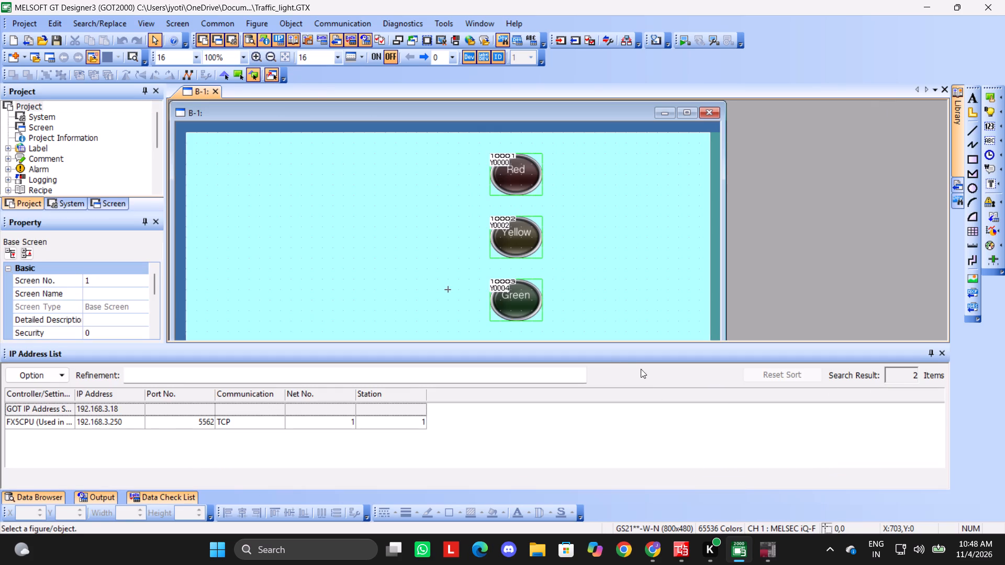
click(938, 355)
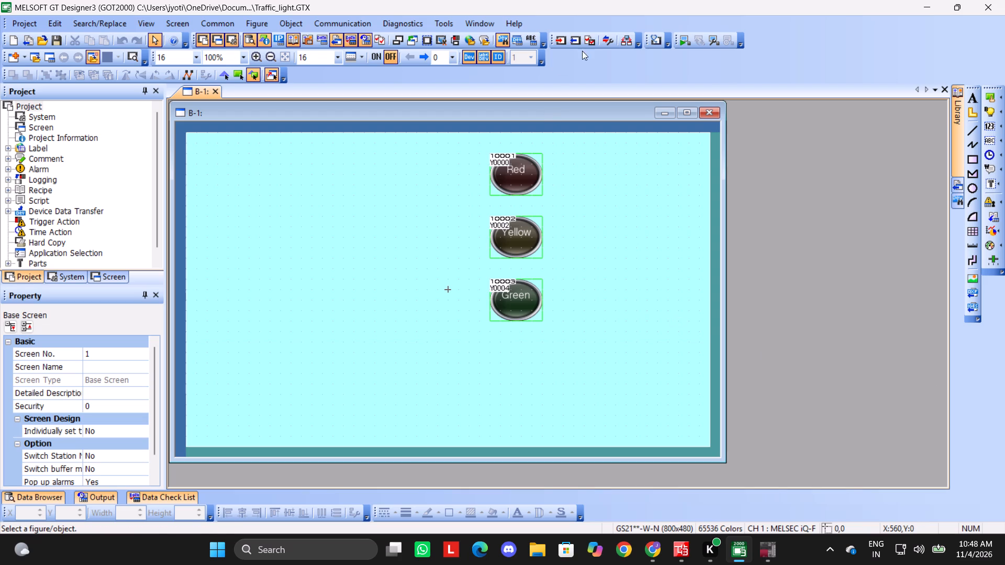
Start simulating the traffic-light HMI in GT Simulator3 and reposition the simulator window.
click(683, 44)
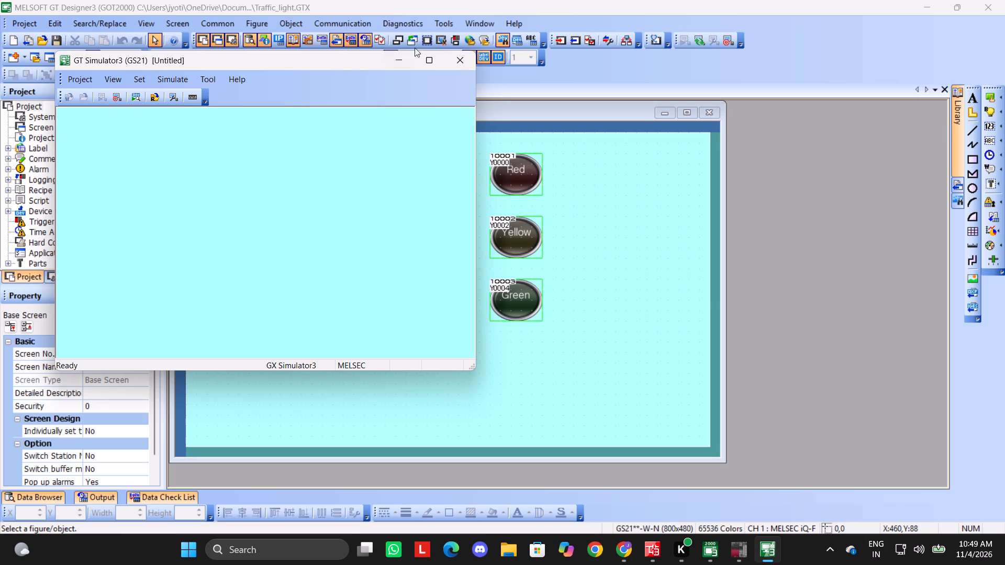
drag(342, 61, 440, 155)
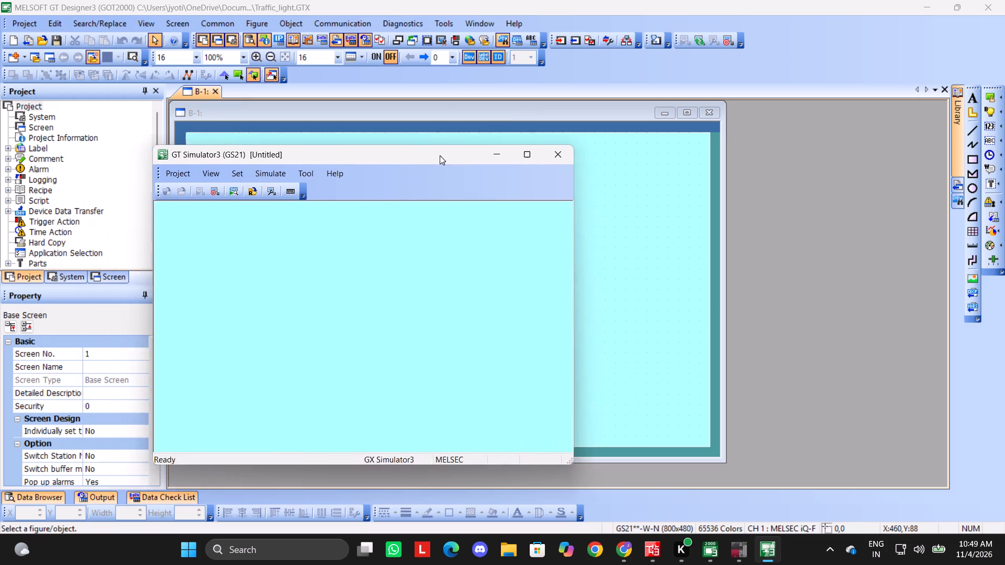
Check the simulated HMI screen at different simulator window positions and sizes, and close GT Simulator3.
drag(440, 155, 529, 90)
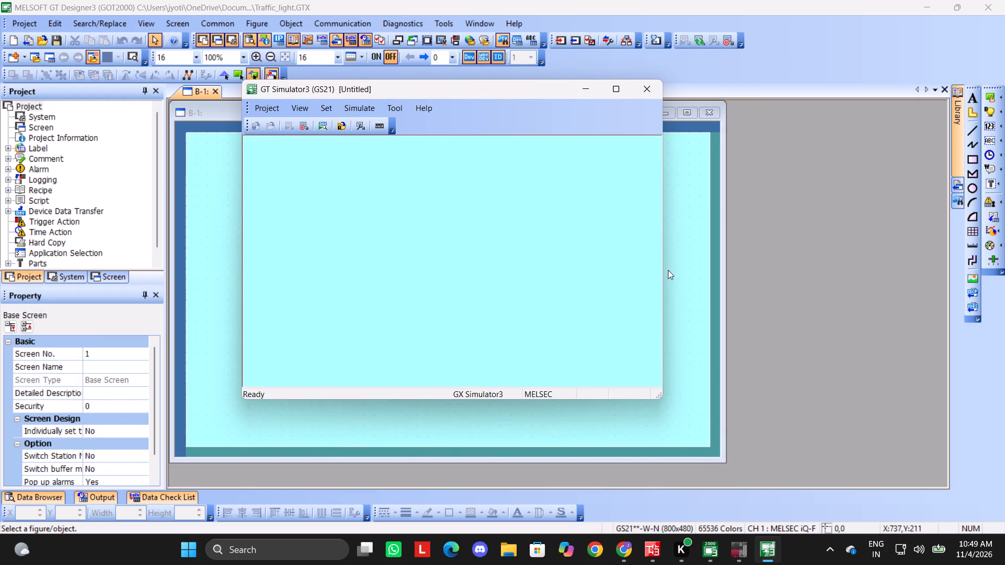
drag(663, 272, 874, 260)
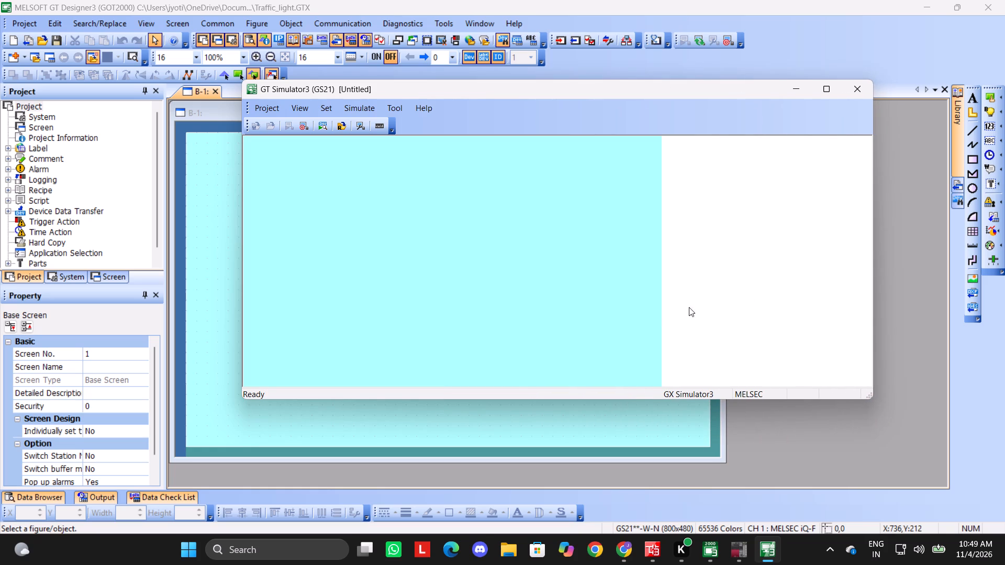
drag(588, 400, 596, 497)
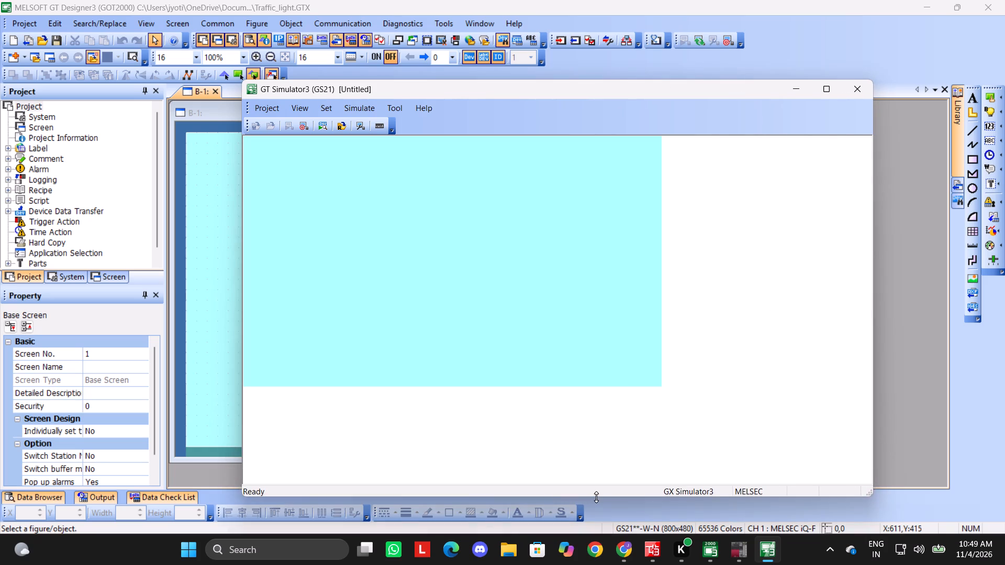
drag(596, 497, 572, 404)
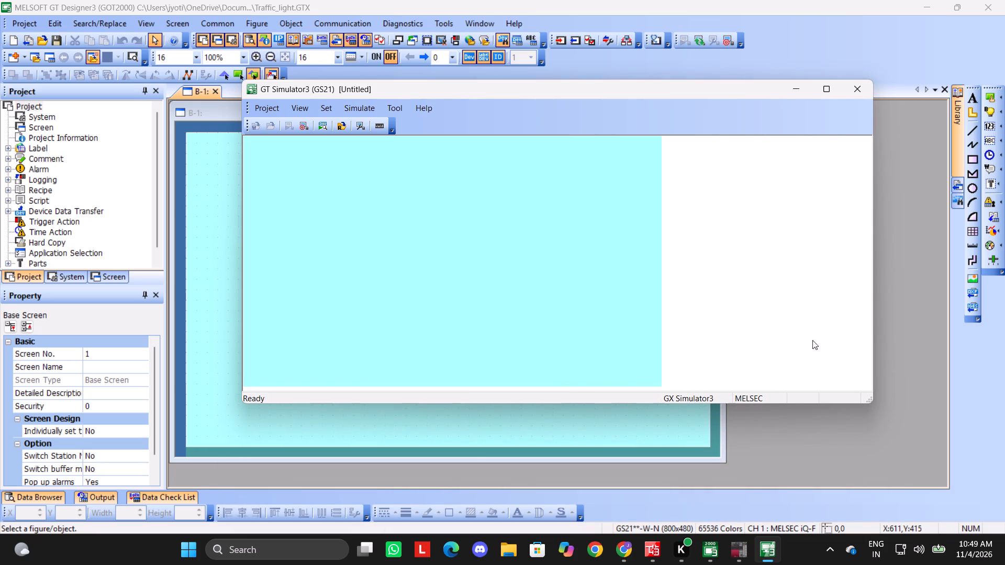
drag(876, 307, 667, 322)
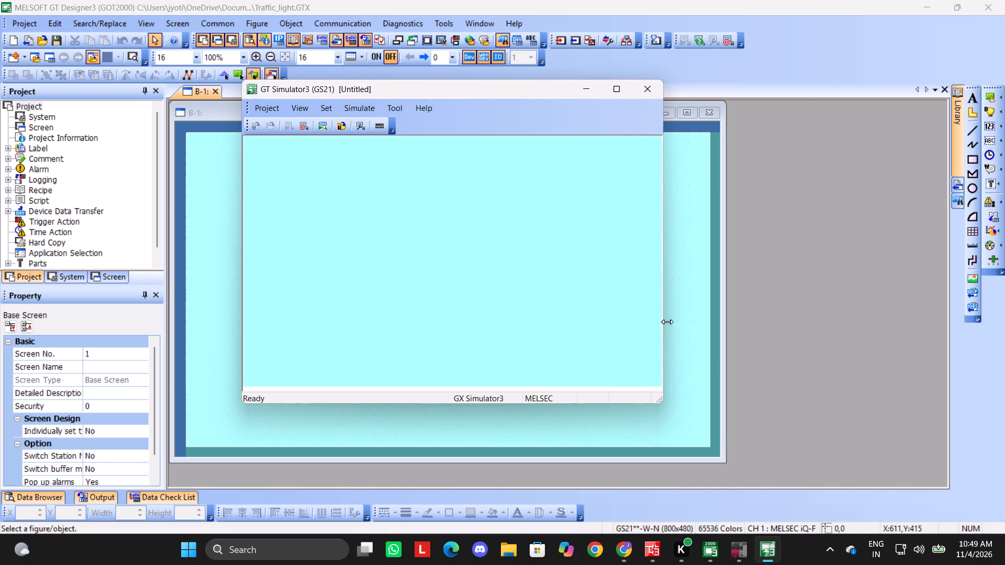
drag(667, 322, 668, 322)
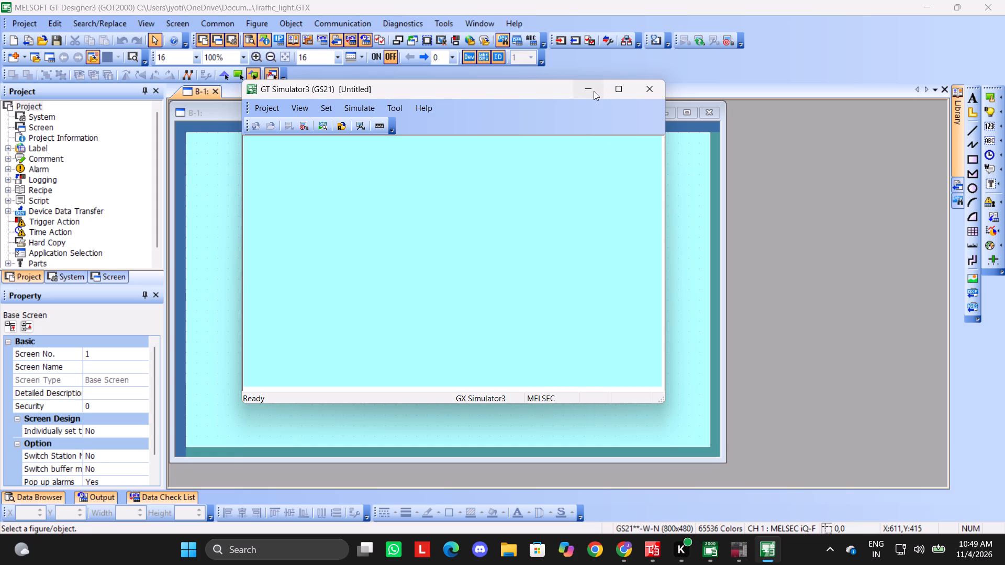
click(644, 87)
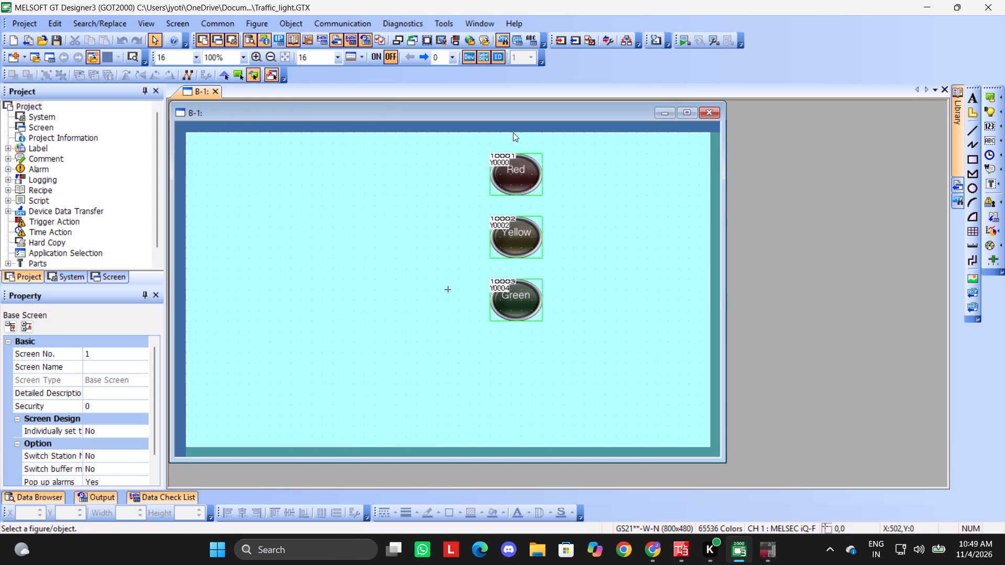
Group the red, yellow and green lamps, move the group to about X 304, Y 64, and enlarge it slightly.
drag(446, 126, 594, 355)
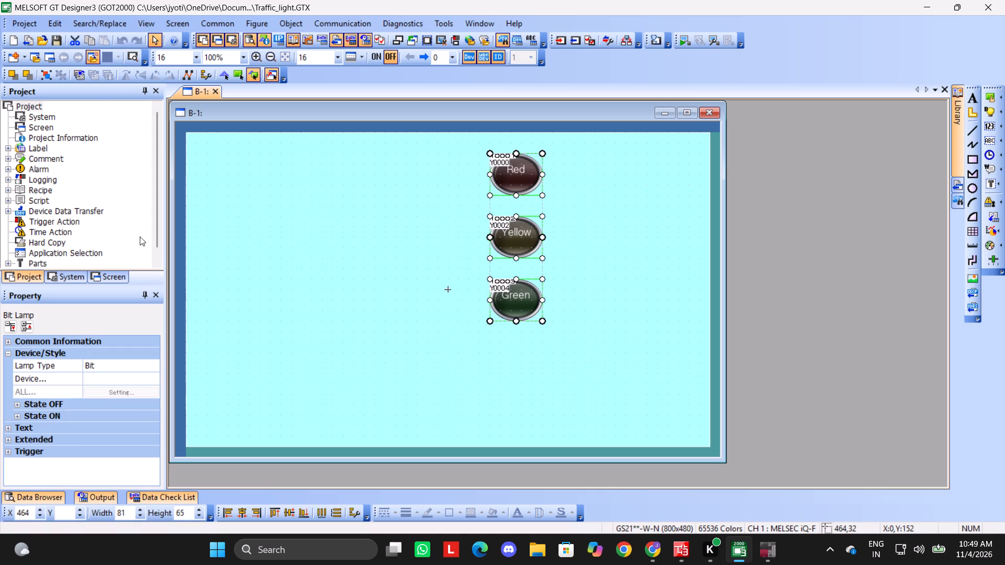
click(43, 75)
drag(510, 295, 409, 319)
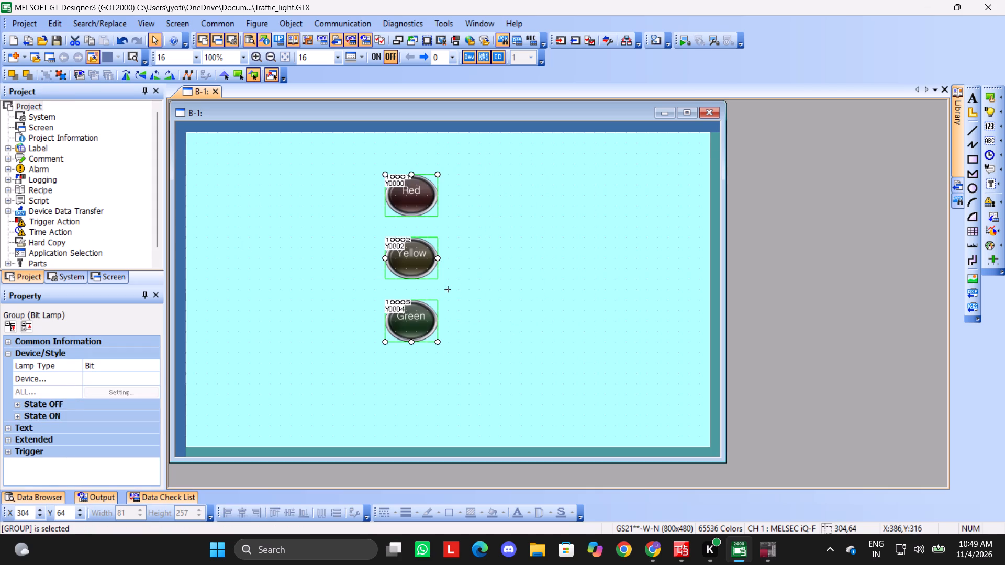
drag(437, 340, 453, 354)
click(489, 332)
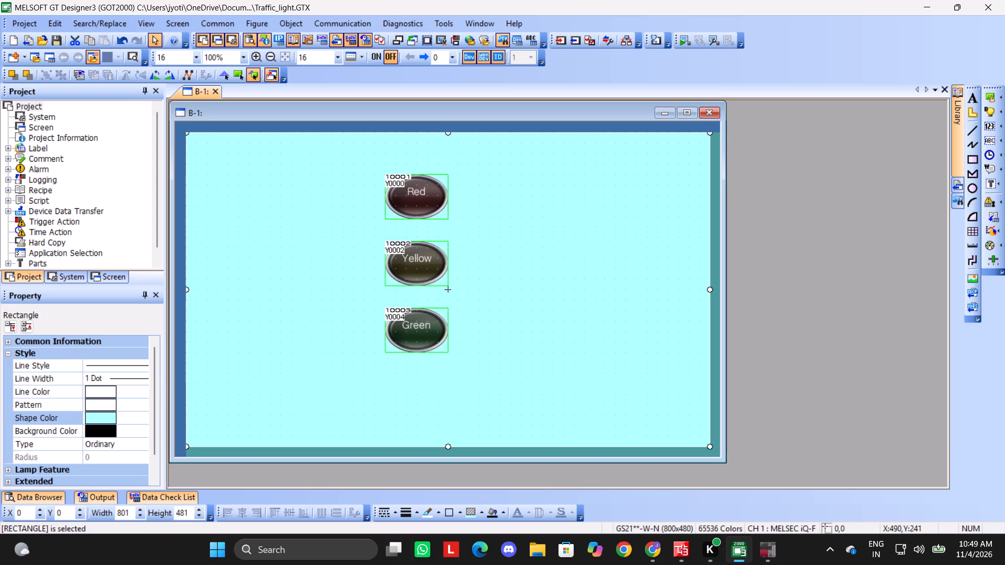
click(507, 290)
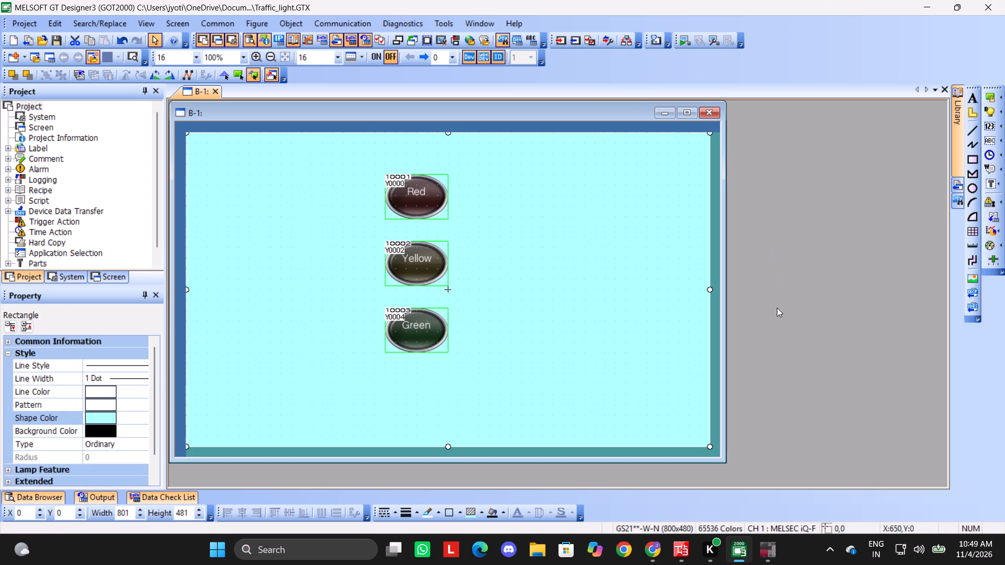
click(777, 308)
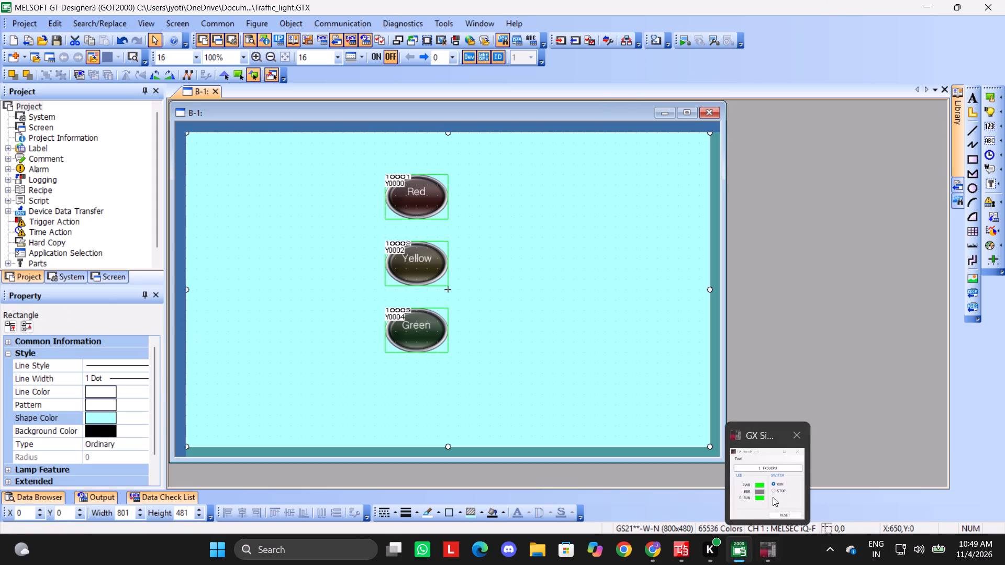
Check the GX Simulator3 status window, simulate the rearranged HMI in GT Simulator3, and return to the B-1 screen design.
click(773, 497)
click(125, 265)
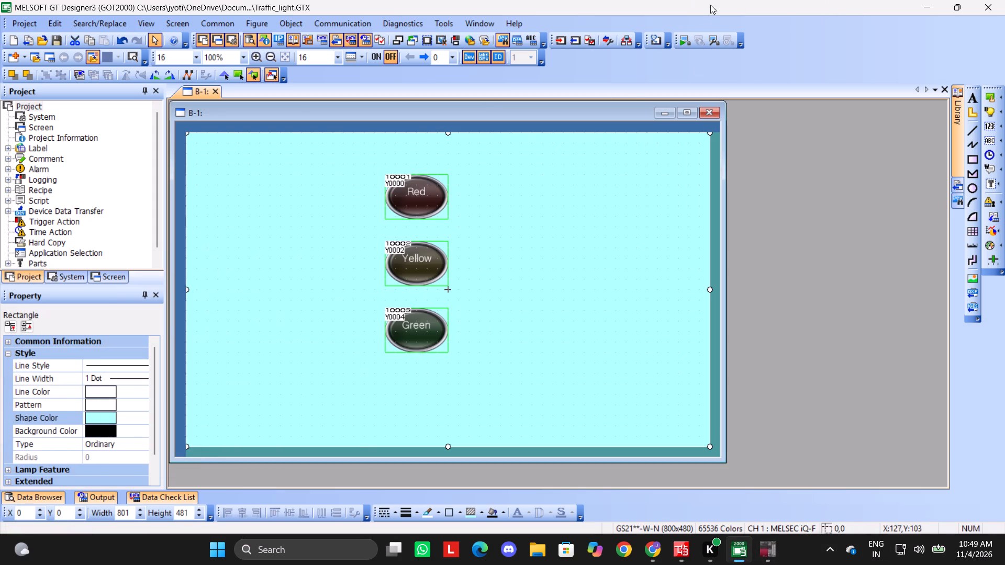
click(683, 44)
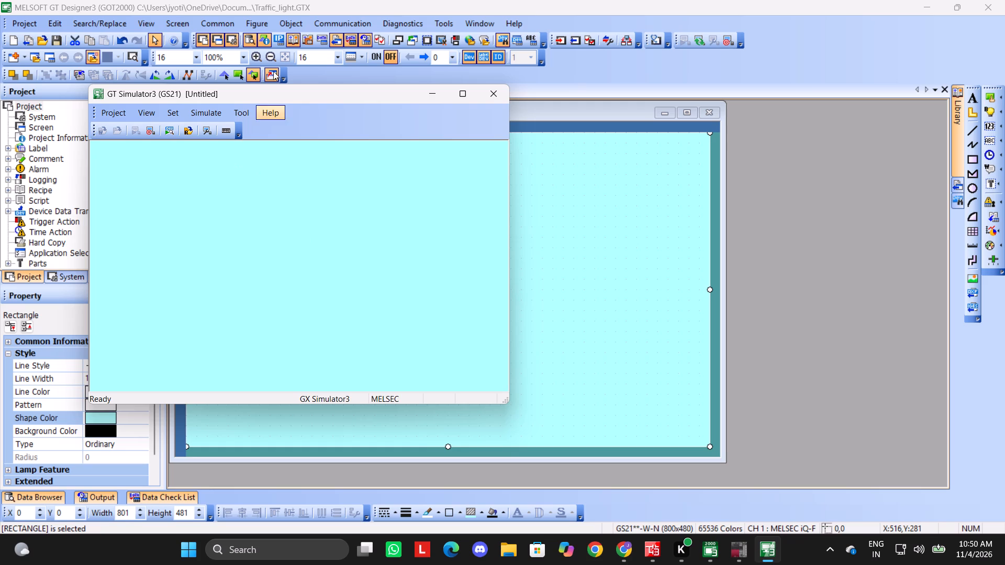
click(442, 91)
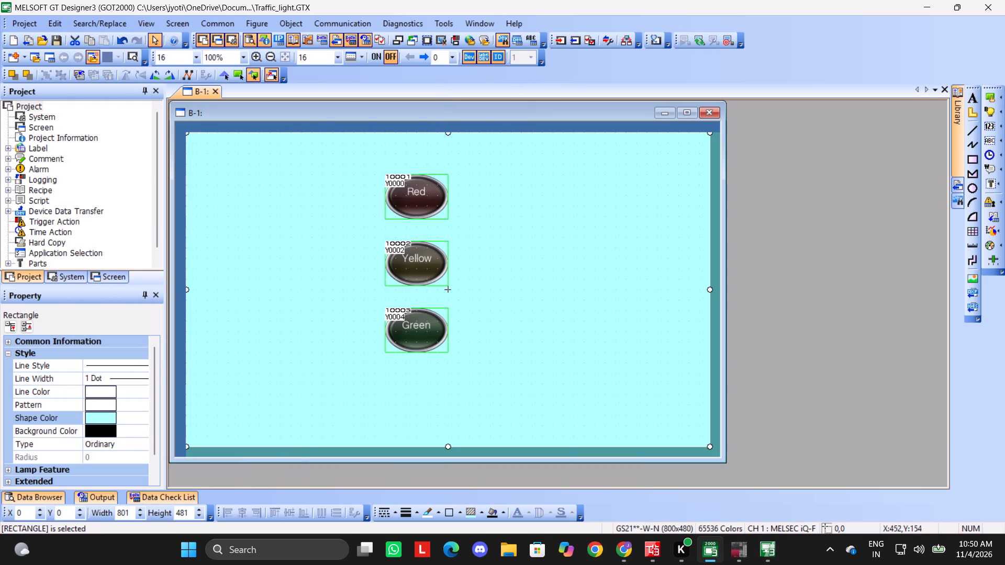
click(502, 250)
click(803, 286)
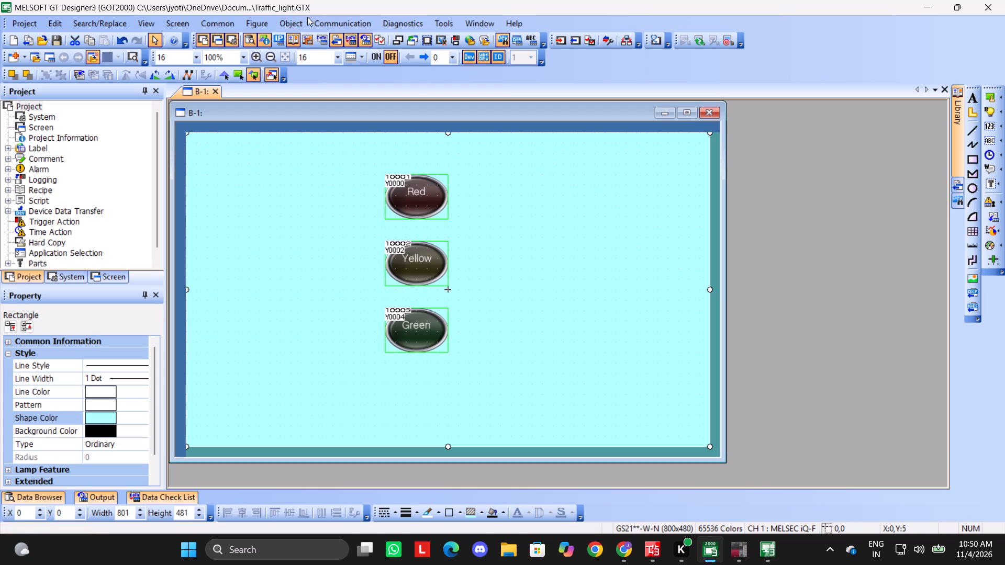
Draw a switch beside the lamps at about X 544, Y 112, about 129 wide and 113 high.
click(286, 18)
click(319, 52)
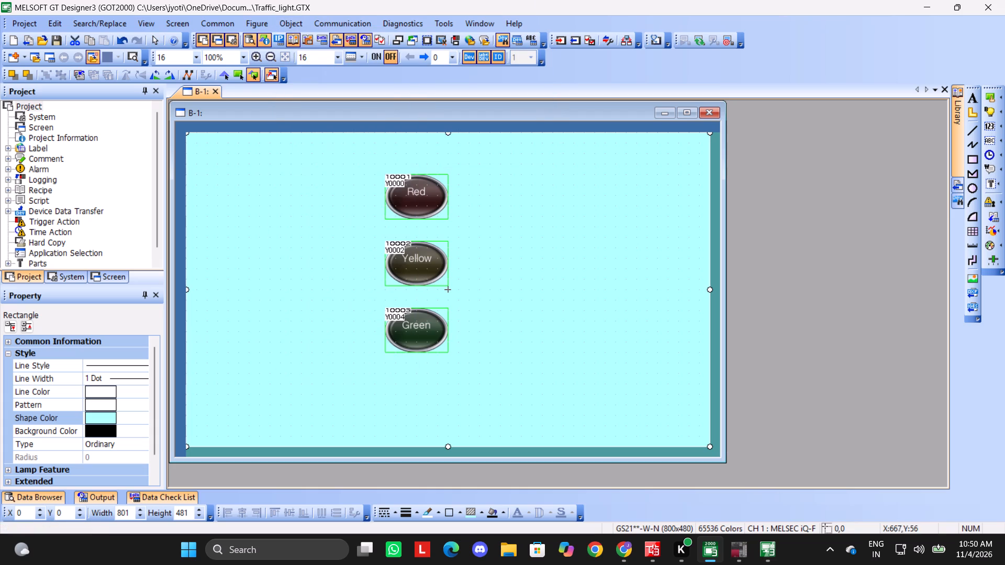
drag(544, 207, 622, 299)
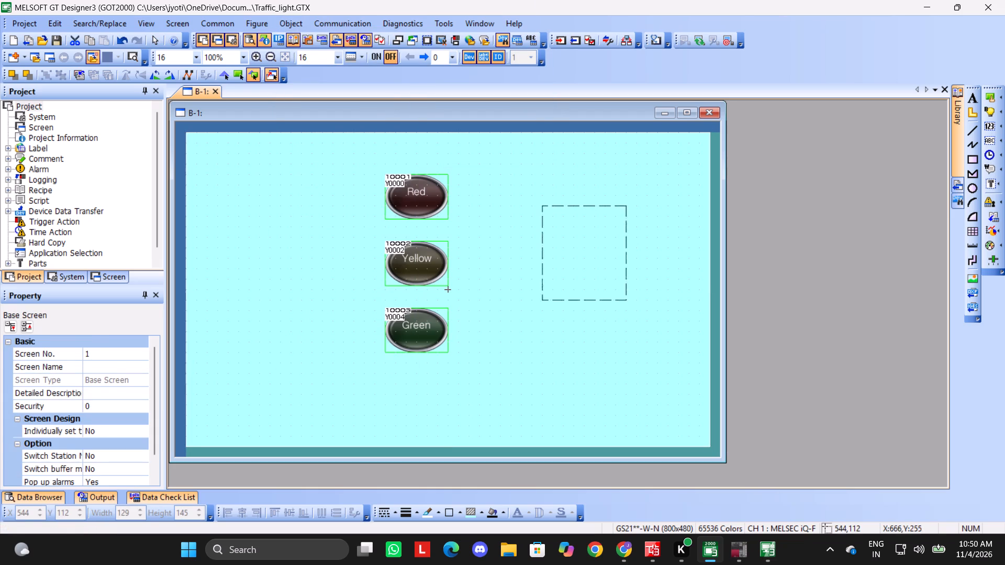
drag(622, 299, 624, 278)
click(672, 249)
Add a momentary bit action on device X0 to the new switch.
double_click(591, 232)
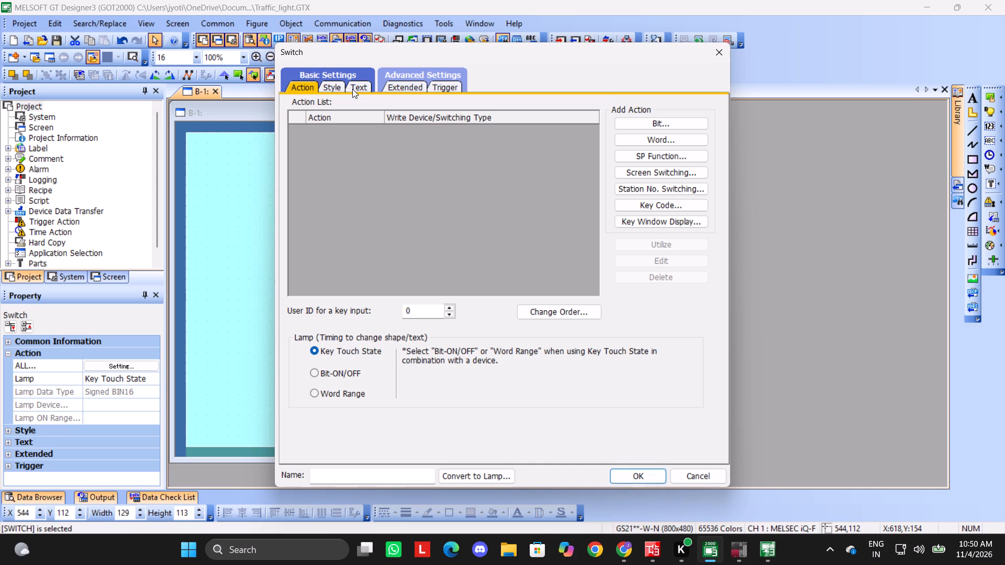
click(640, 127)
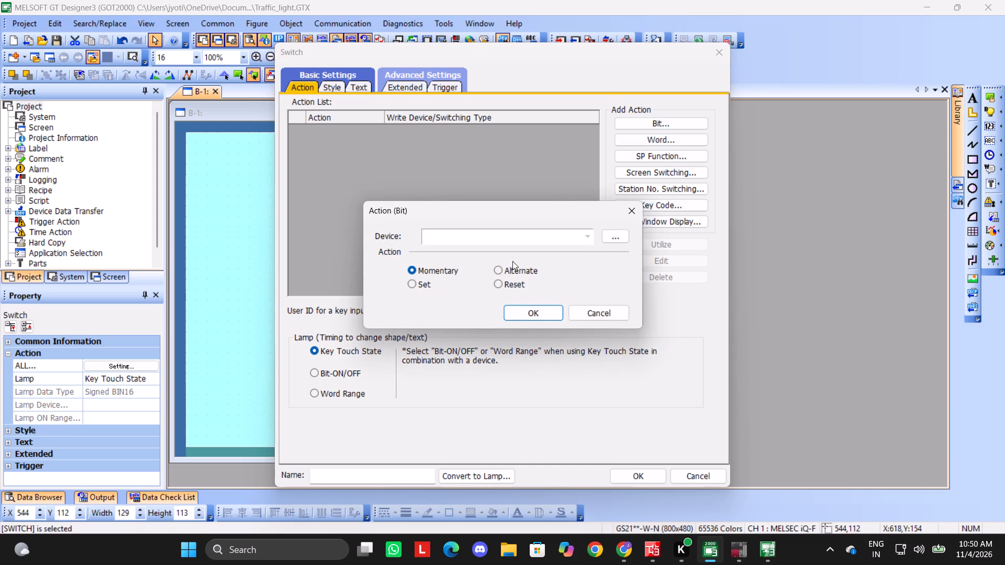
text(x0)
key(Return)
key(backslash)
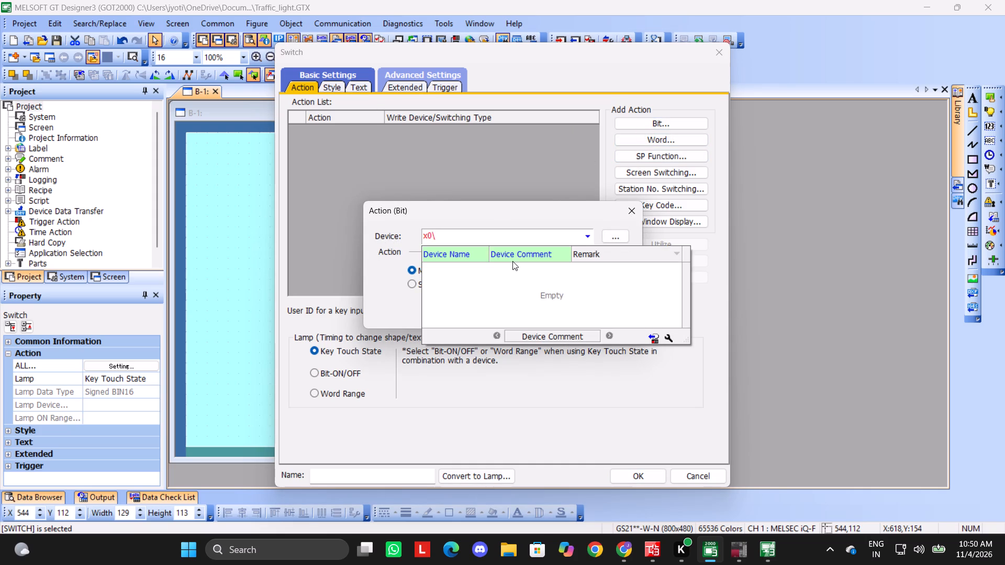
key(BackSpace)
key(Return)
key(Return)
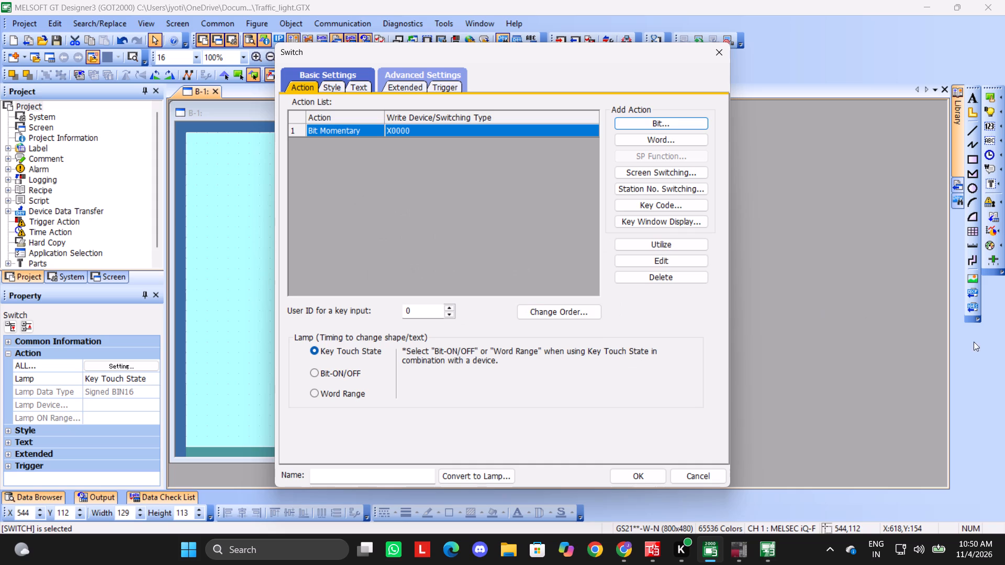
click(643, 472)
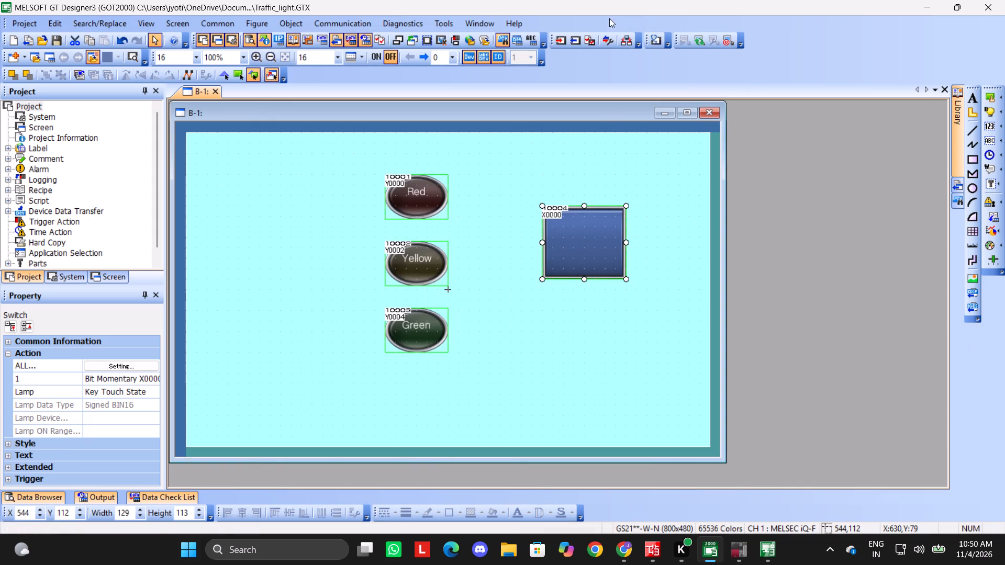
Stop and restart the GT Simulator3 simulation, and try operating the X0 switch on the simulated screen.
click(730, 42)
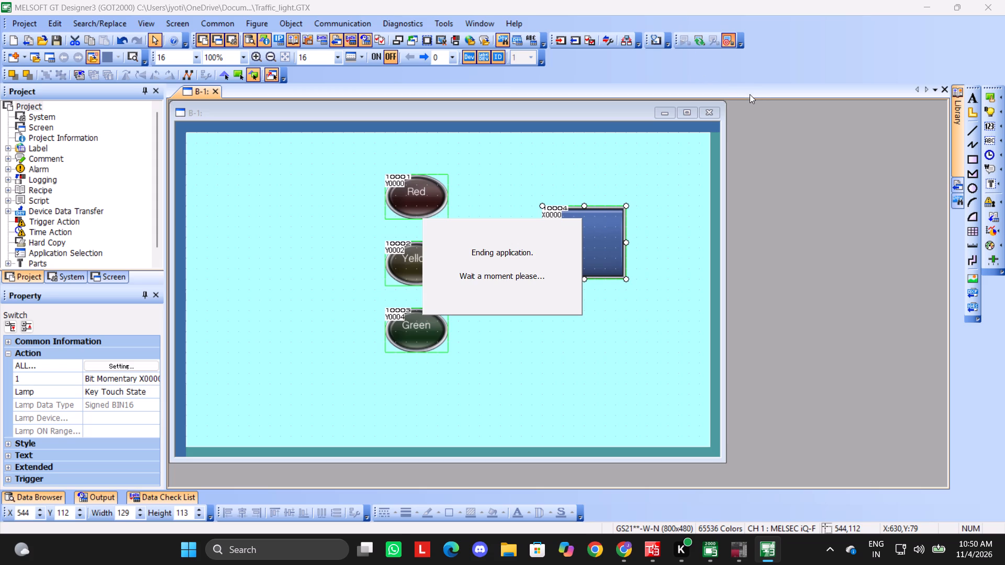
click(686, 42)
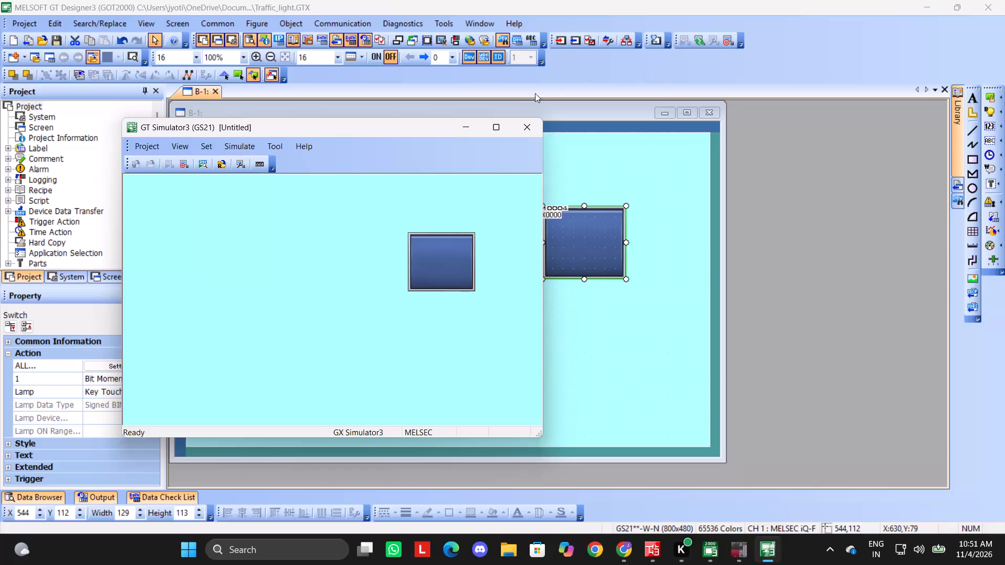
click(468, 238)
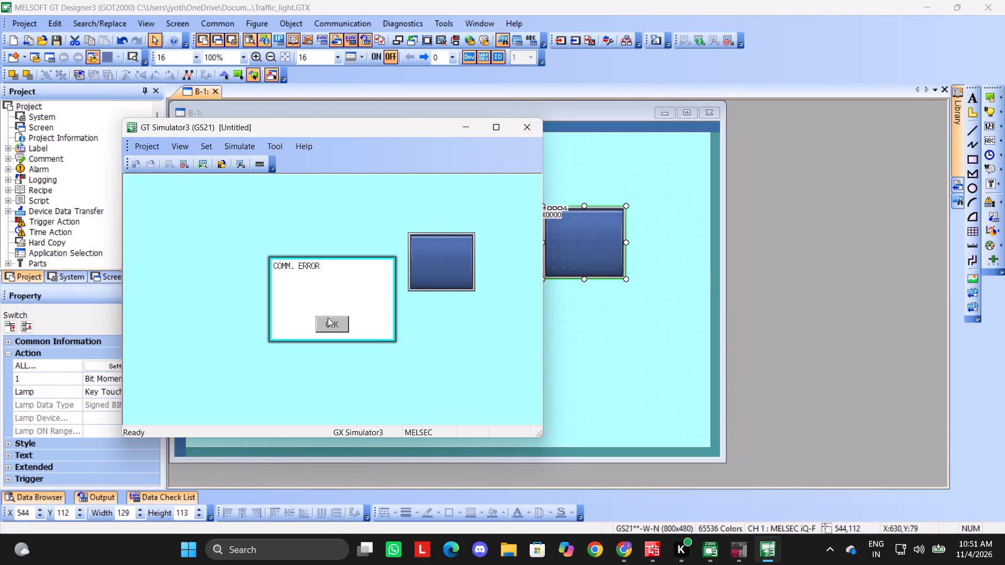
click(327, 319)
Close GT Simulator3, forcing the program to end.
click(529, 131)
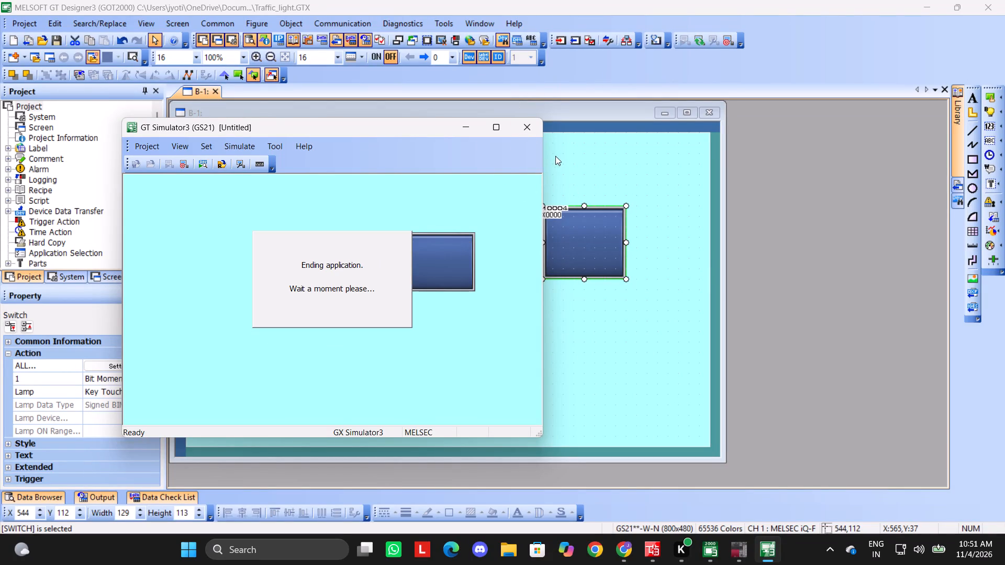
click(530, 129)
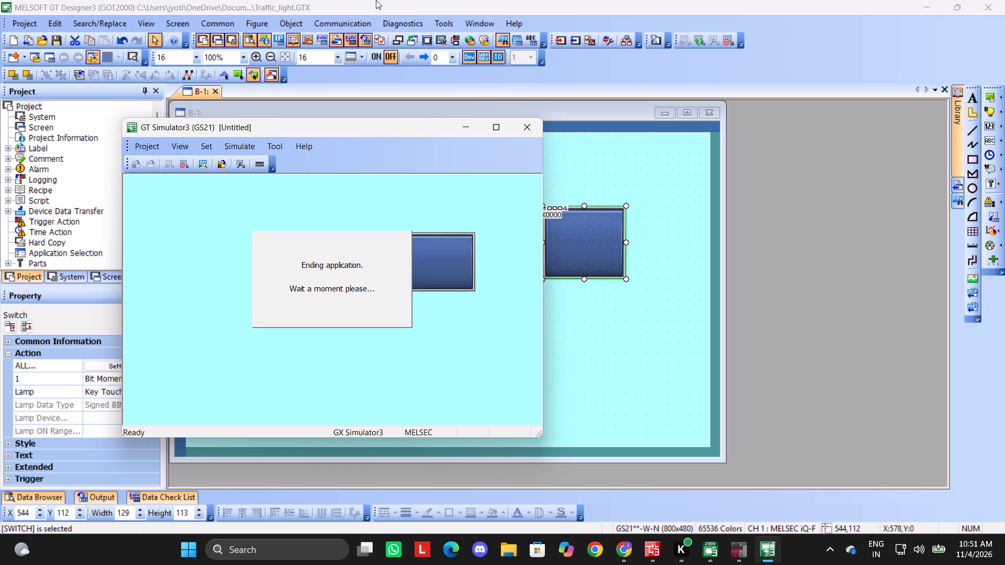
click(518, 127)
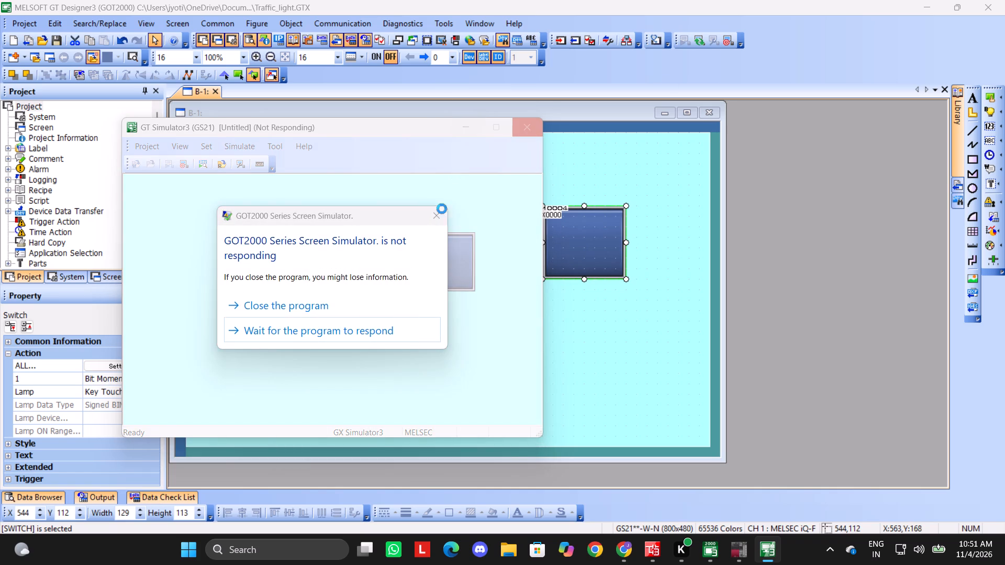
click(345, 310)
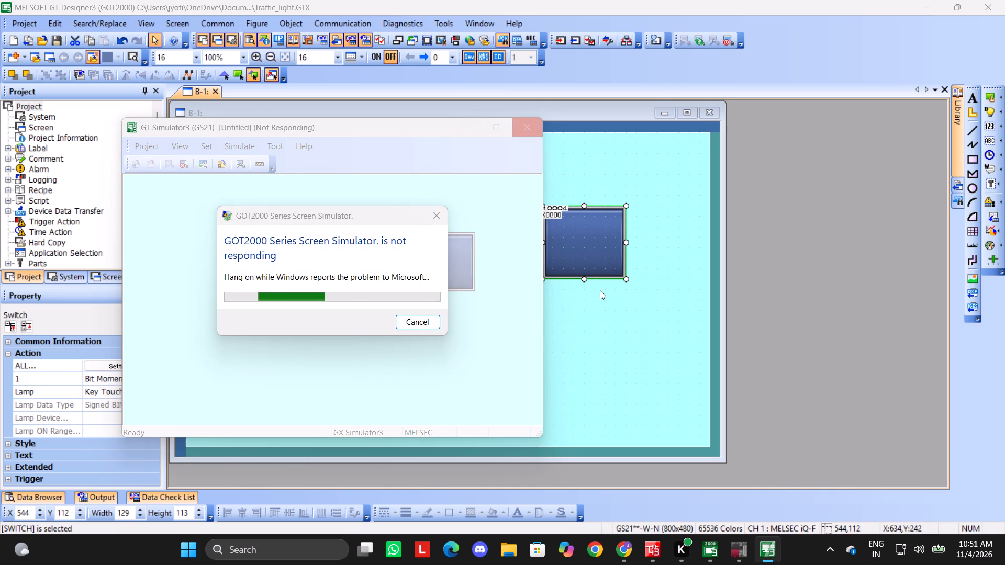
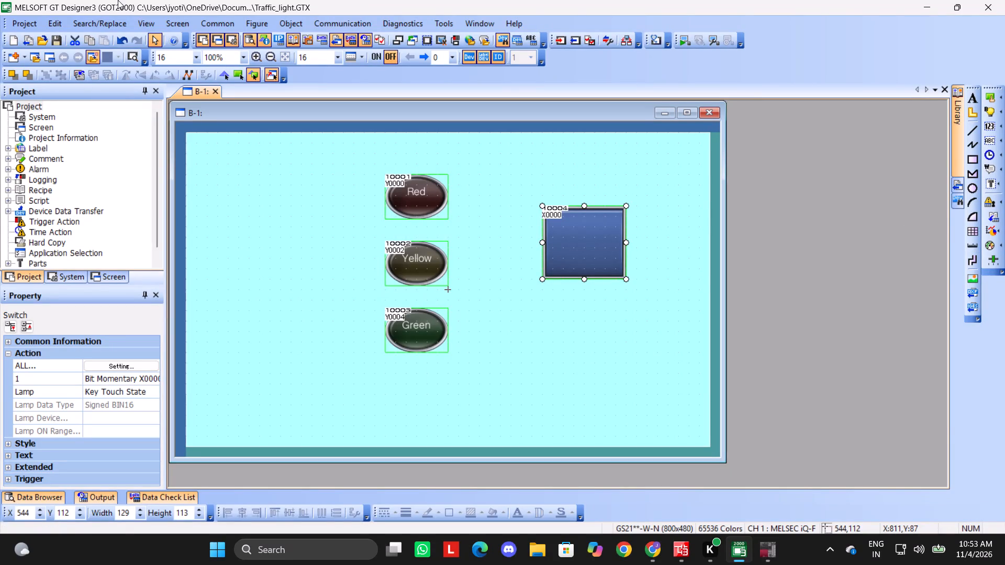
Activate the simulator for the traffic-light screen again and move its window clear of the lamps in the B-1 editor.
click(440, 21)
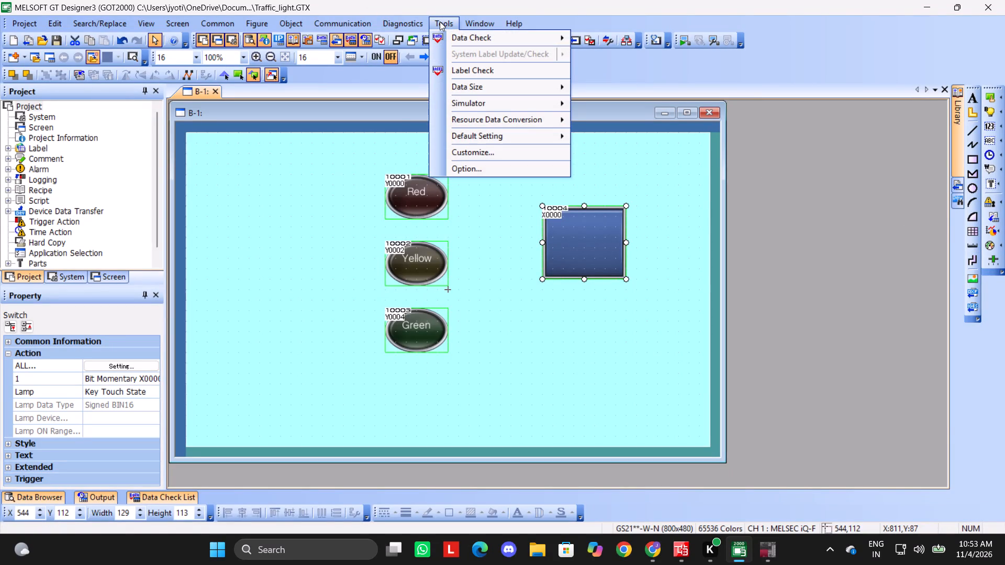
click(490, 107)
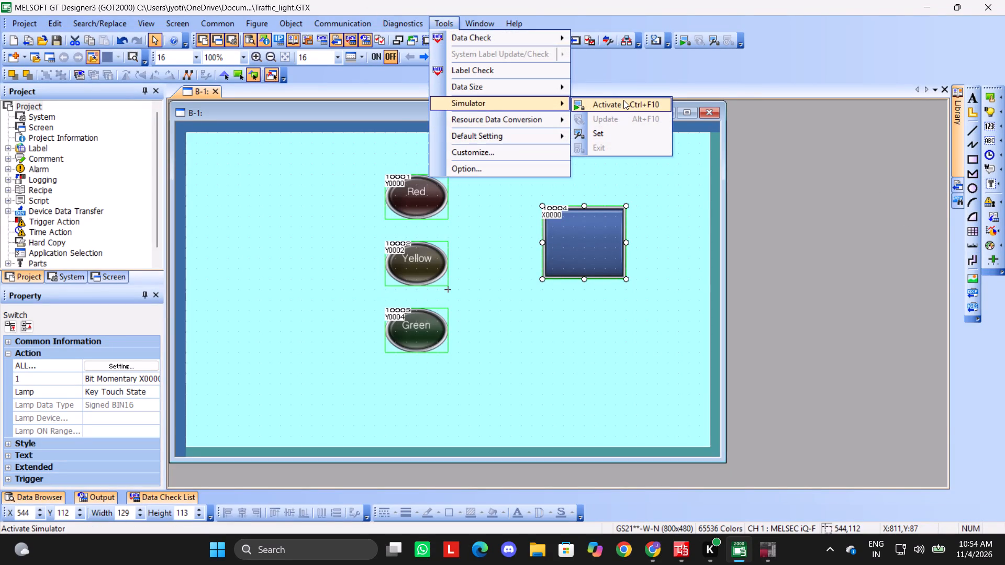
click(623, 100)
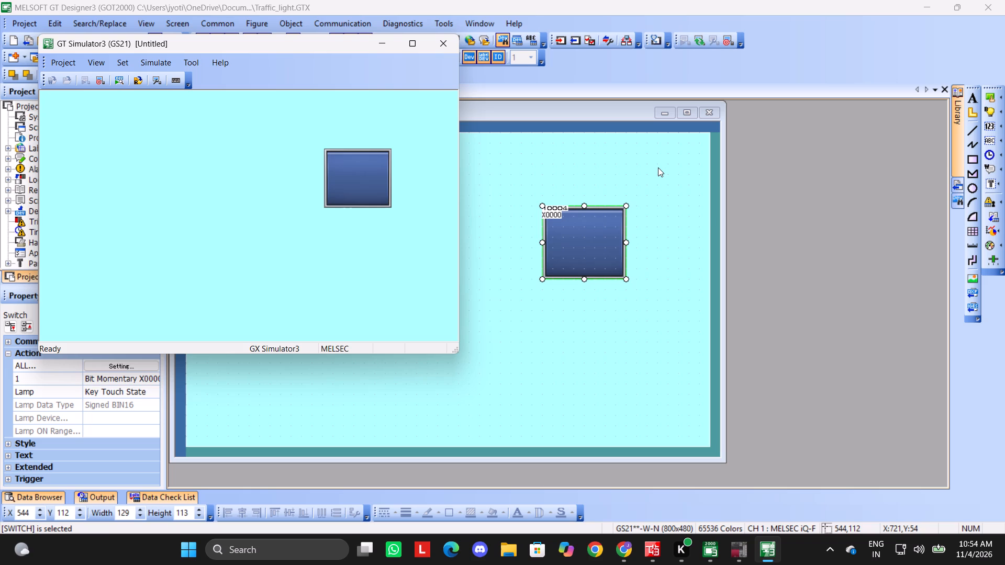
scroll(658, 167, up, 1)
drag(347, 42, 280, 151)
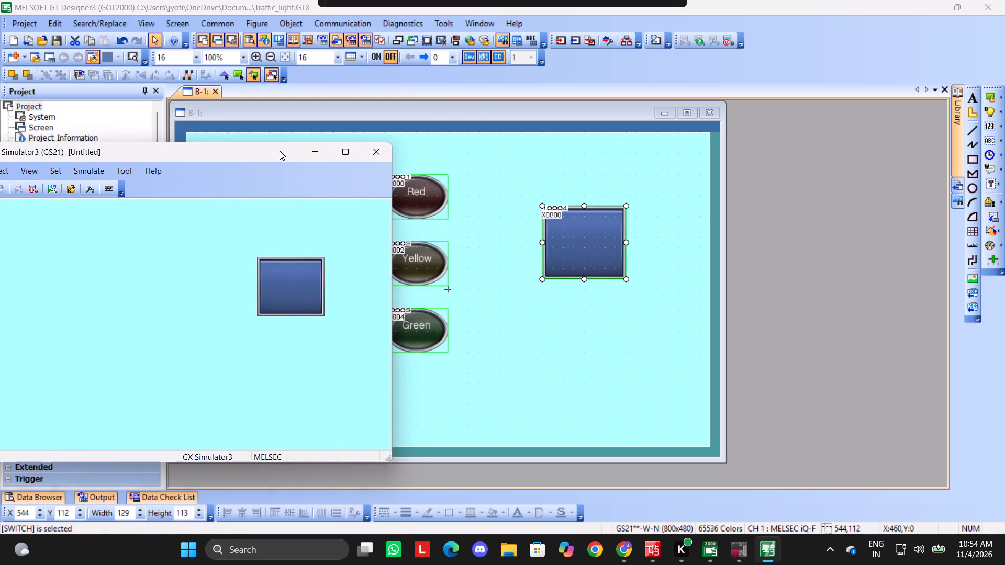
drag(280, 151, 243, 131)
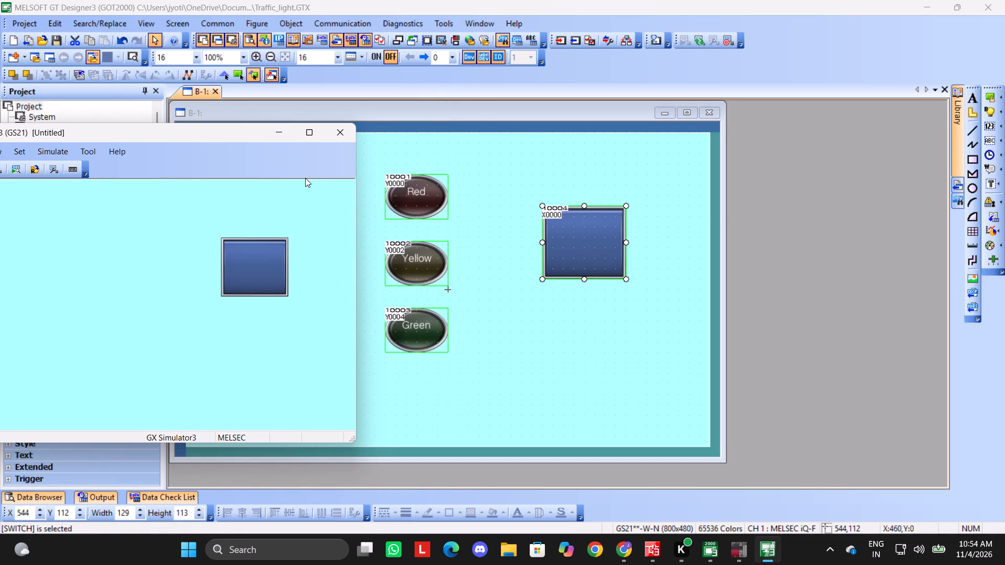
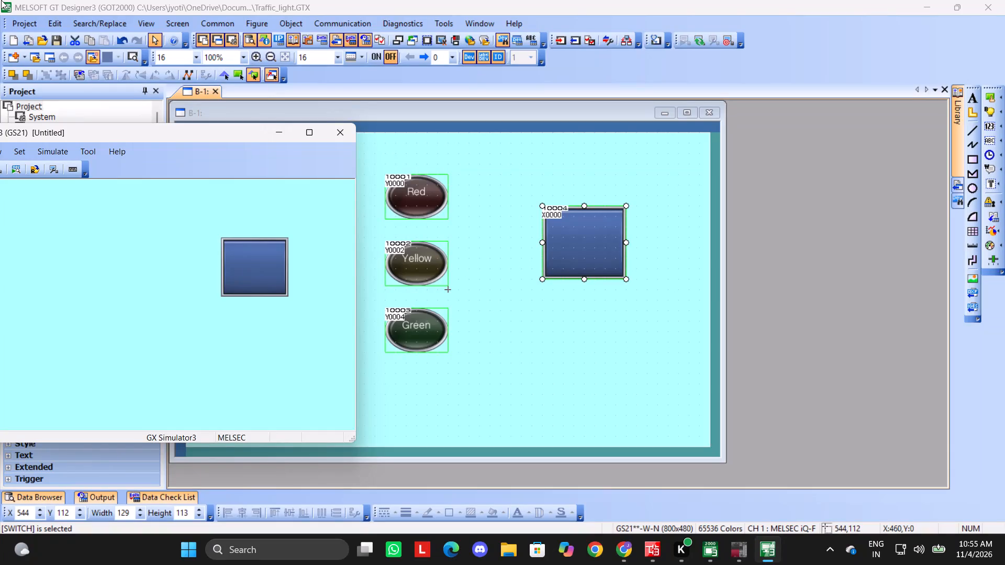
Minimize the simulator window and open the Bit Lamp settings of the Red lamp within the lamp group on screen B-1.
click(276, 135)
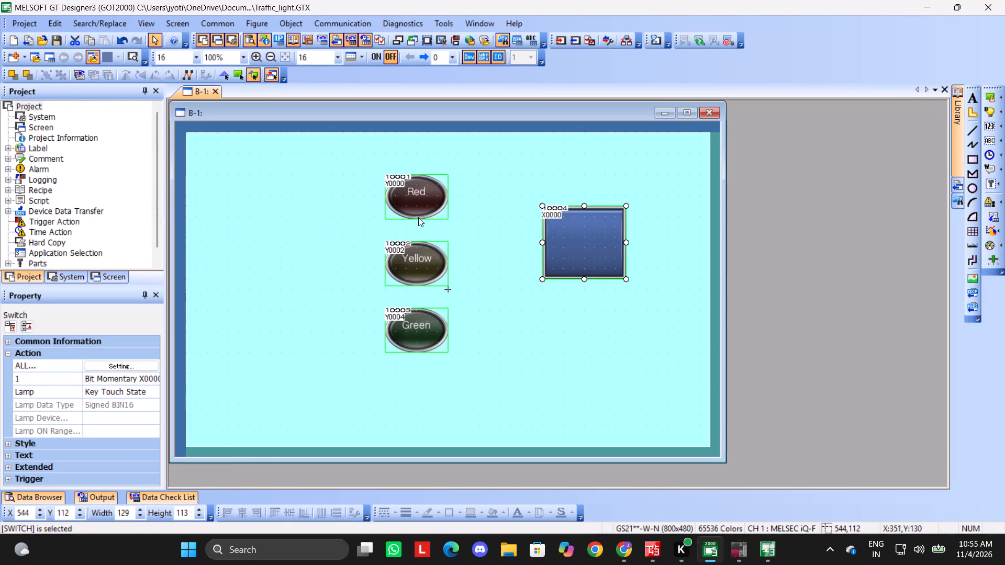
double_click(418, 196)
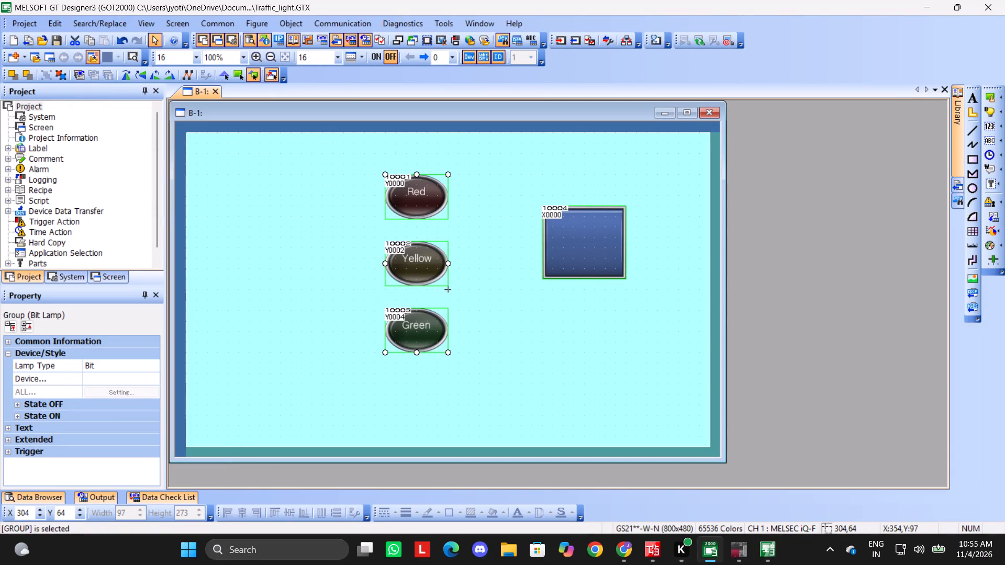
double_click(416, 196)
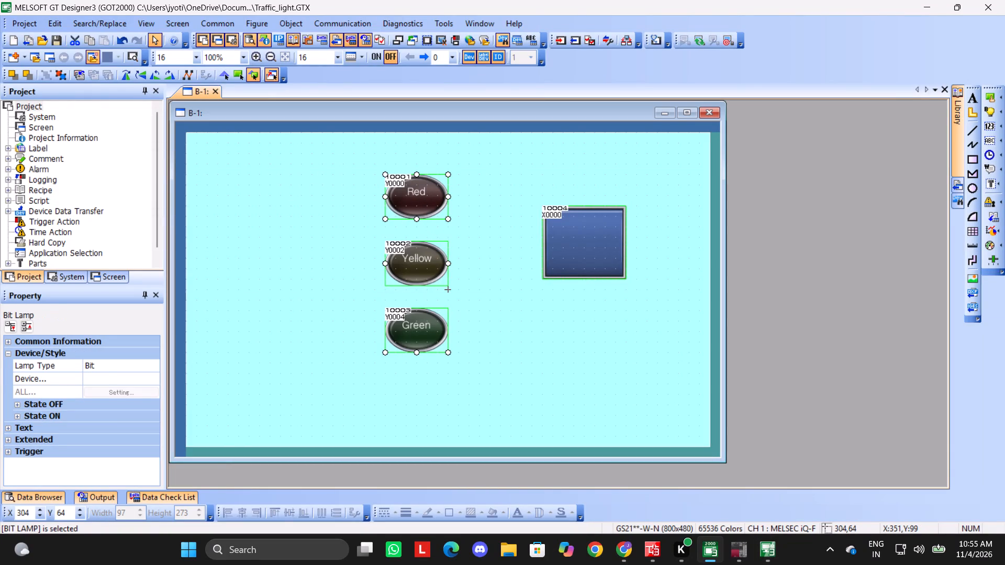
double_click(416, 196)
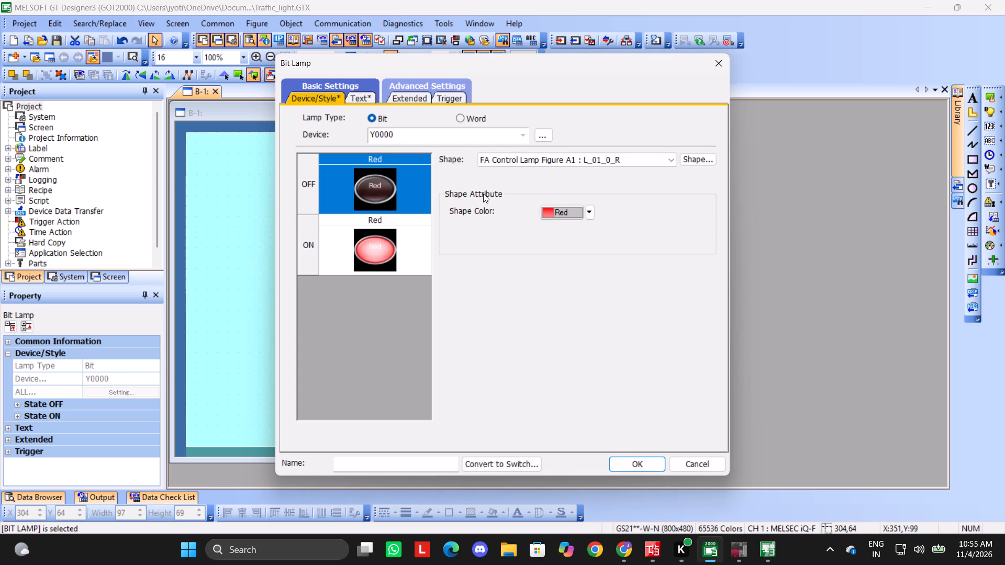
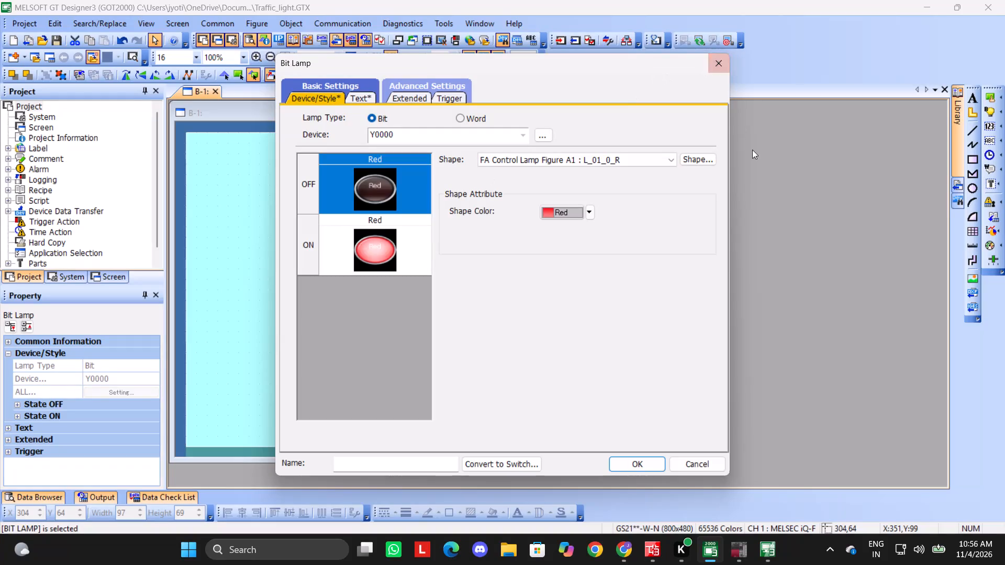
Accept the Red lamp's Bit Lamp settings with device Y0000.
click(642, 462)
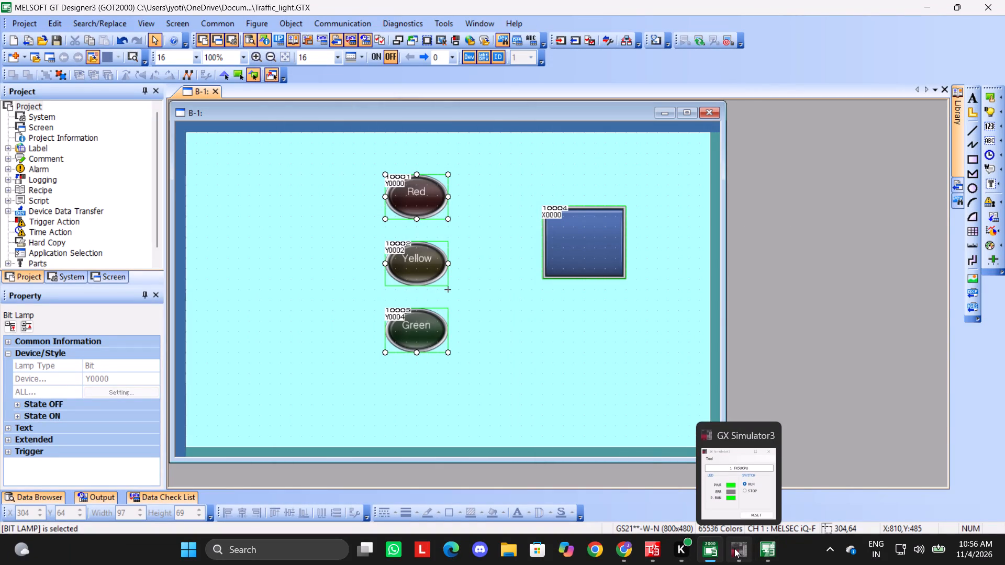
Switch to GX Works3 and turn on the X0 contact in the first rung of the monitored ProgPou ladder.
click(654, 546)
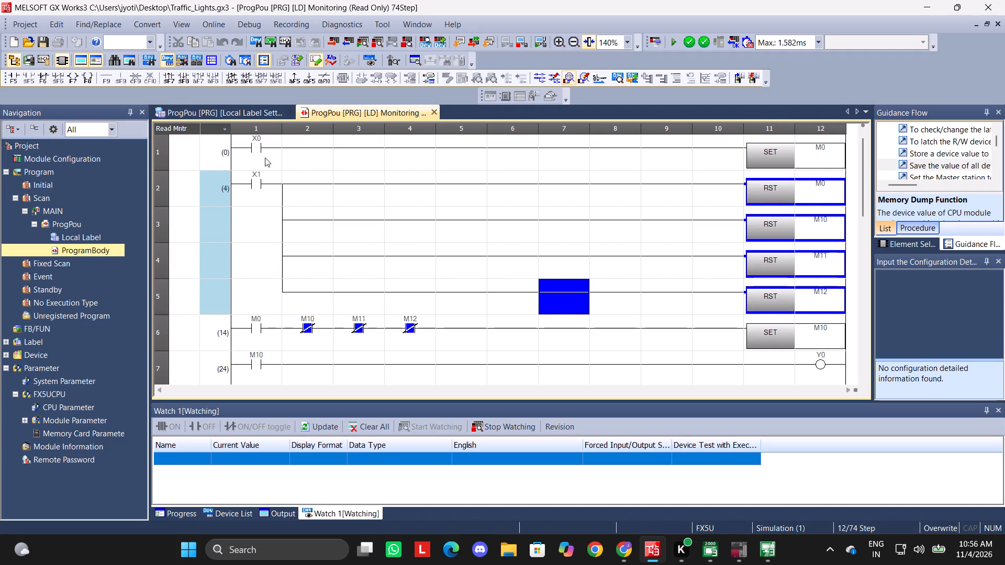
click(265, 157)
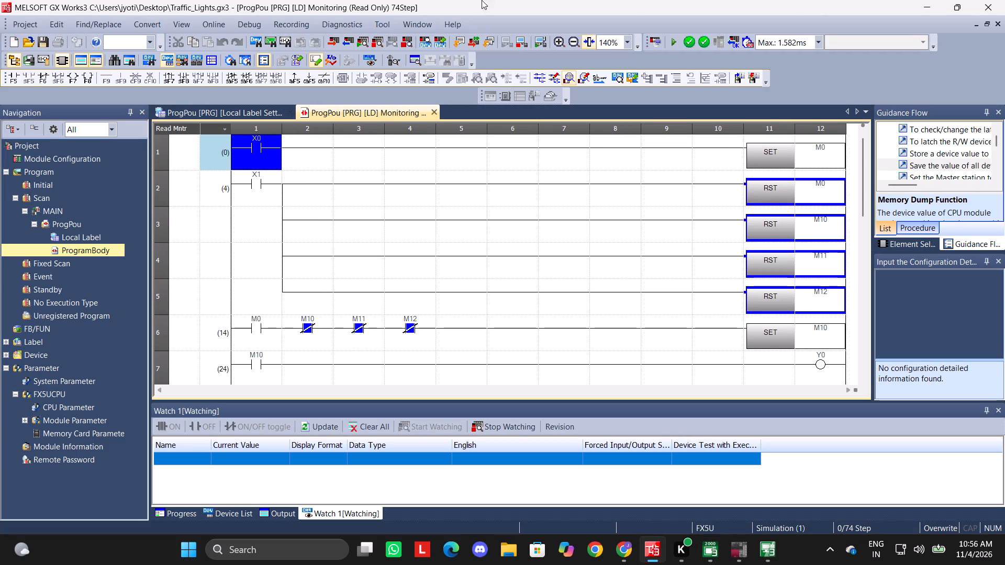
key(shift+Return)
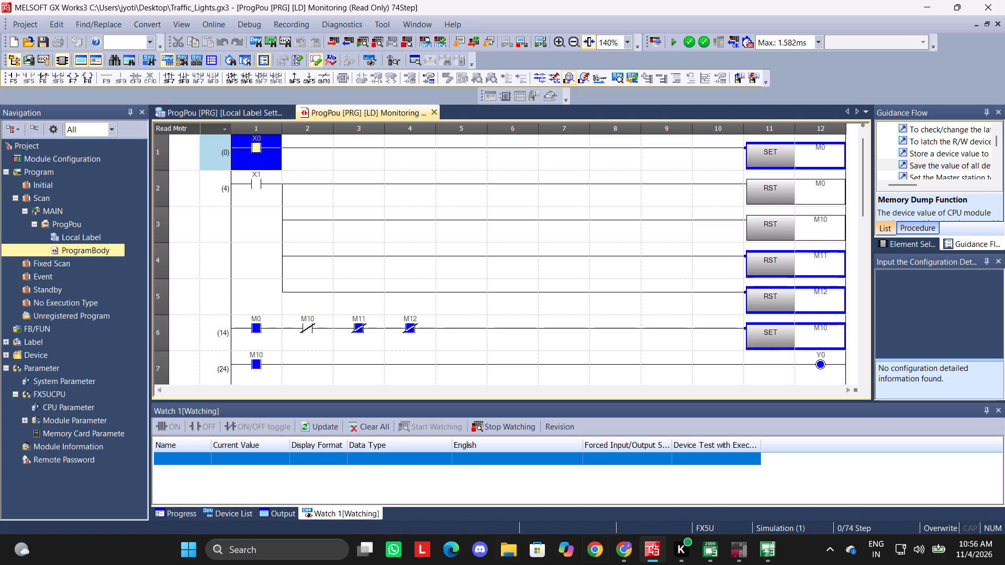
Switch back through GT Designer3 to the GOT simulator window, check the lamp screen there, and minimize the simulator.
click(717, 558)
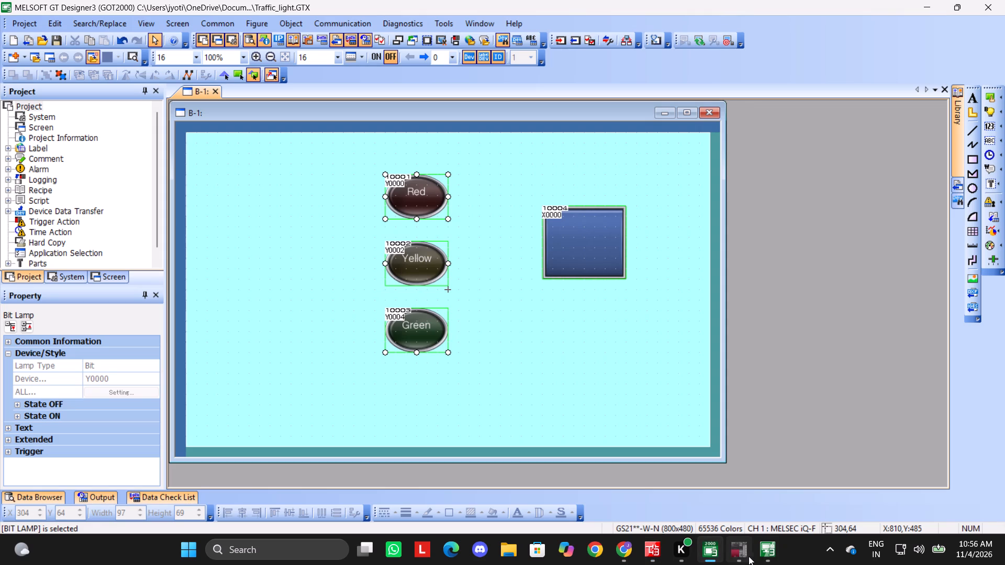
click(773, 556)
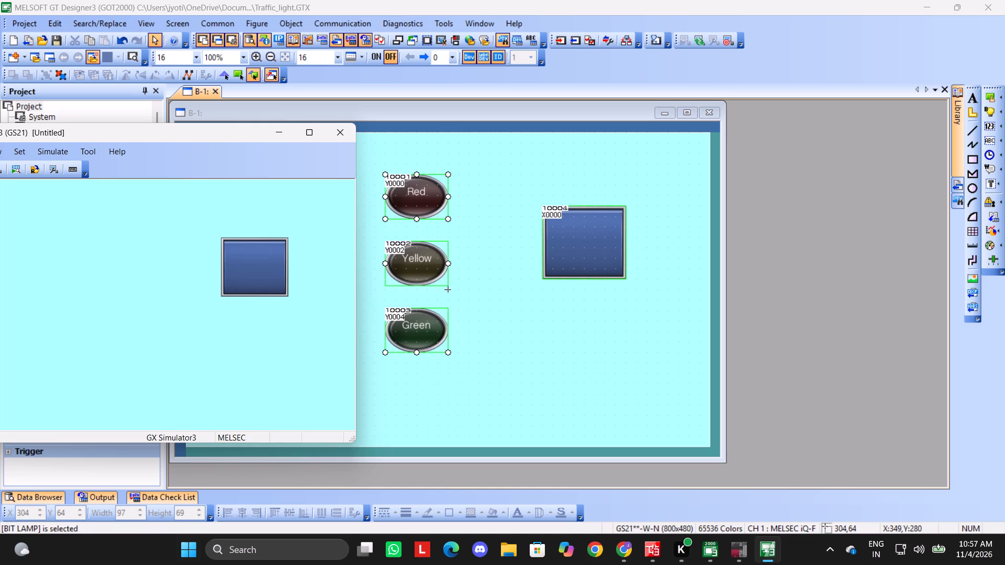
click(274, 134)
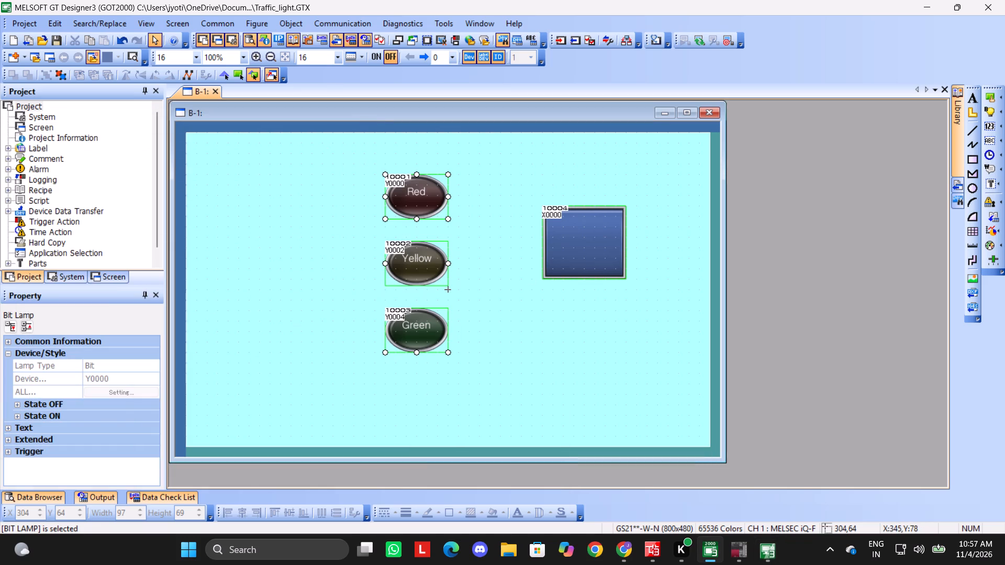
Open the Bit Lamp settings of the Red lamp within the lamp group on screen B-1.
click(417, 187)
click(420, 187)
double_click(418, 203)
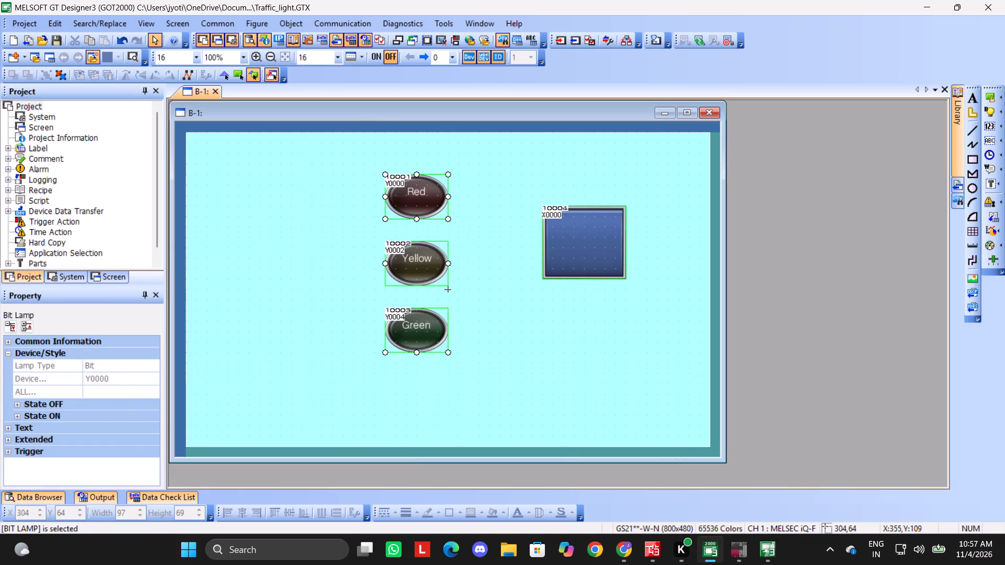
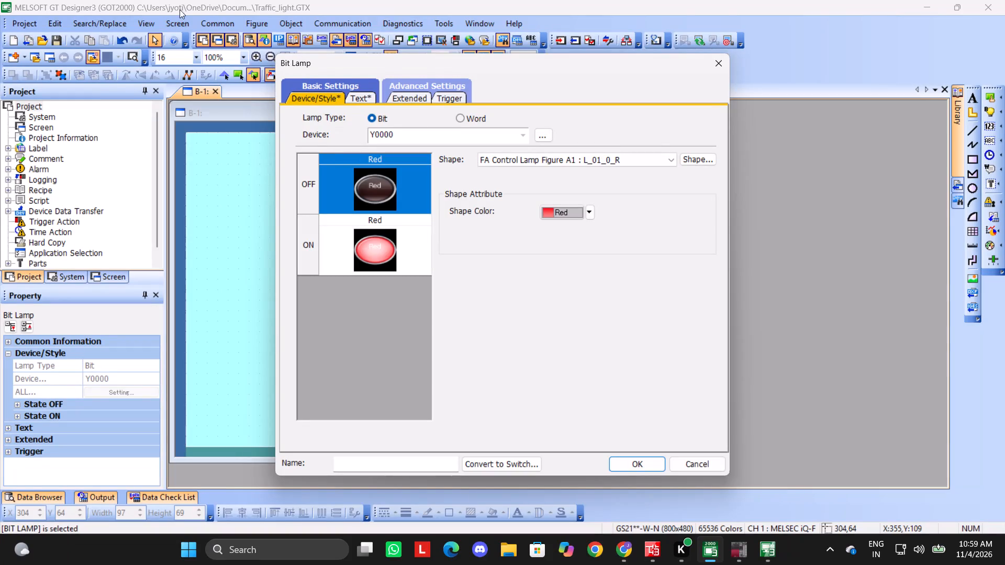
Close the Red lamp's Bit Lamp settings without changes and end the running GT Simulator3 session.
click(718, 63)
click(722, 39)
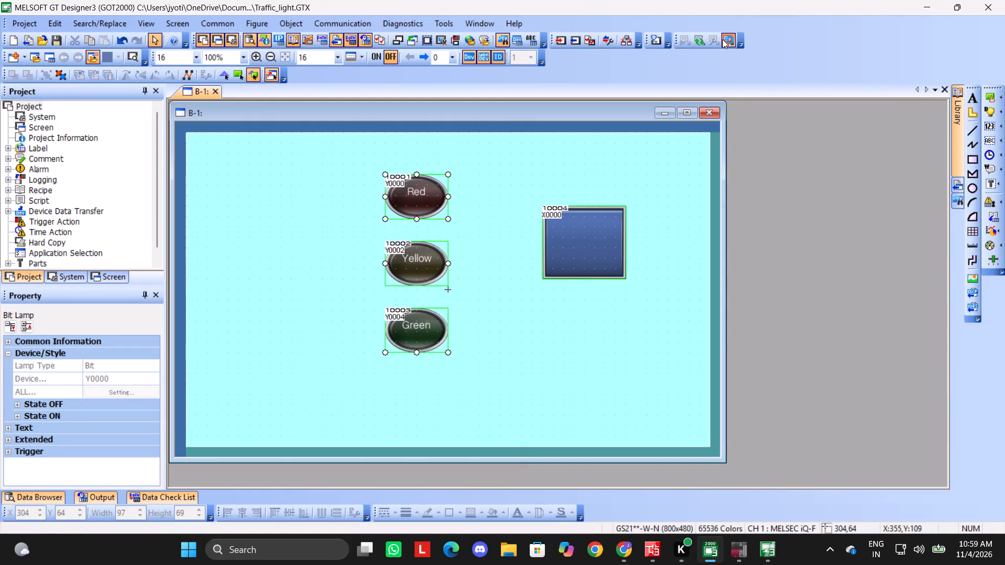
click(442, 21)
click(442, 21)
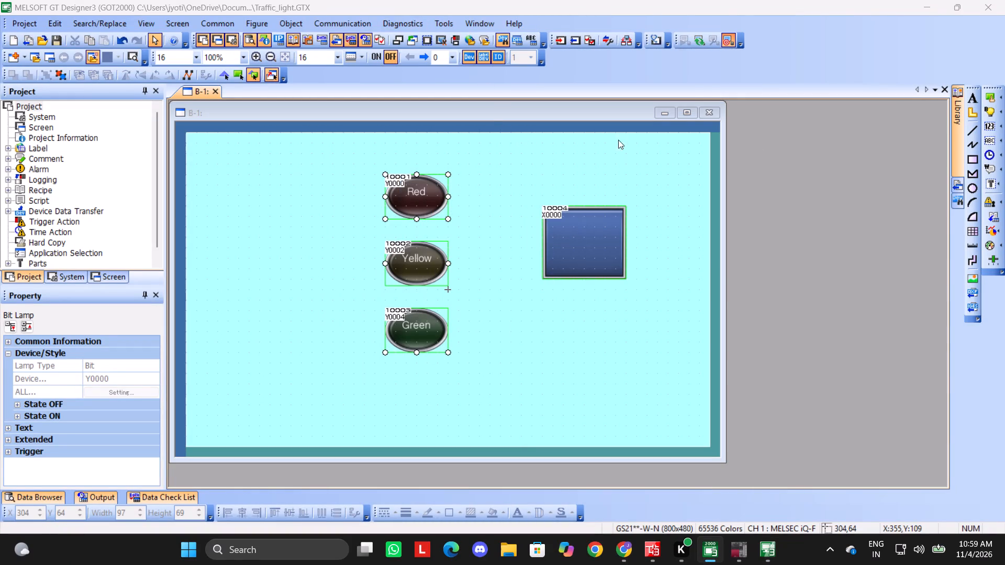
click(731, 42)
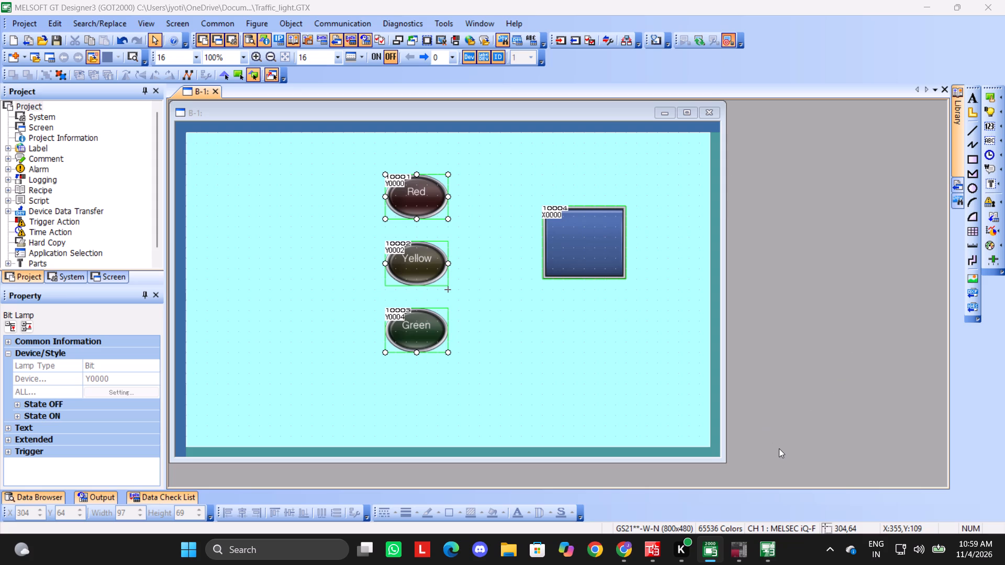
double_click(730, 37)
click(772, 564)
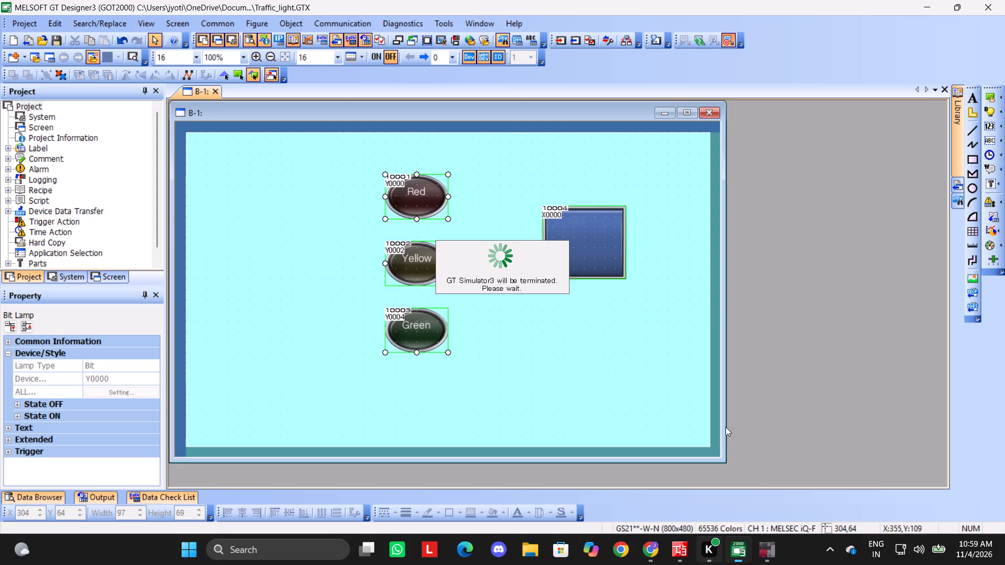
Review the simulator's communication setup for CH1: MELSEC iQ-F and accept it with GX Simulator3 as the connection.
click(446, 24)
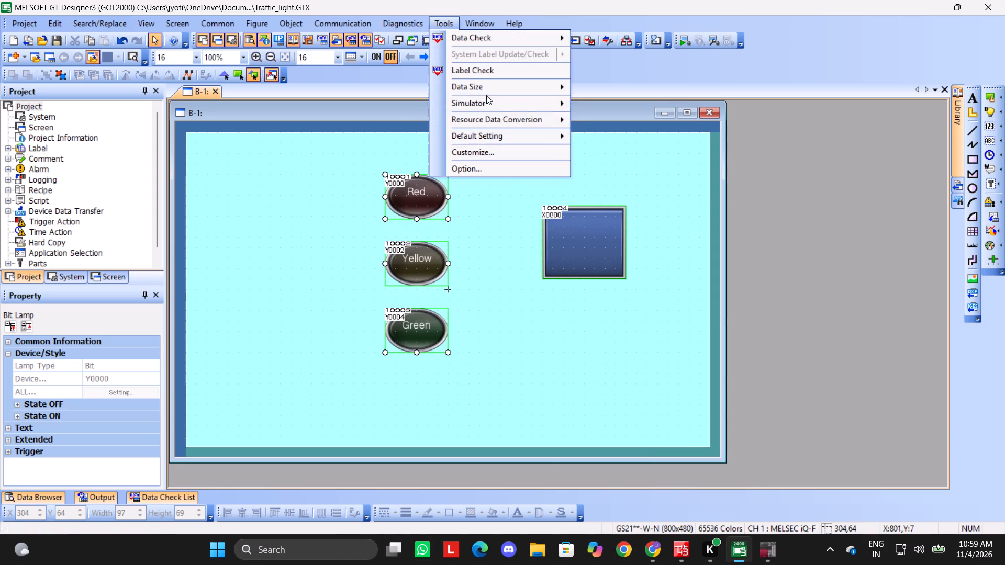
click(497, 108)
click(601, 132)
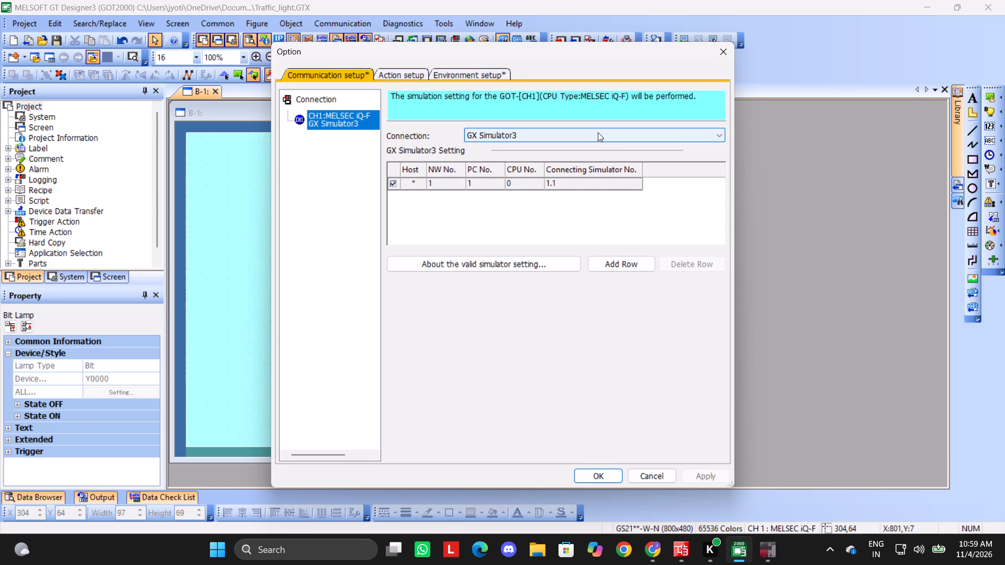
click(612, 479)
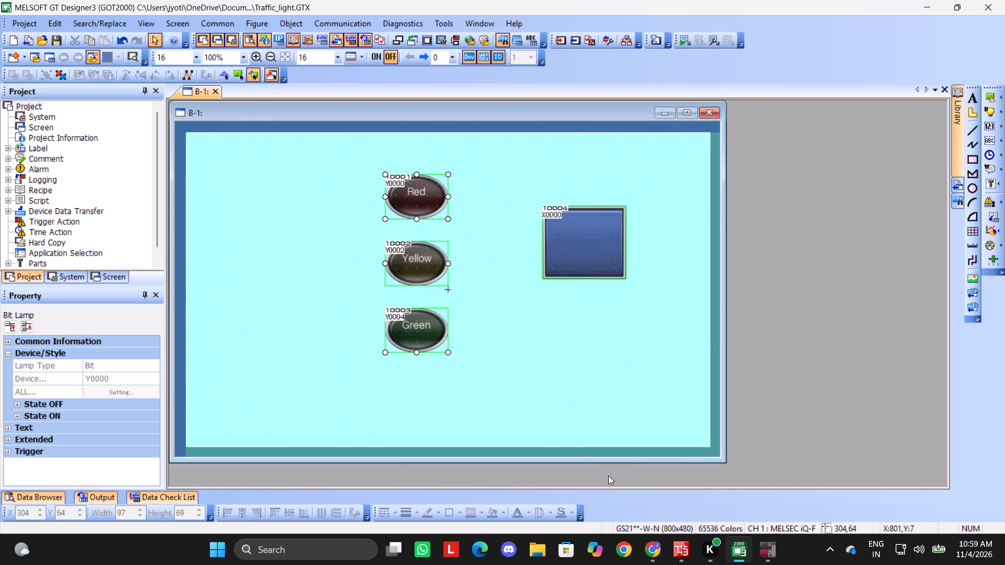
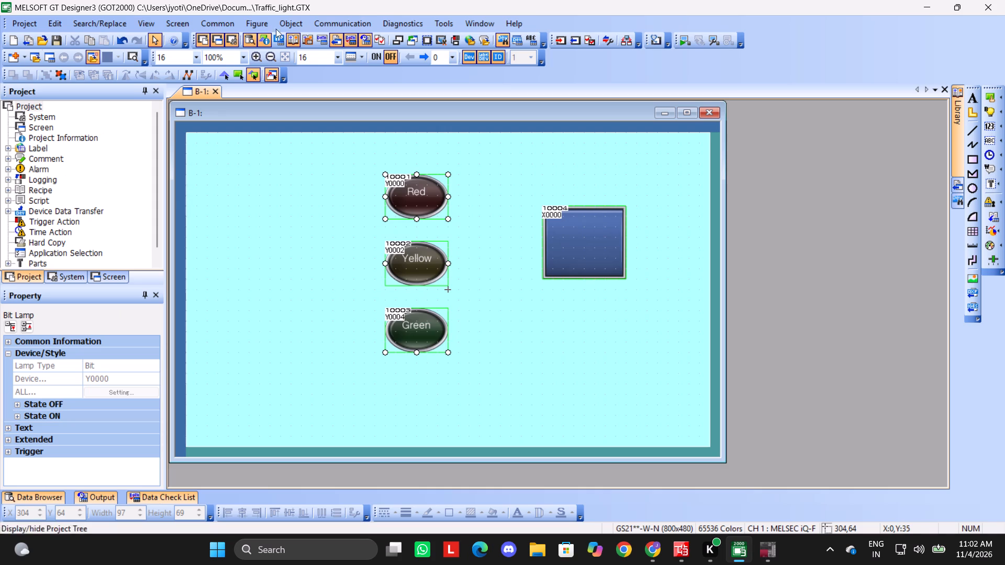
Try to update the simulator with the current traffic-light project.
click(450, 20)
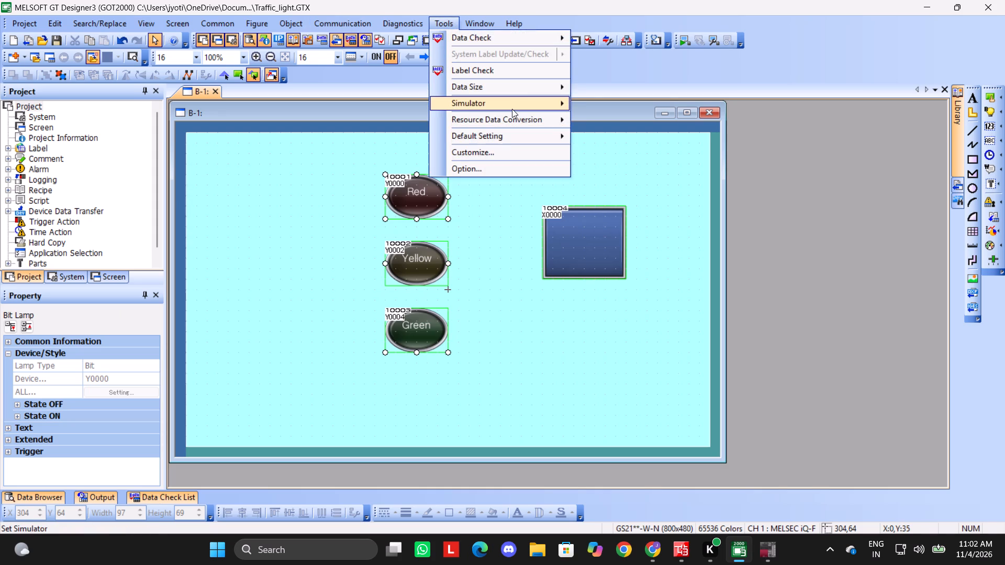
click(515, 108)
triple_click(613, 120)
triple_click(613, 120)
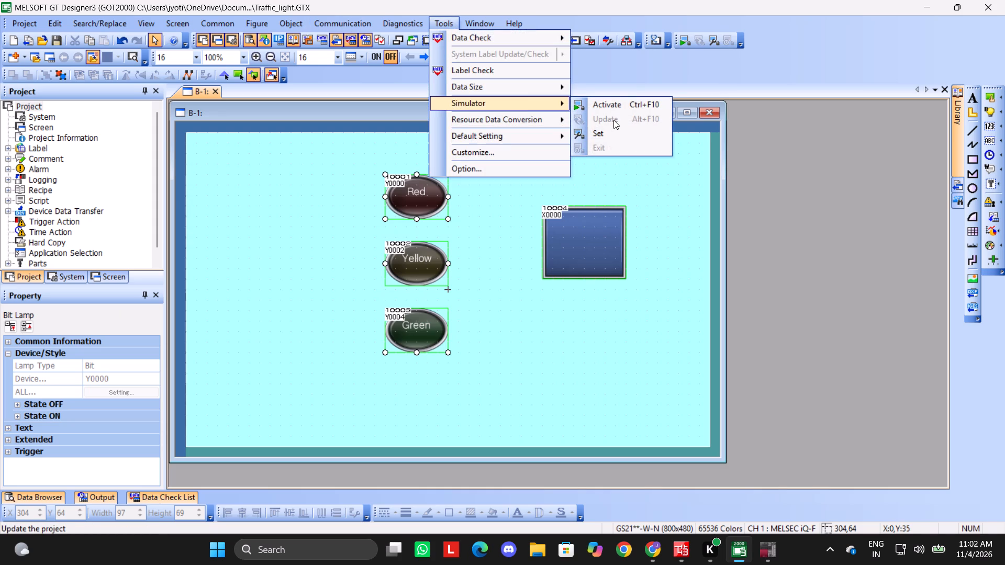
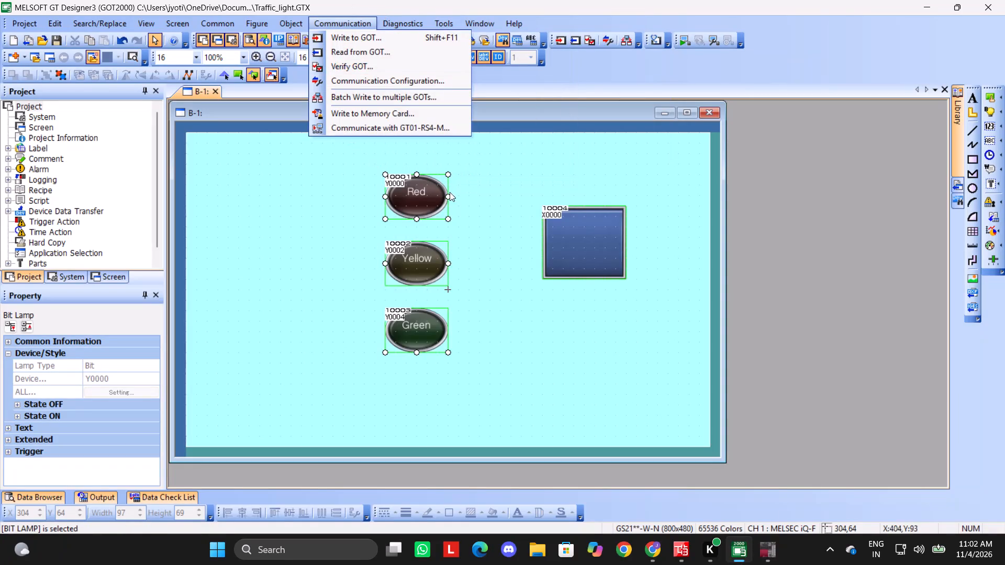
Examine the red lamp's OFF and ON state settings, including its shape, blink options and image list.
double_click(433, 195)
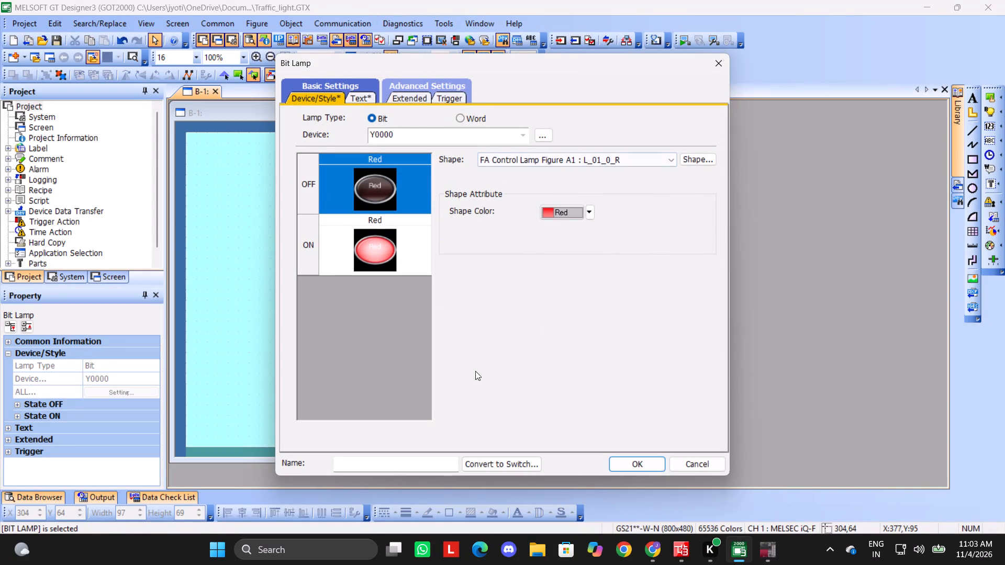
click(630, 160)
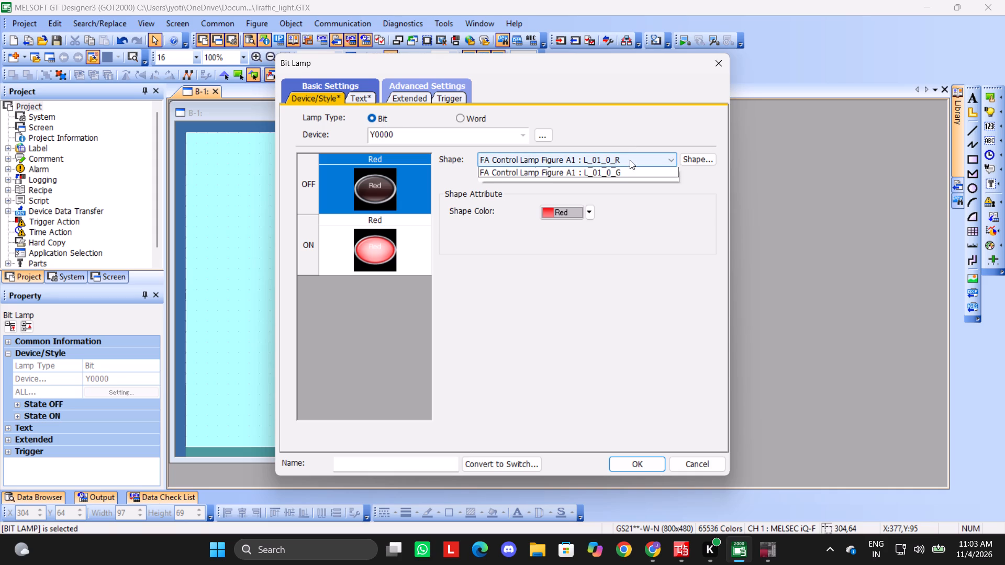
click(630, 161)
click(630, 161)
click(630, 161)
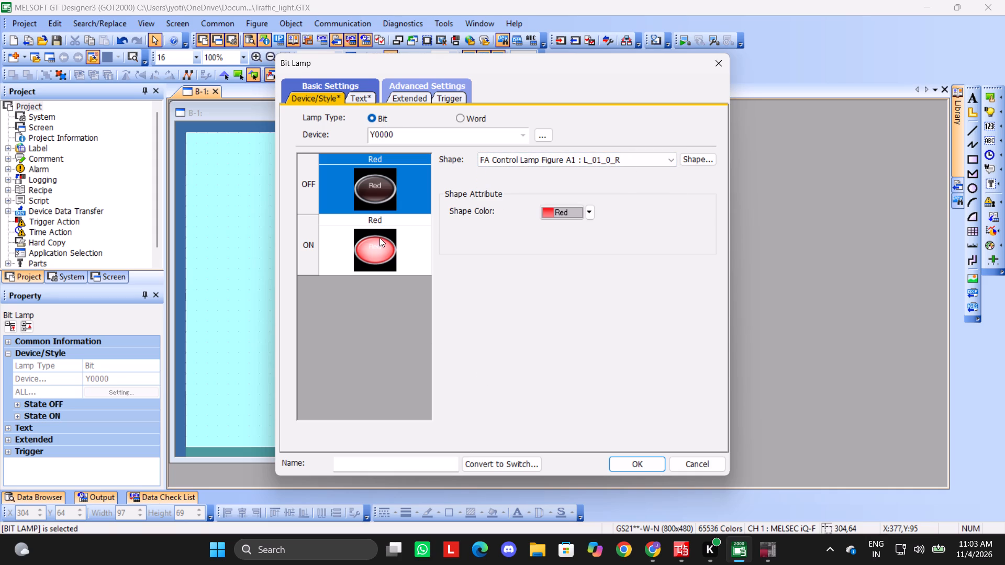
click(405, 238)
click(389, 192)
click(373, 245)
click(388, 196)
click(394, 231)
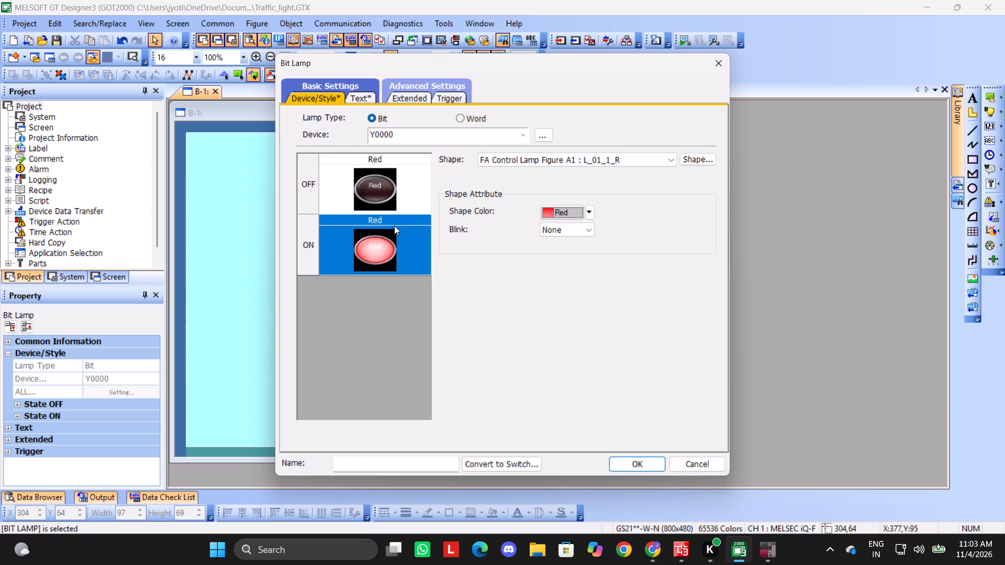
click(587, 229)
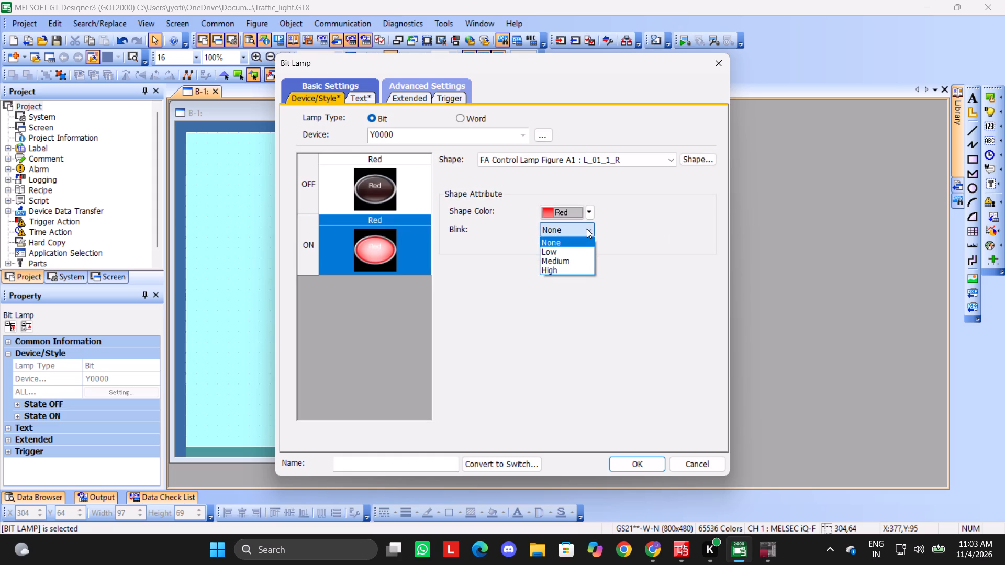
click(587, 229)
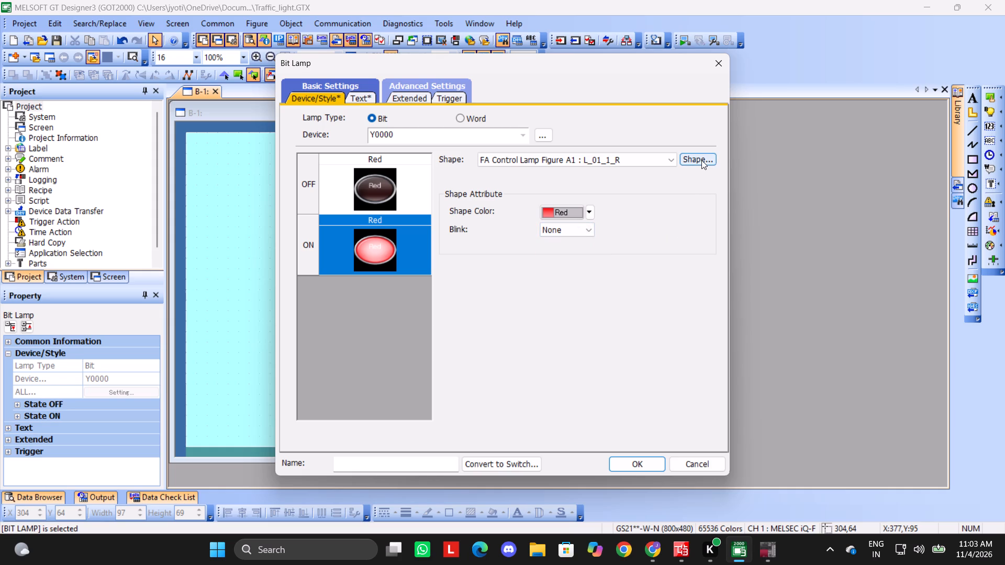
click(701, 160)
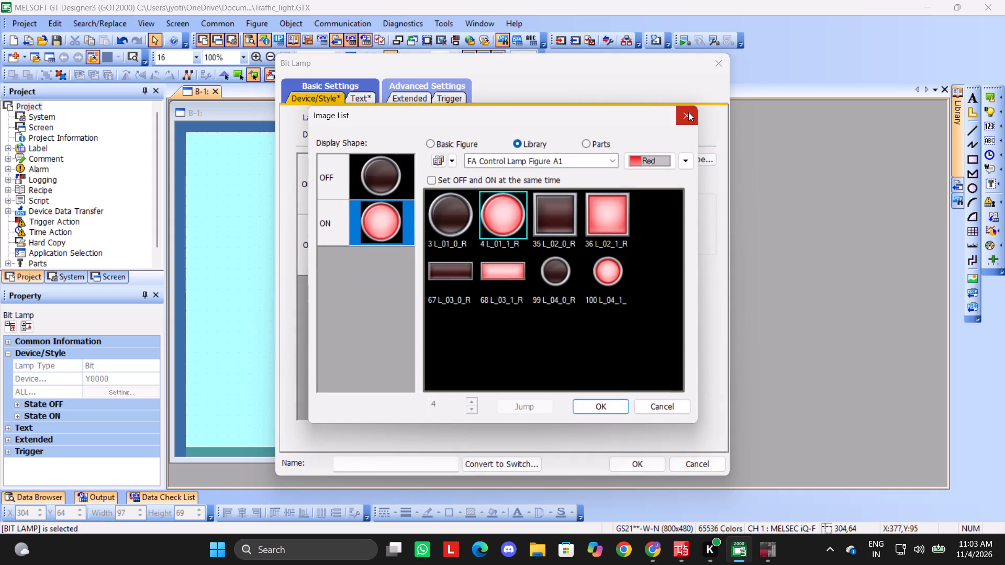
click(688, 112)
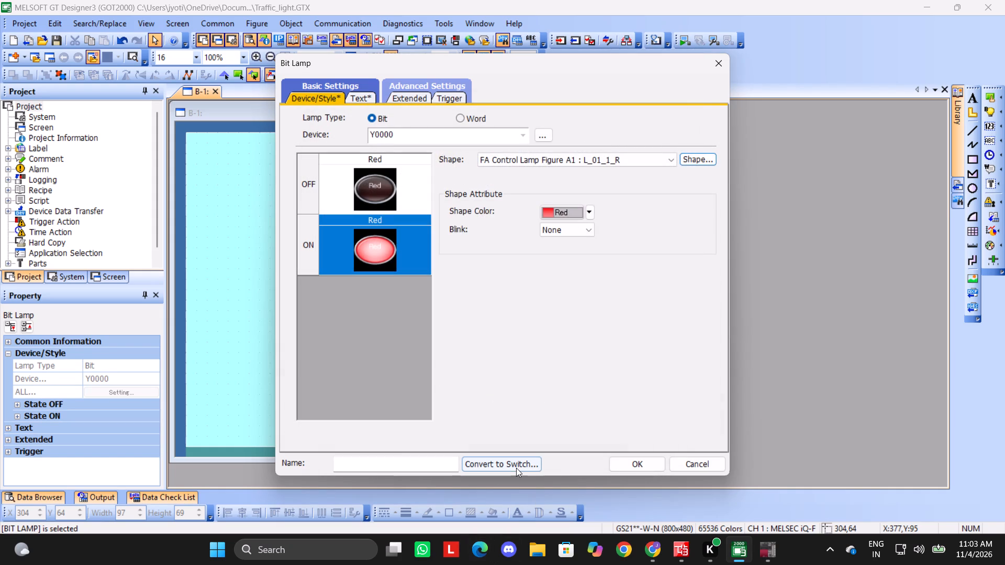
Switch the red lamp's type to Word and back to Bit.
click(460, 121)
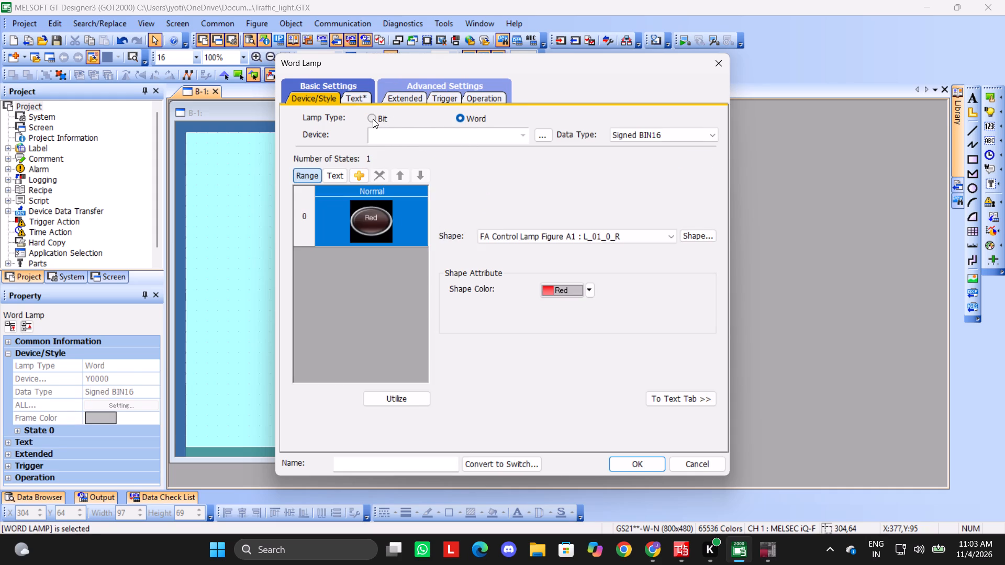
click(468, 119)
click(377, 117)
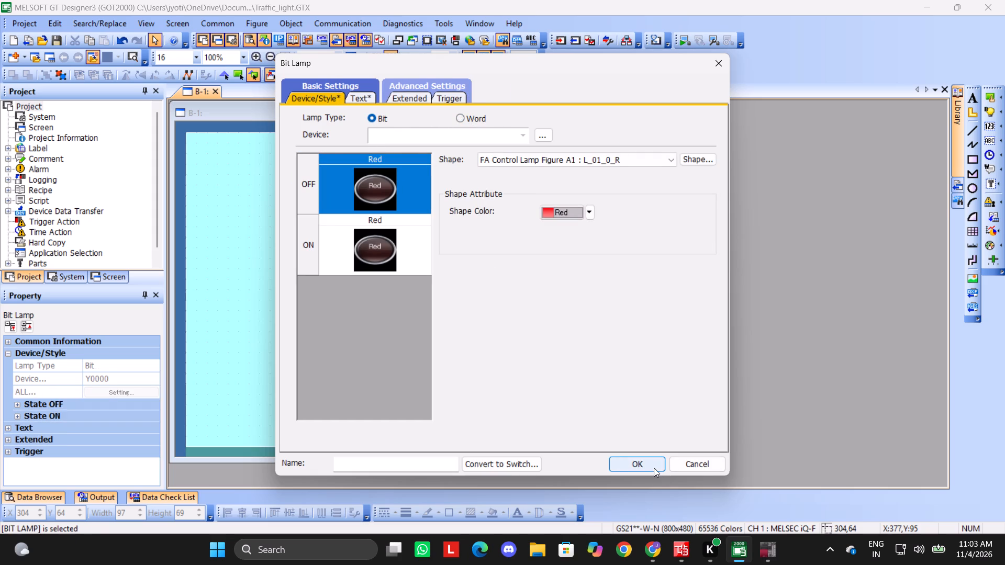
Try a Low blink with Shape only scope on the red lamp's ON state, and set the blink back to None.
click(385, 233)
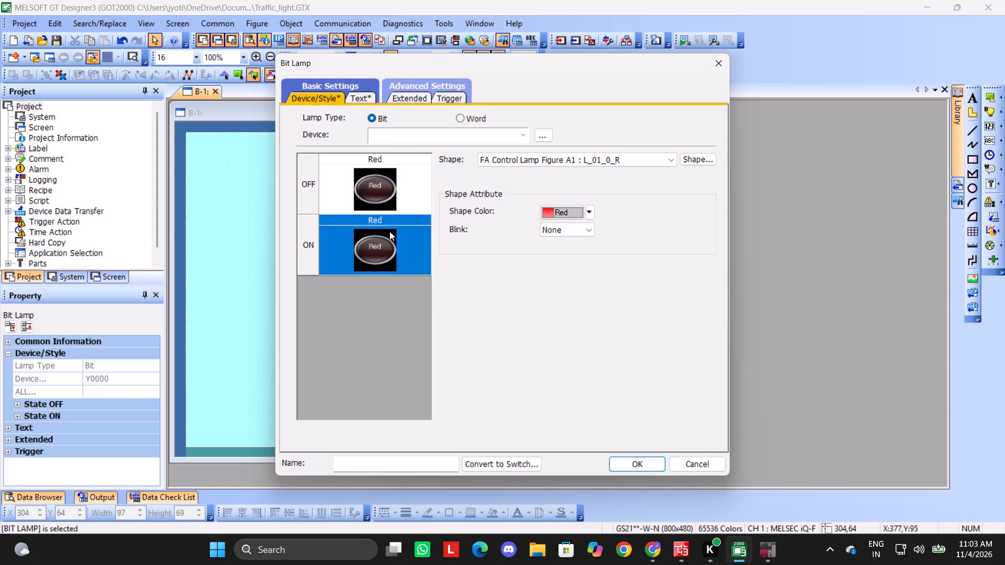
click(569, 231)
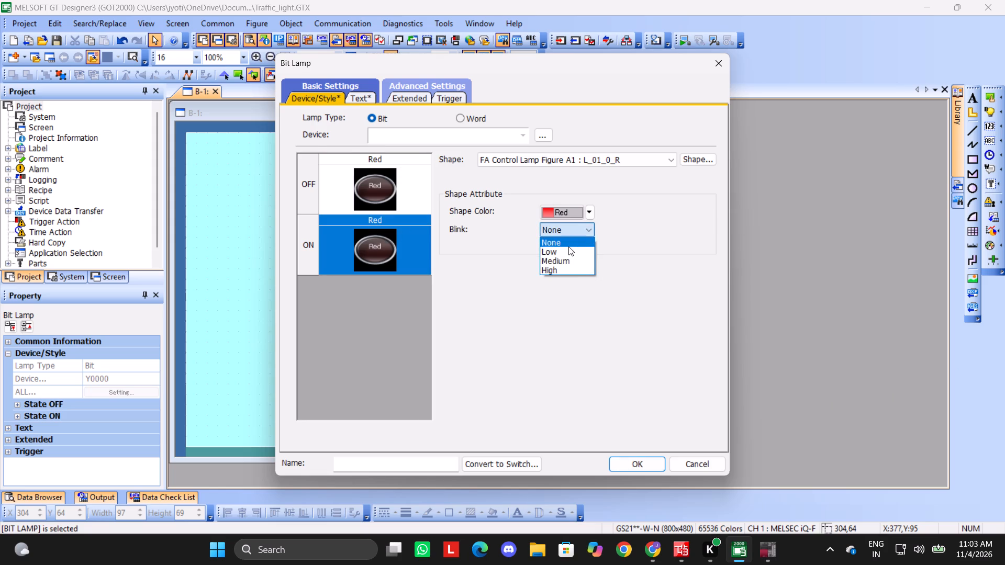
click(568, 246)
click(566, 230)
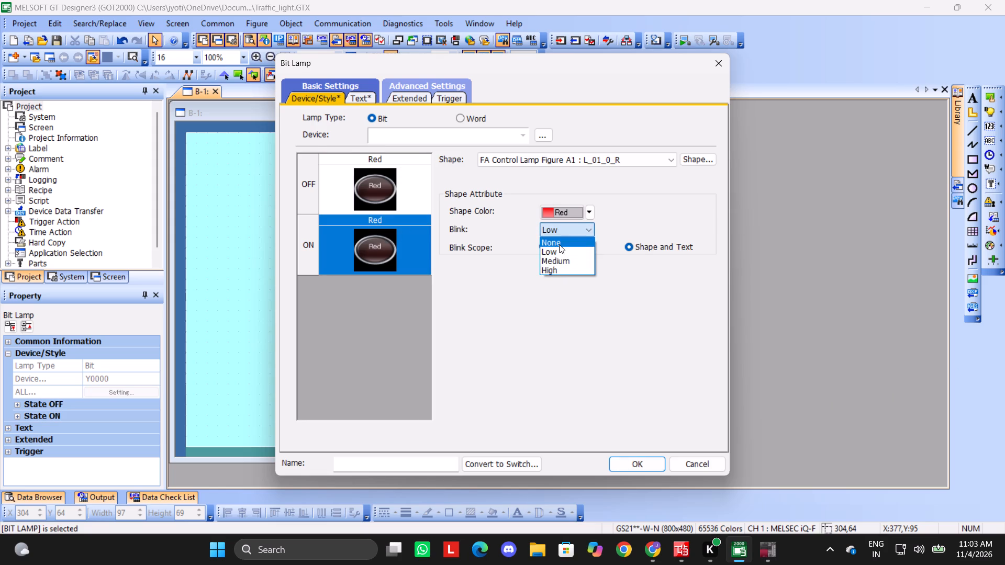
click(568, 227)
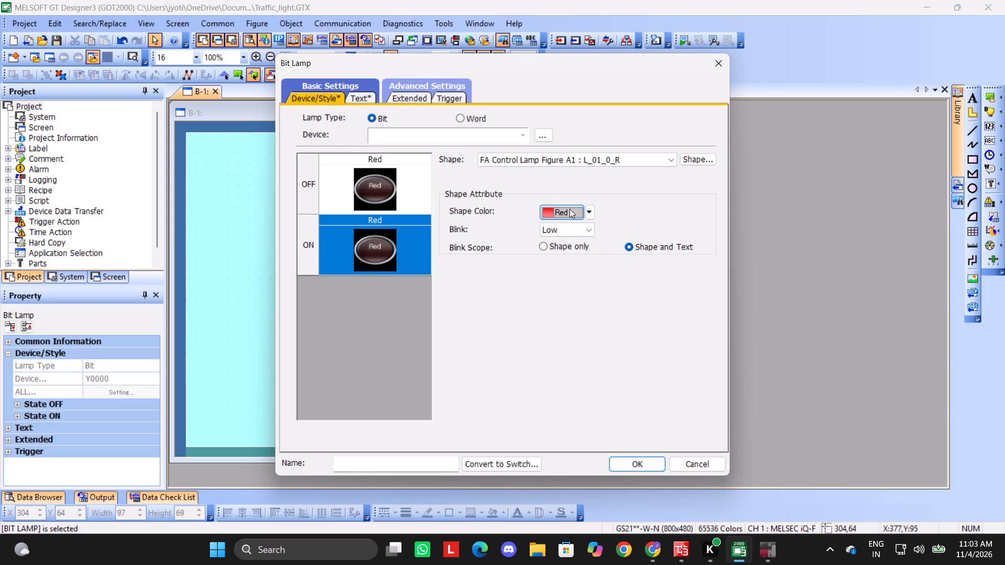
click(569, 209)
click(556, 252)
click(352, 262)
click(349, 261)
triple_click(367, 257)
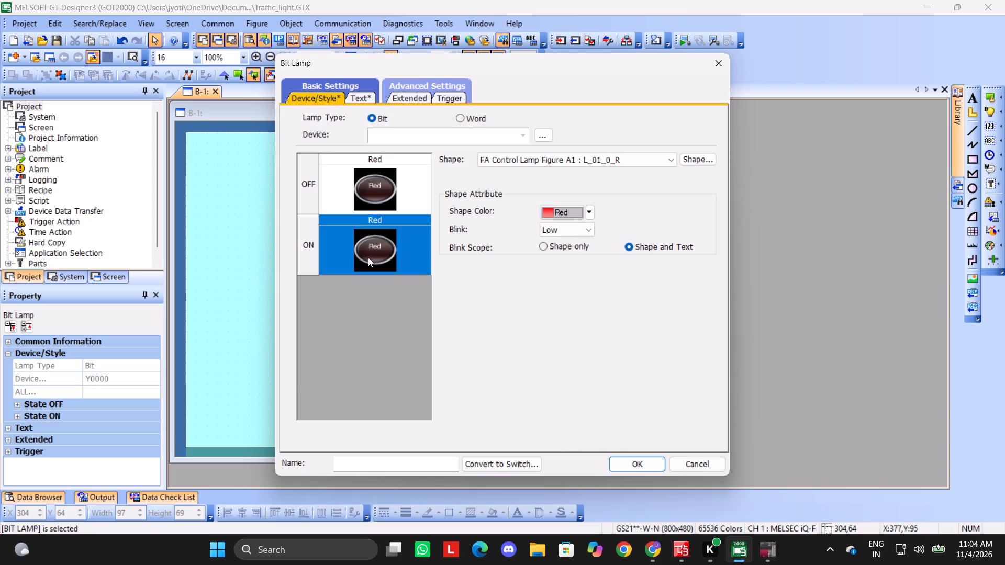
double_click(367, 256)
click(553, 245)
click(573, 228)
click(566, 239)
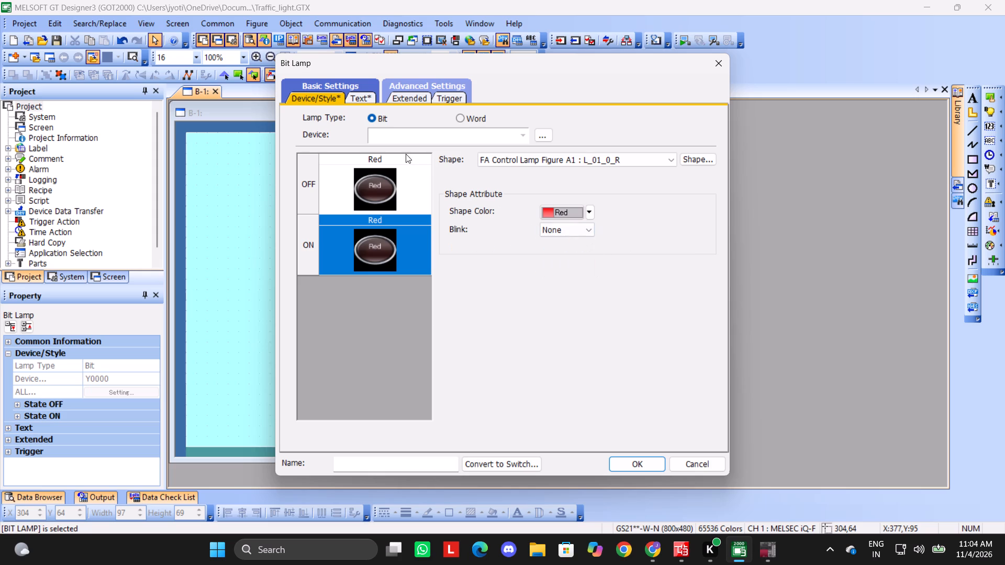
Assign device Y0 to the red bit lamp, apply it, and recheck the lamp's ON state.
click(390, 194)
click(397, 247)
click(388, 136)
text(Y0)
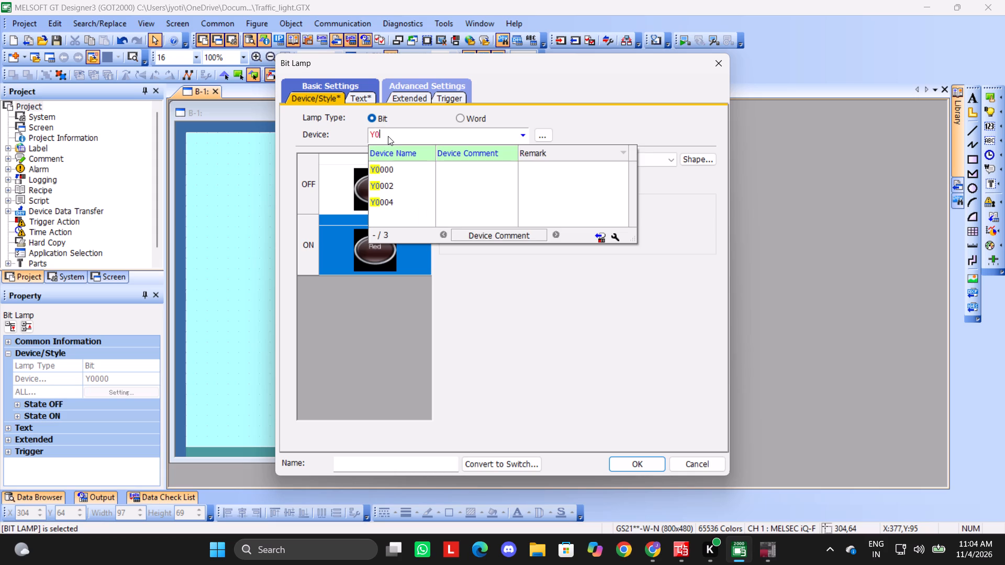
key(Return)
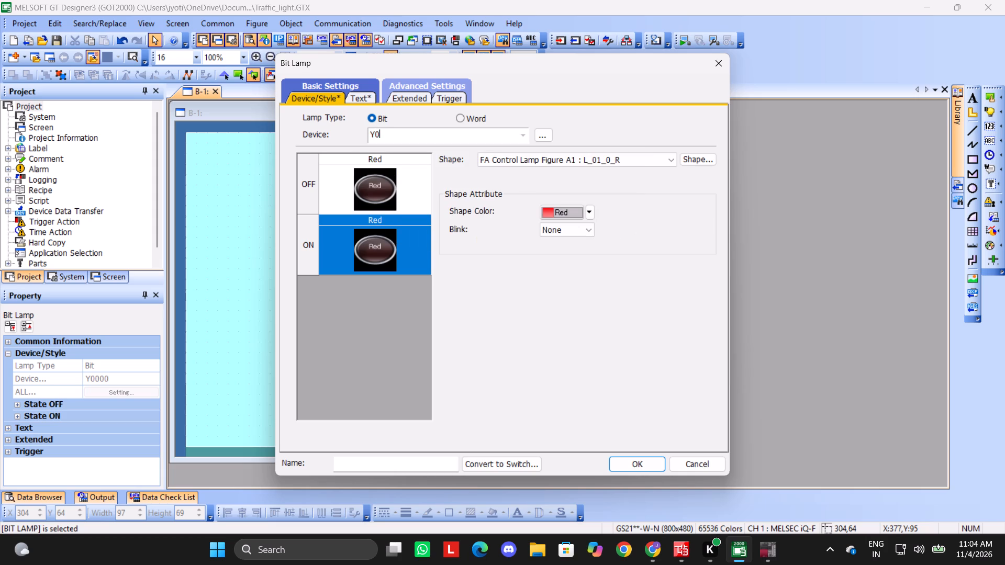
click(504, 333)
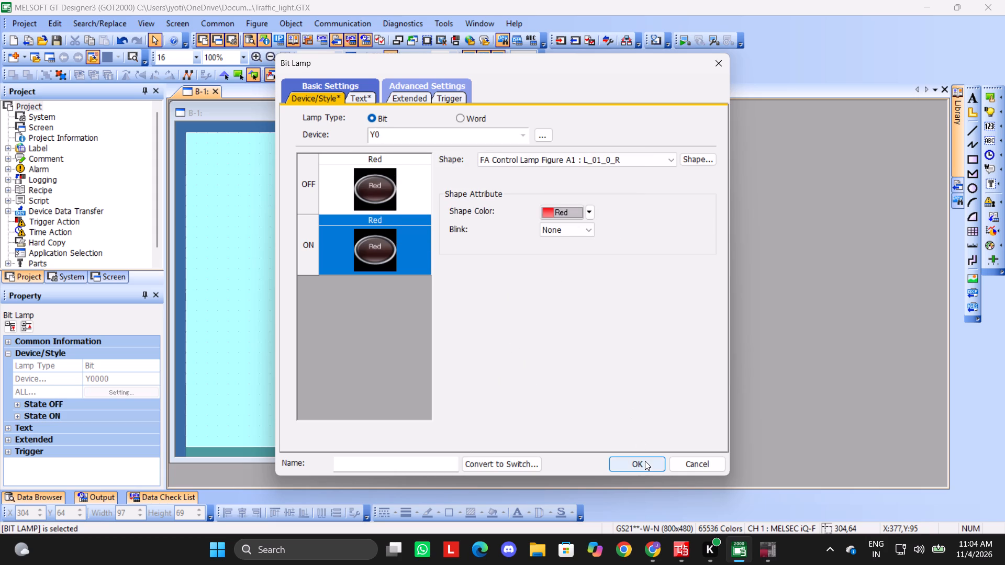
click(645, 461)
double_click(440, 201)
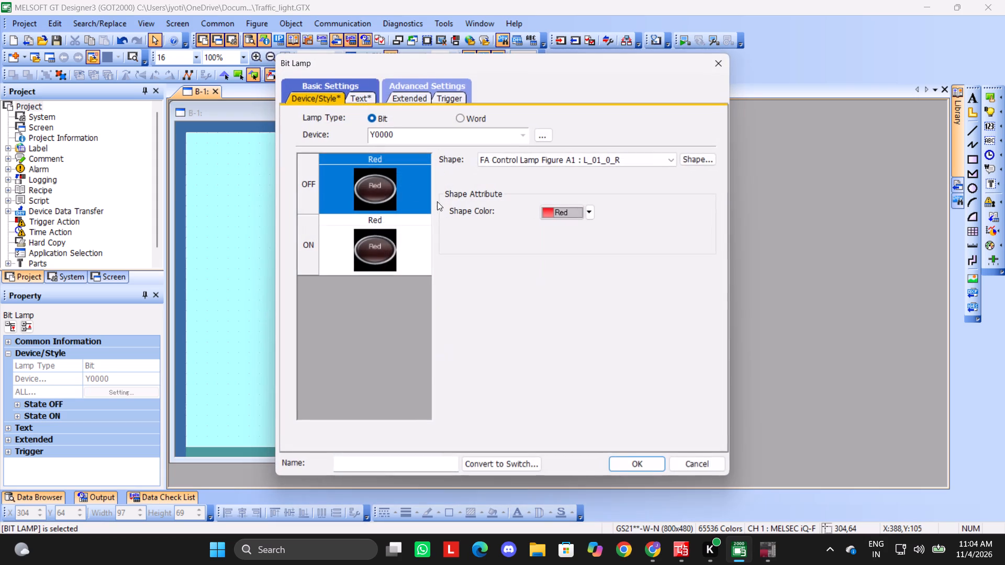
click(379, 232)
click(647, 464)
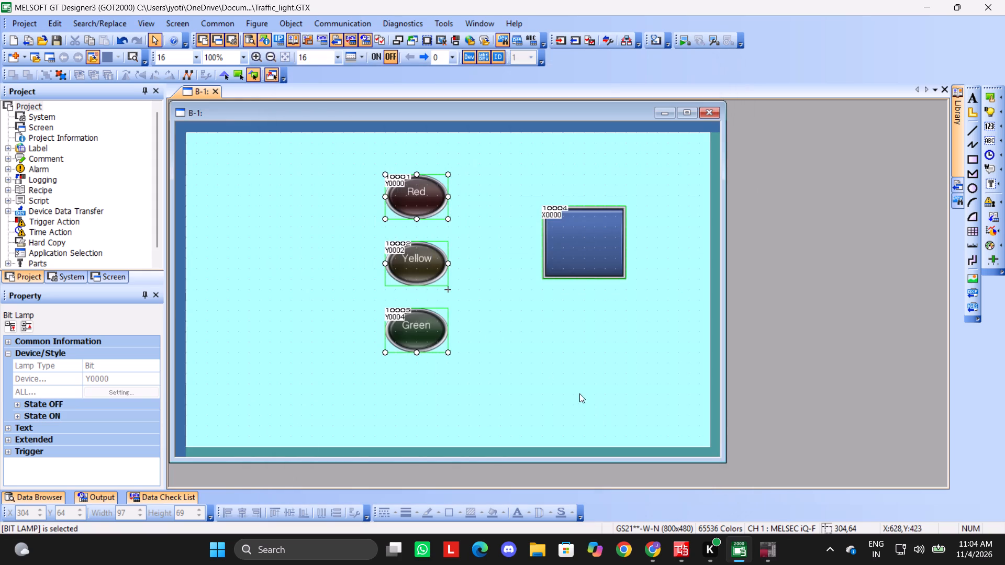
Set the ON state shape color of the yellow lamp to Yellow and apply it.
double_click(428, 257)
click(427, 263)
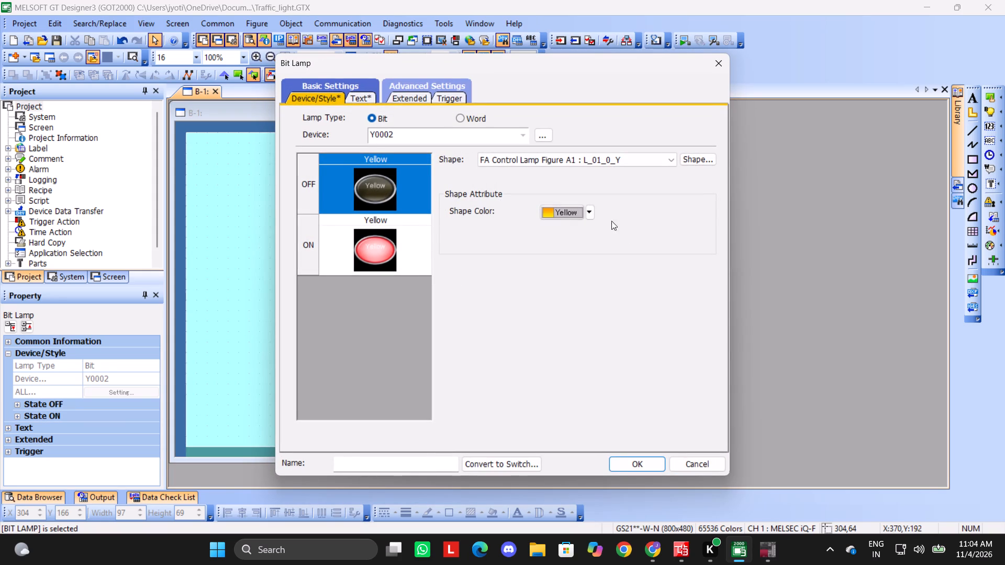
click(573, 211)
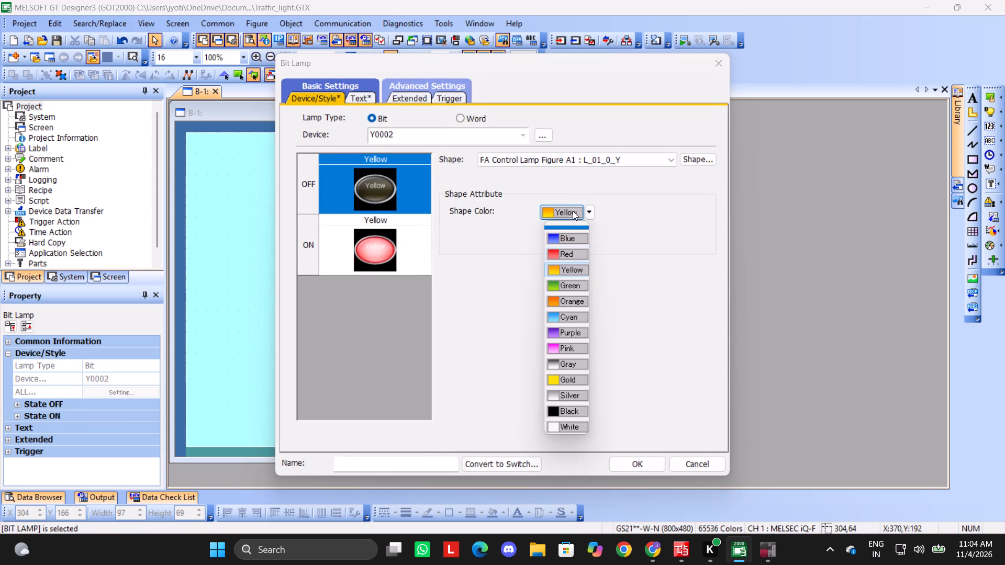
click(620, 338)
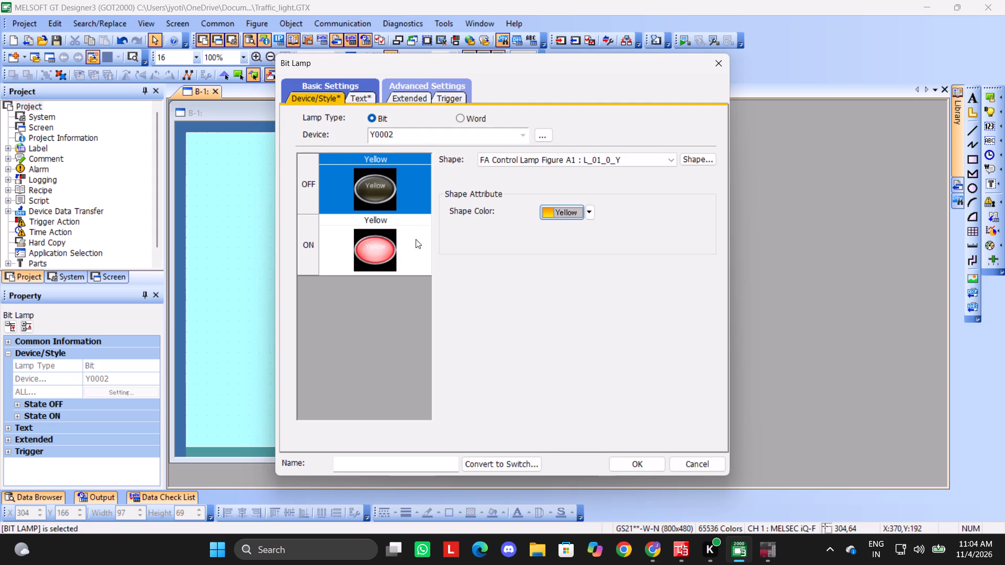
click(395, 248)
click(566, 208)
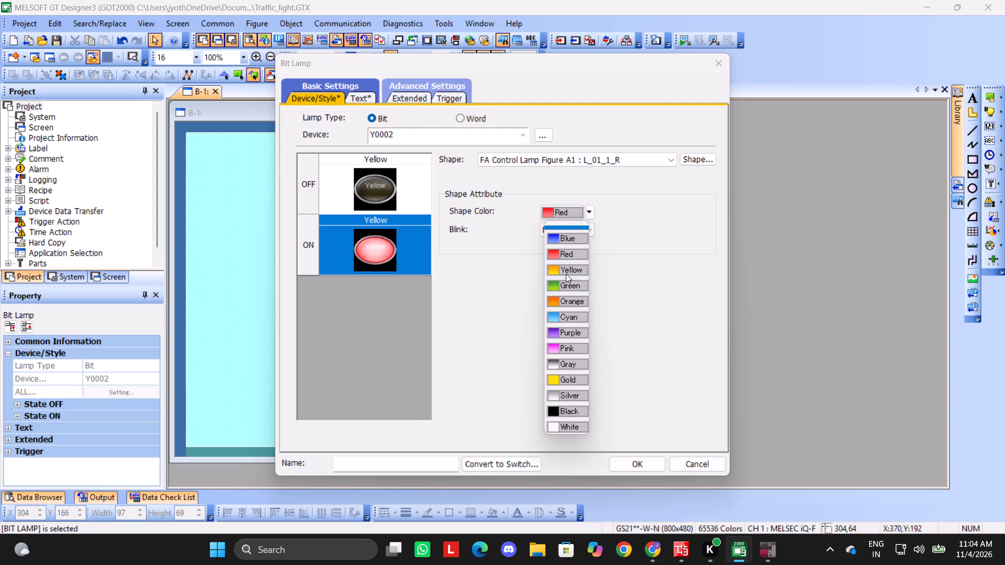
click(567, 270)
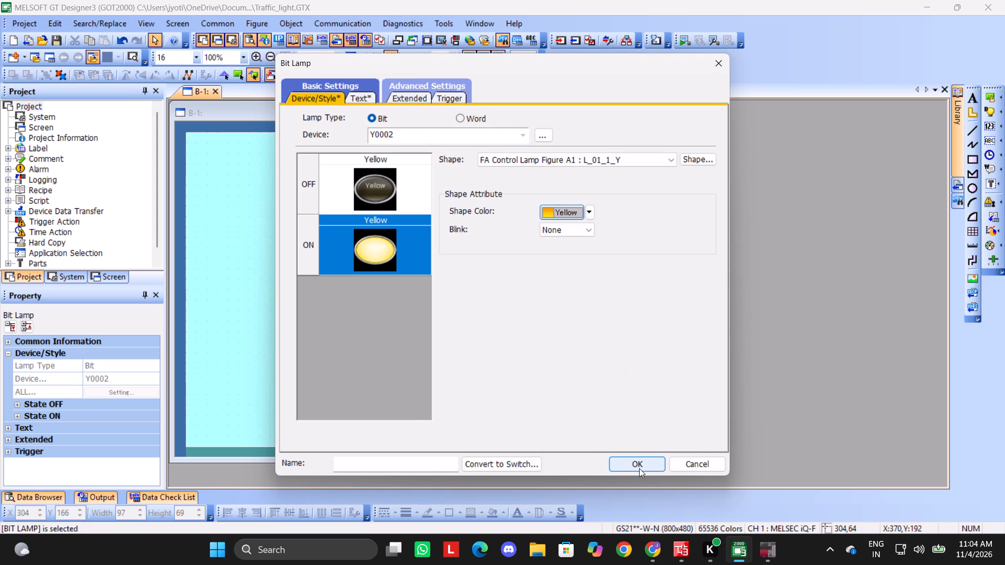
click(639, 468)
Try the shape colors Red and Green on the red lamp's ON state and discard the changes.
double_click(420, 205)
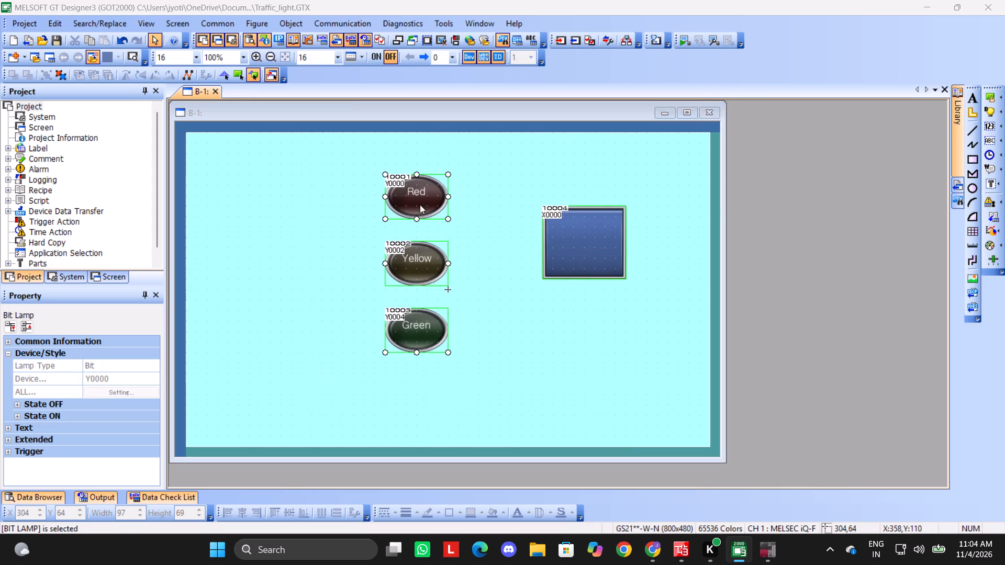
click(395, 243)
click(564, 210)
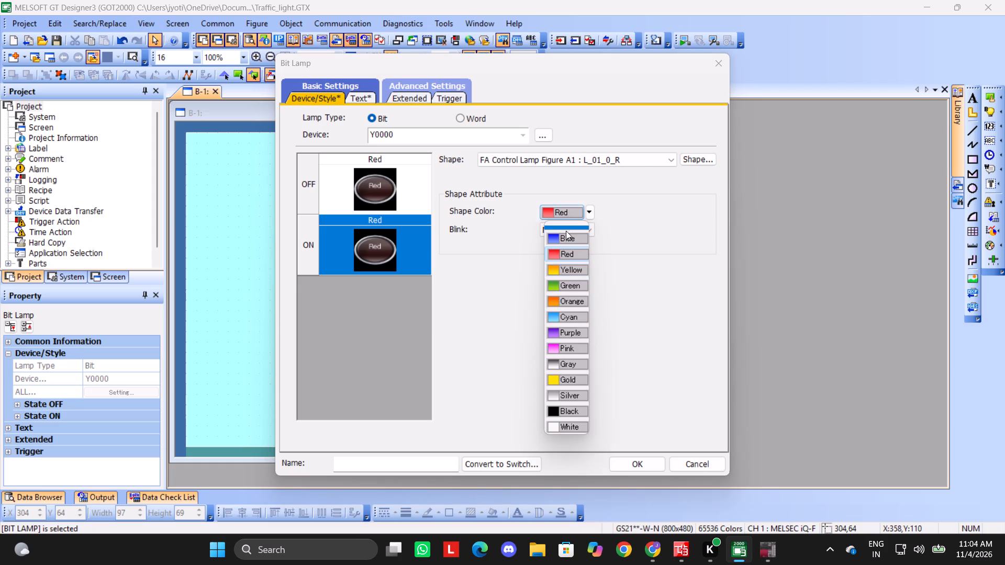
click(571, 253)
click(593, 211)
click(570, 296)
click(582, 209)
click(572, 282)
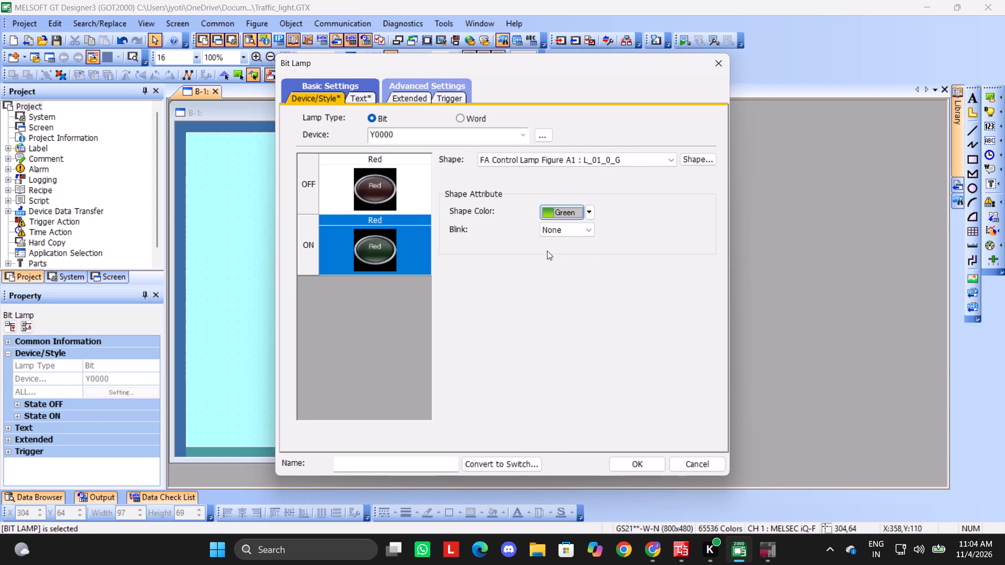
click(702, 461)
Review the yellow lamp's device and style settings.
double_click(403, 259)
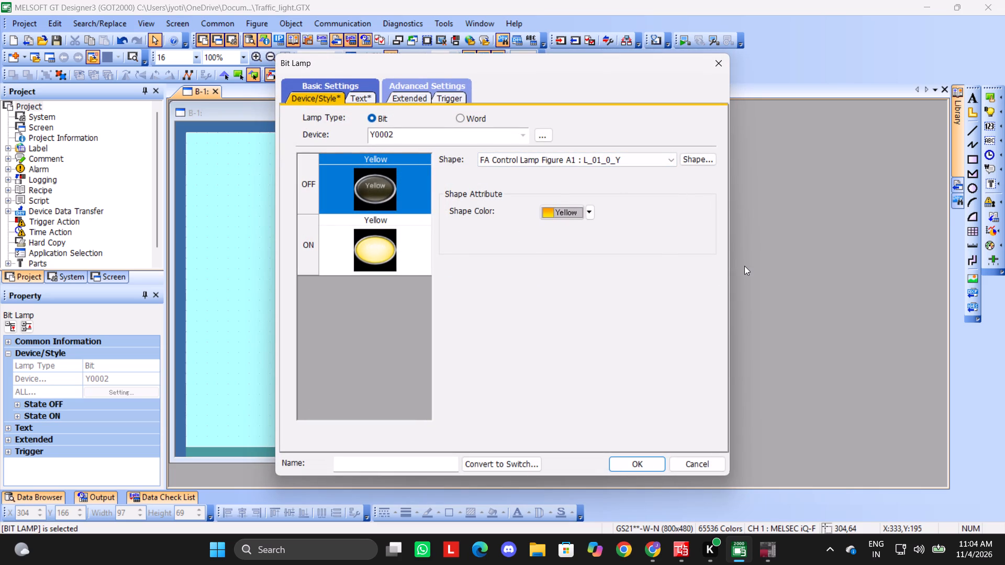
click(652, 461)
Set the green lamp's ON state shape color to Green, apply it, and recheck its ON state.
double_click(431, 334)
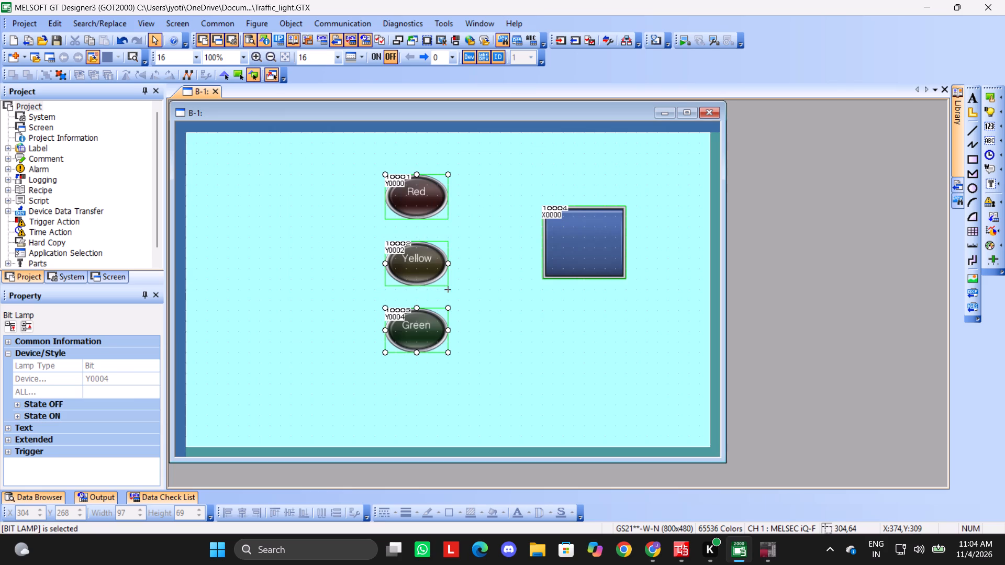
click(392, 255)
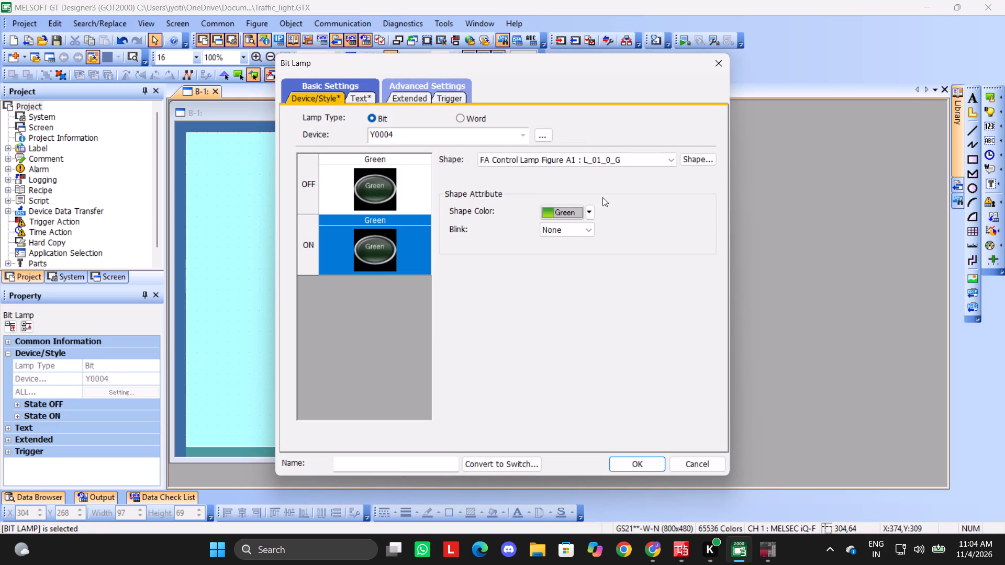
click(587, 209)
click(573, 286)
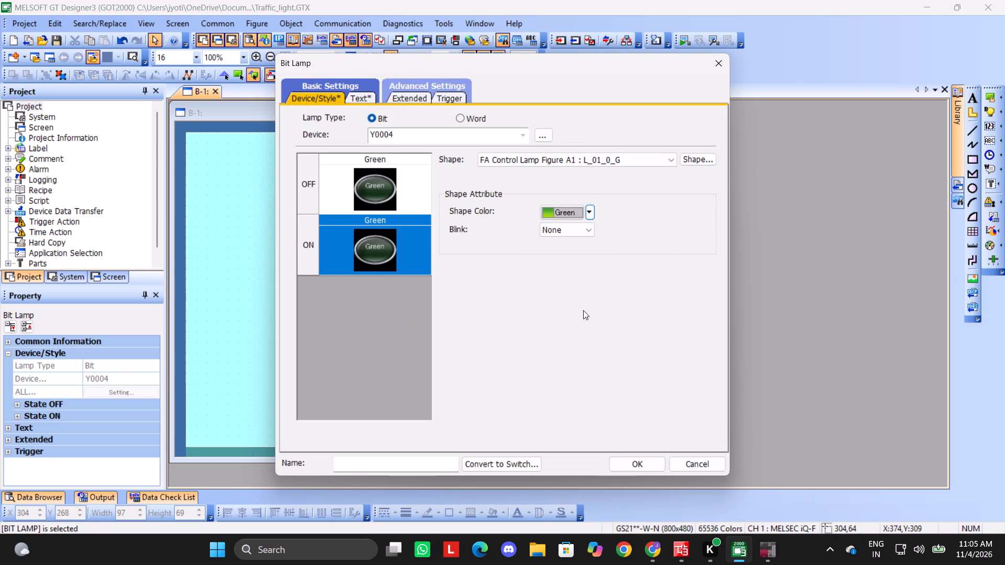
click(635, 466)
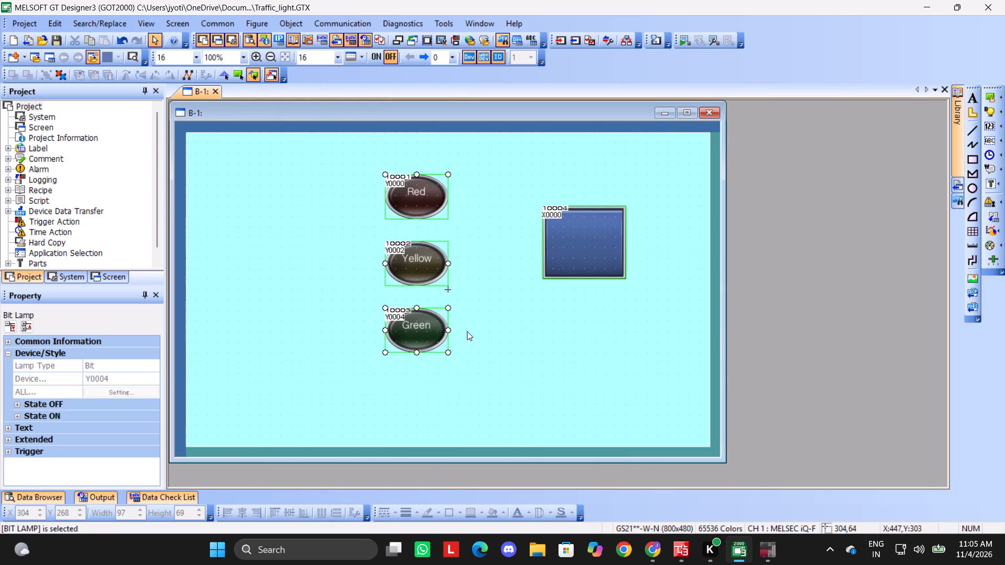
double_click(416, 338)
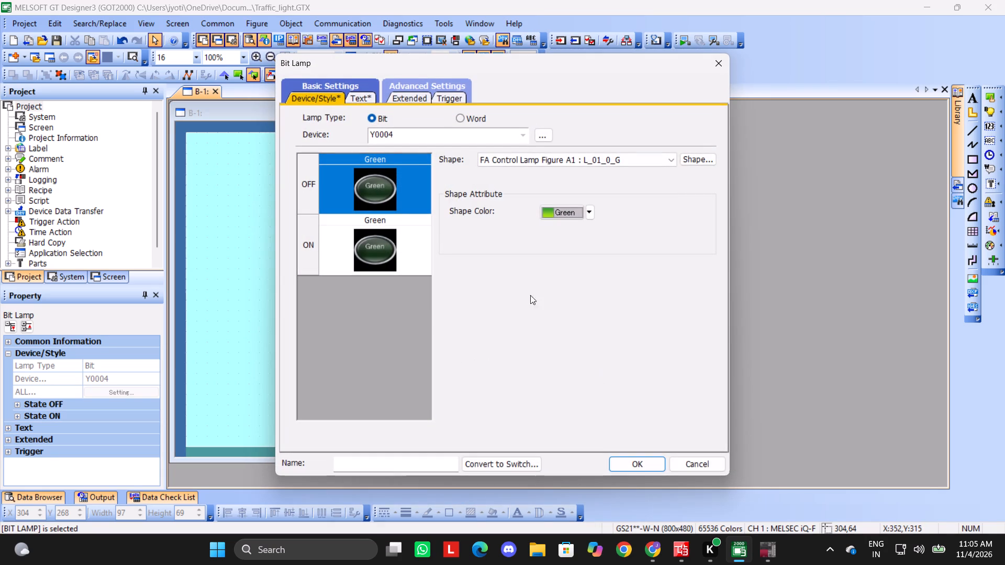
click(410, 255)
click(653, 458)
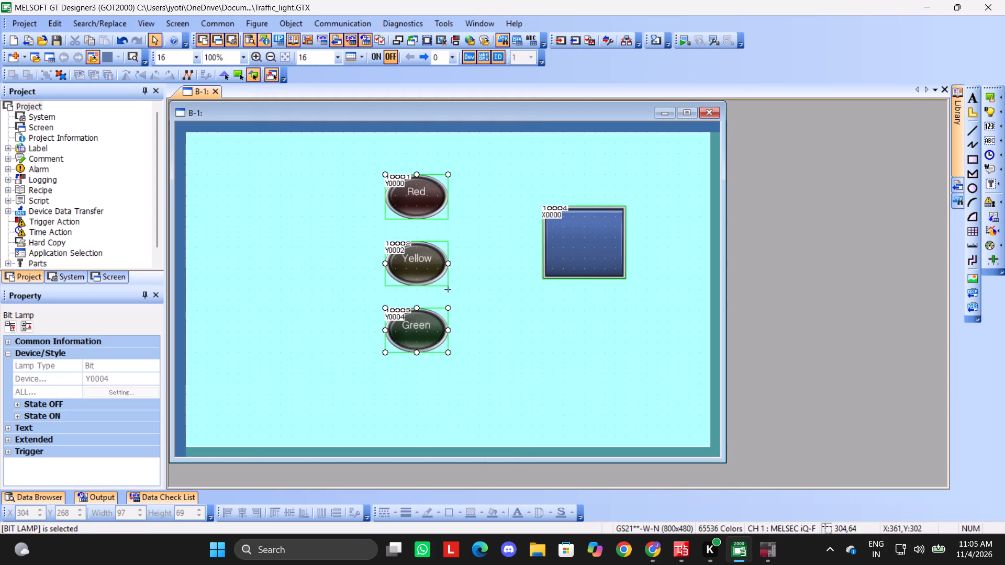
Ungroup the red, yellow and green lamps.
click(64, 77)
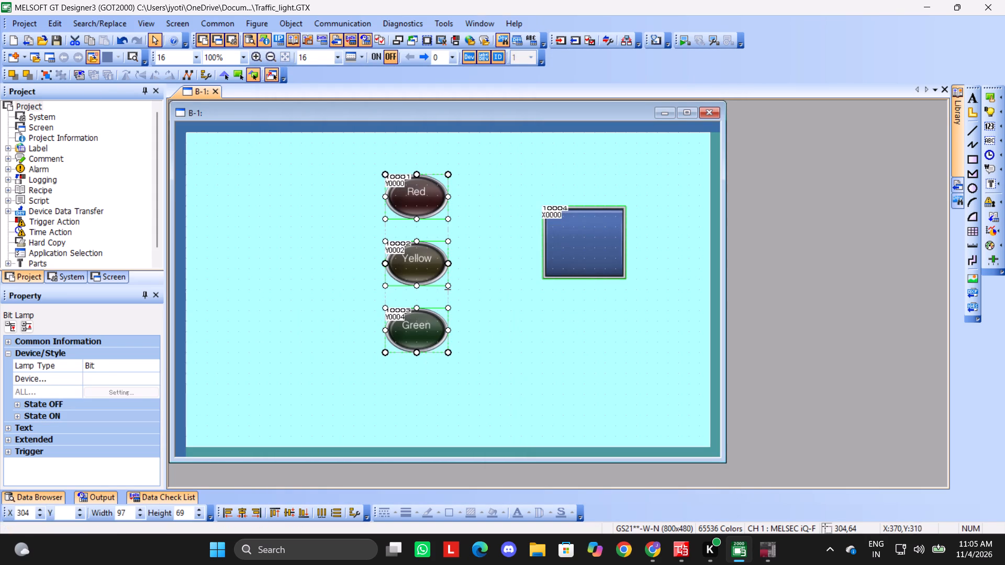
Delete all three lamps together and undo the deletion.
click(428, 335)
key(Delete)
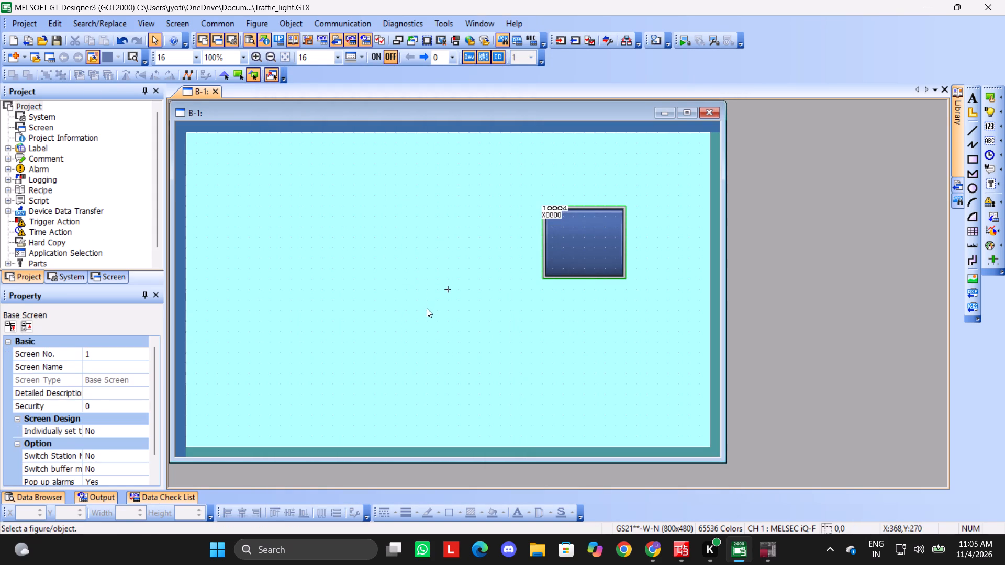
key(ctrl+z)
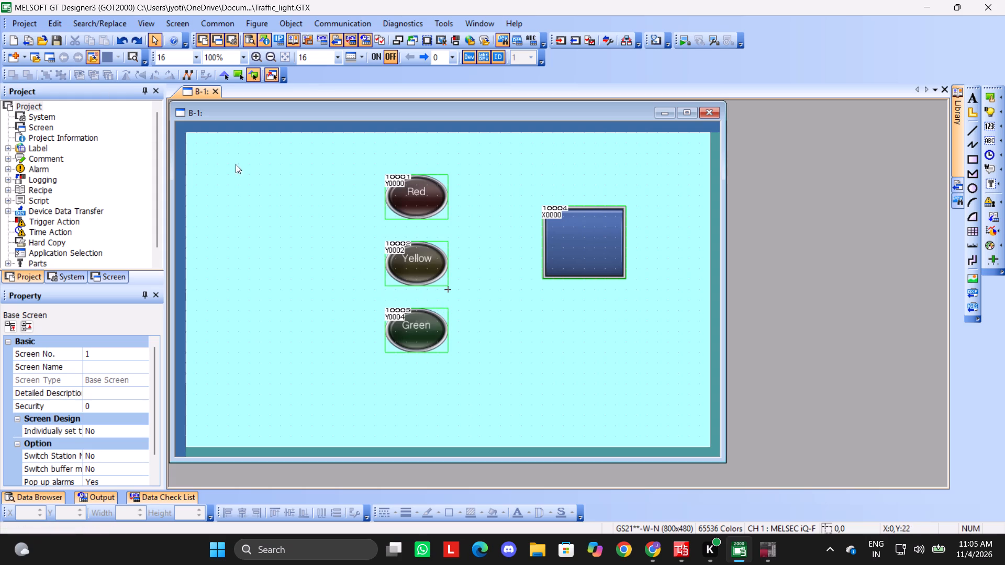
Delete the green lamp and the red lamp individually, keeping only the yellow lamp.
click(436, 336)
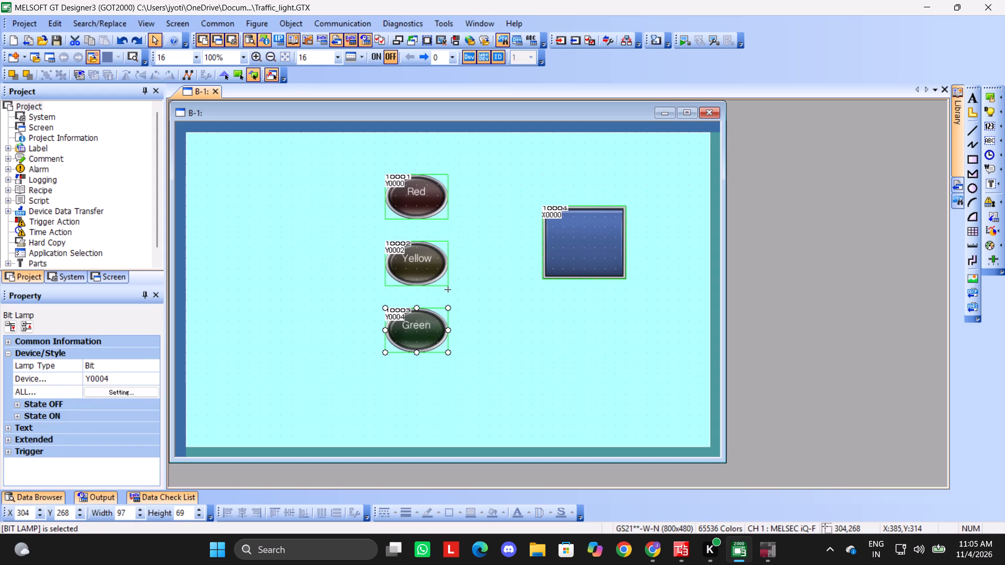
key(Delete)
click(434, 273)
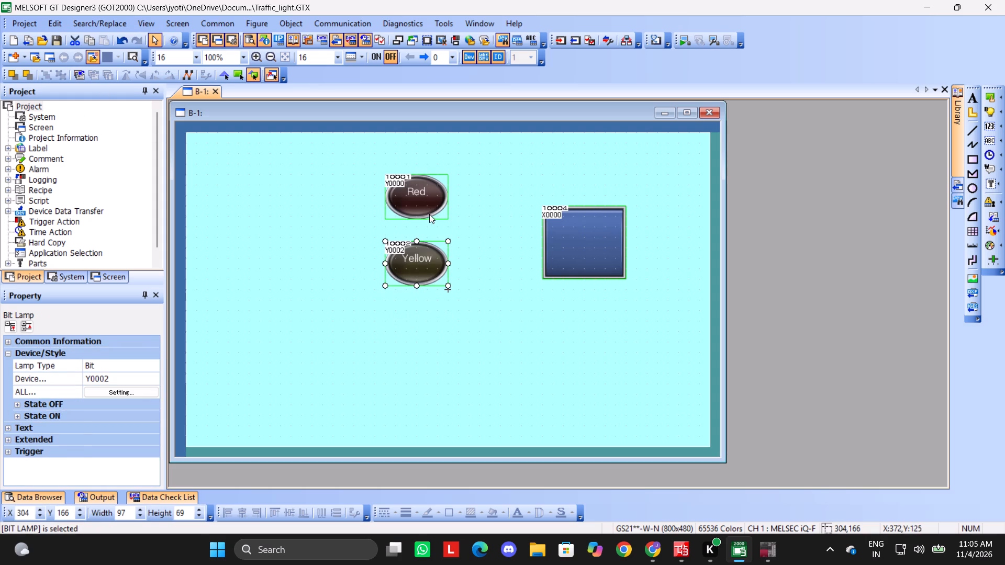
click(432, 197)
key(Delete)
click(422, 201)
click(422, 198)
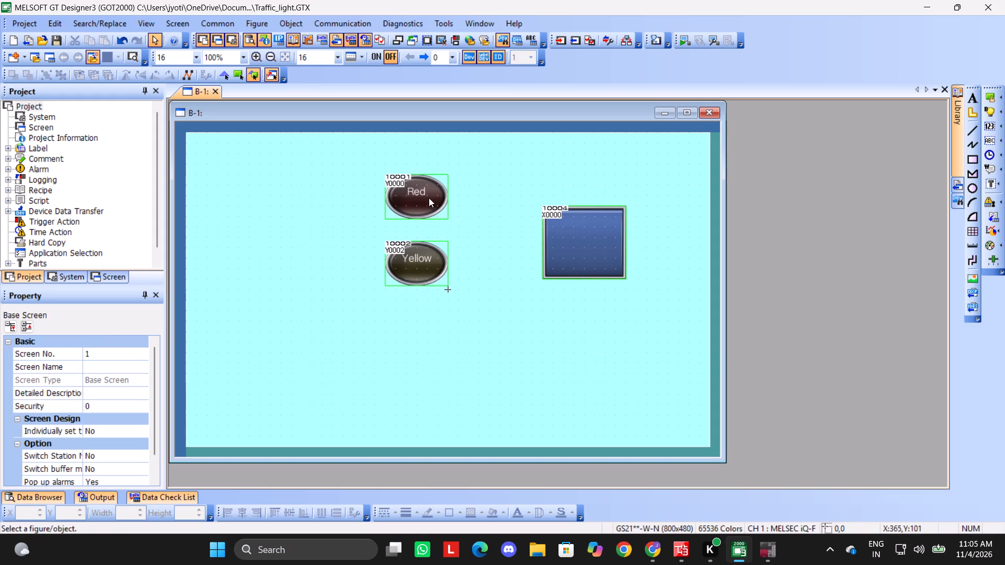
click(433, 198)
click(496, 184)
click(396, 198)
click(399, 197)
key(Delete)
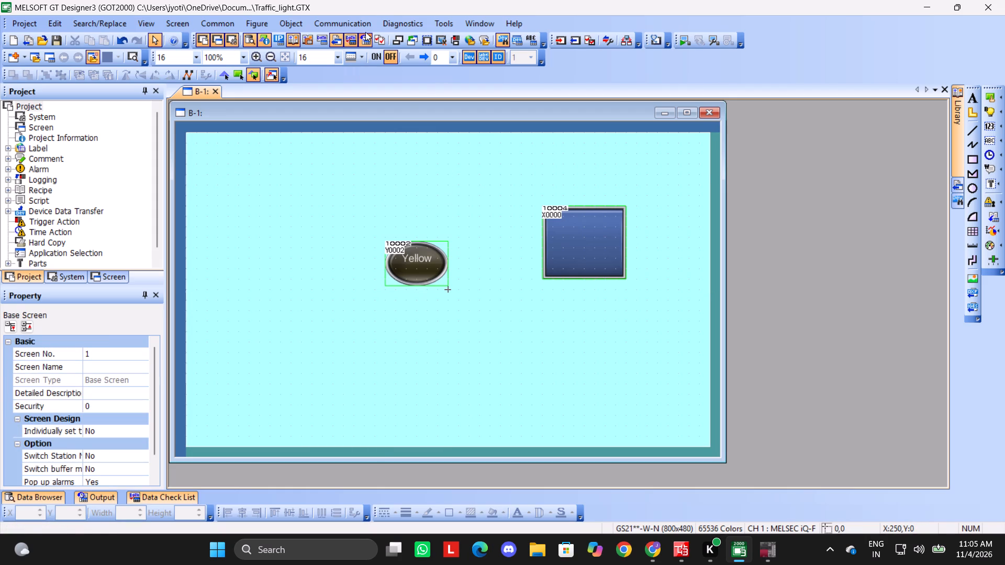
Draw a new bit lamp about 97 wide and 81 high above the yellow lamp, at about X 304, Y 64.
click(287, 25)
click(314, 68)
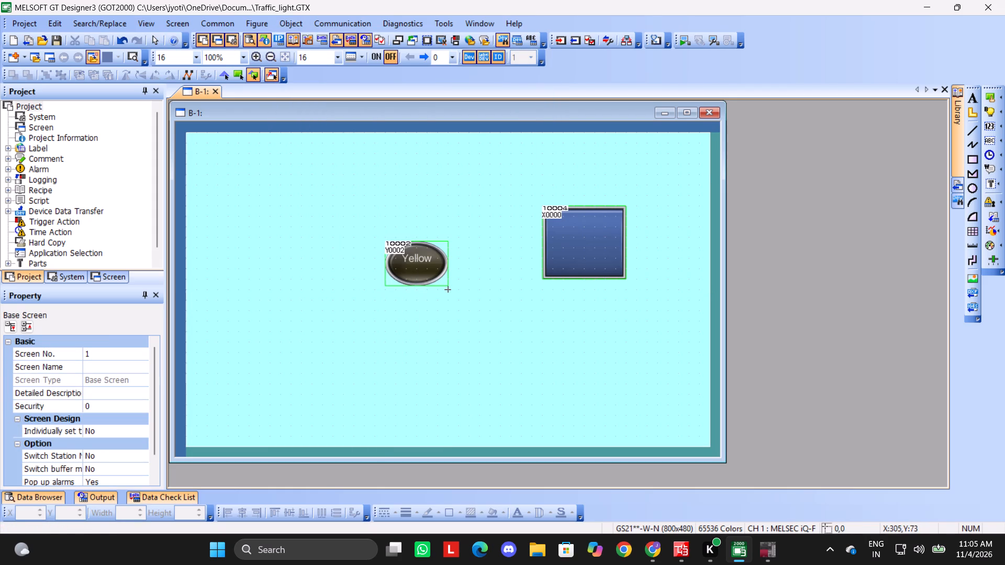
drag(387, 179, 446, 223)
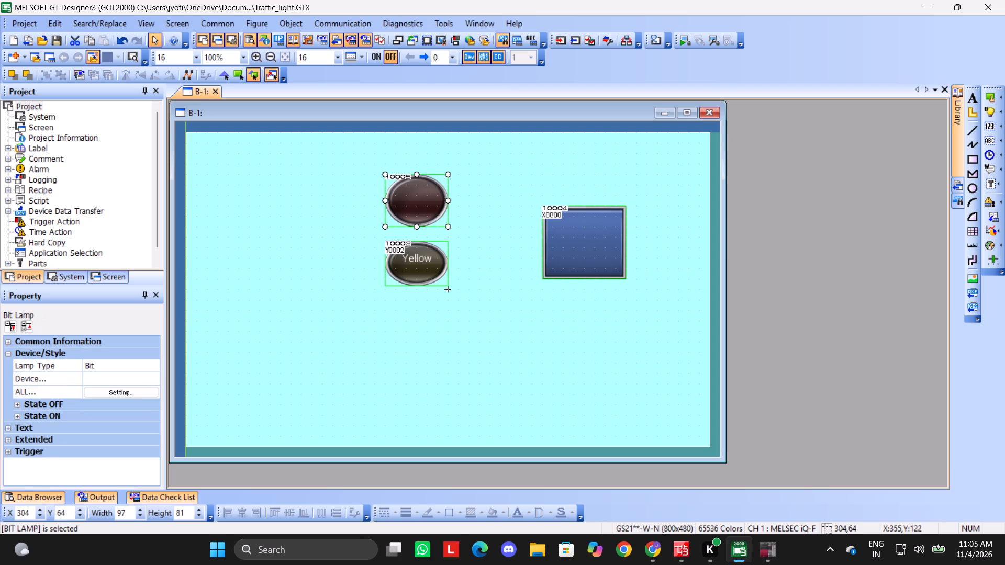
Duplicate the new bit lamp and place the copy below the yellow lamp at about X 304, Y 272.
drag(386, 301, 453, 341)
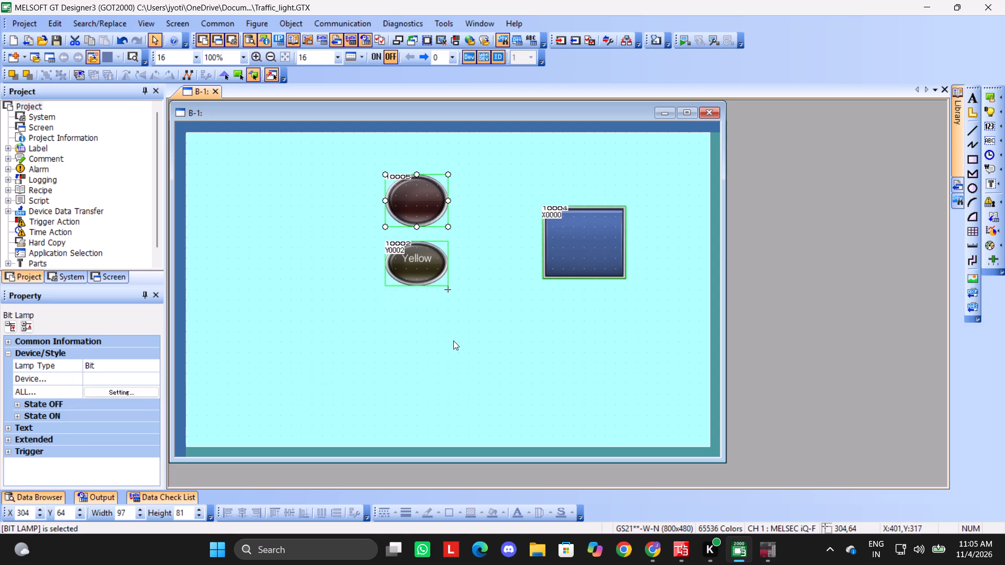
drag(453, 341, 448, 355)
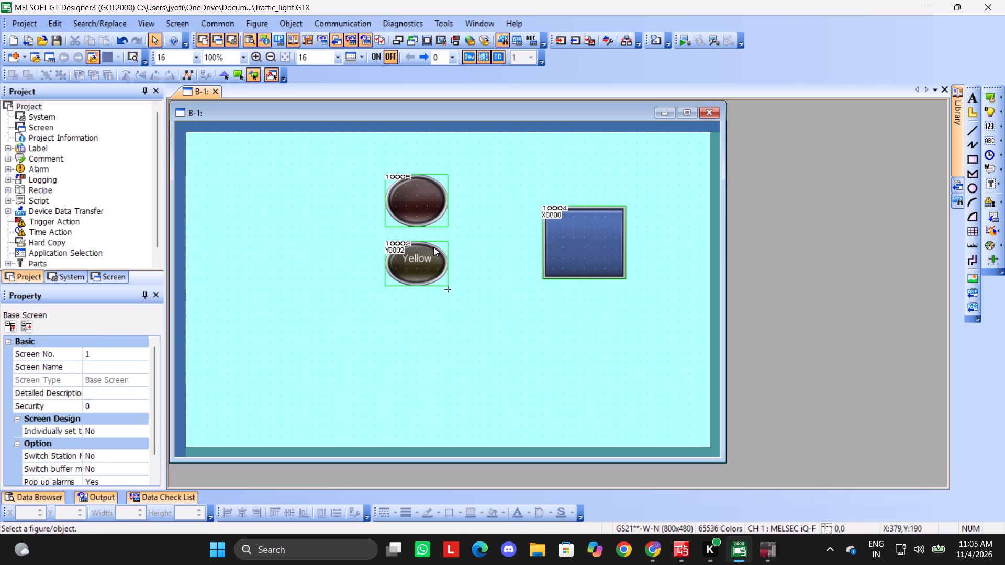
click(427, 200)
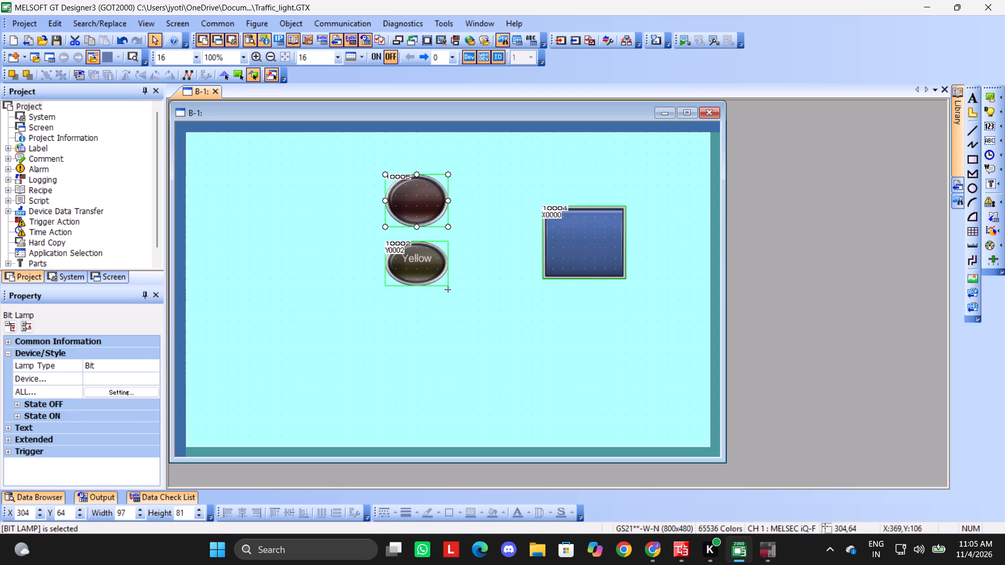
key(ctrl+d)
drag(440, 204, 428, 297)
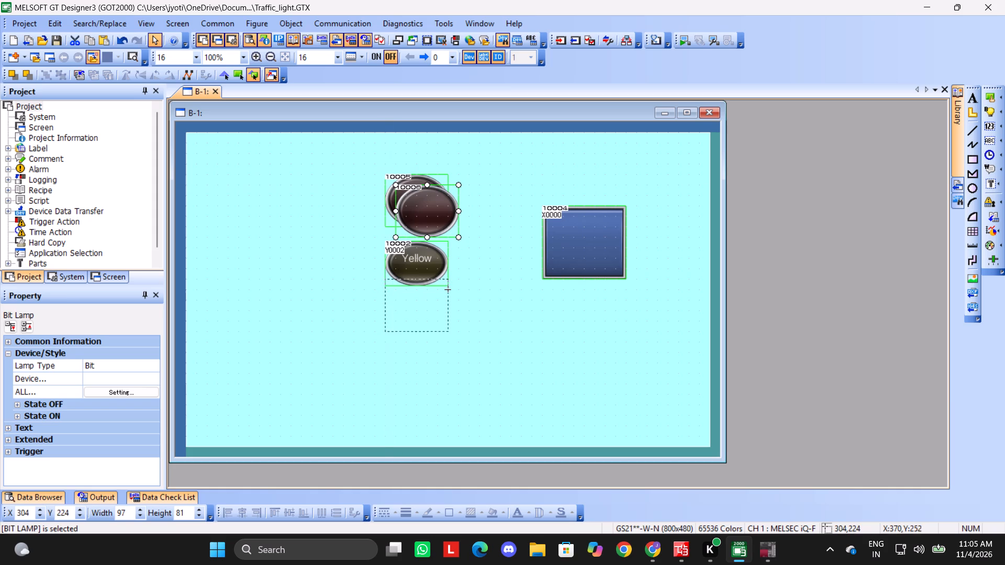
drag(428, 297, 430, 326)
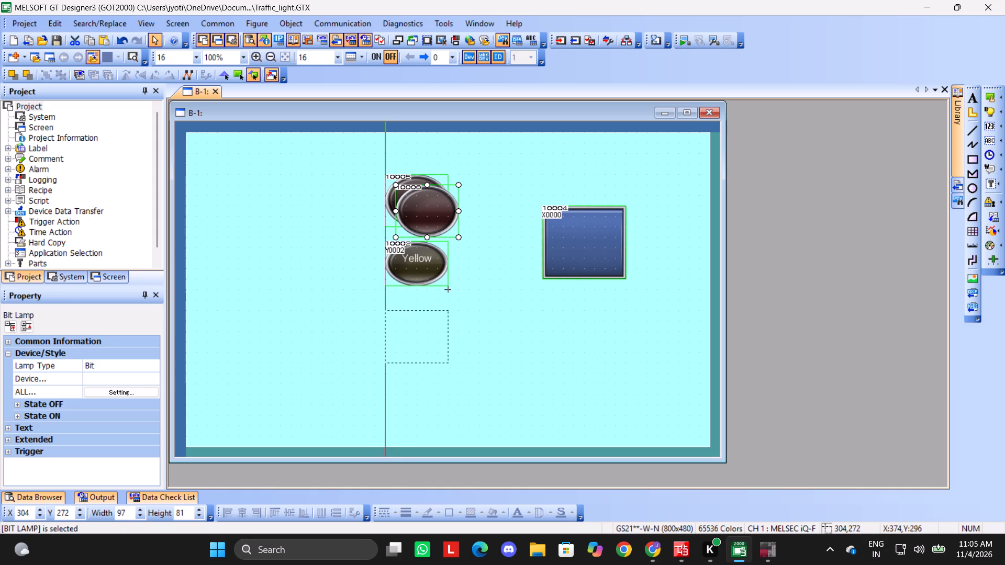
drag(430, 326, 430, 325)
Assign device Y0 to the new bit lamp above the yellow lamp and apply it.
double_click(429, 208)
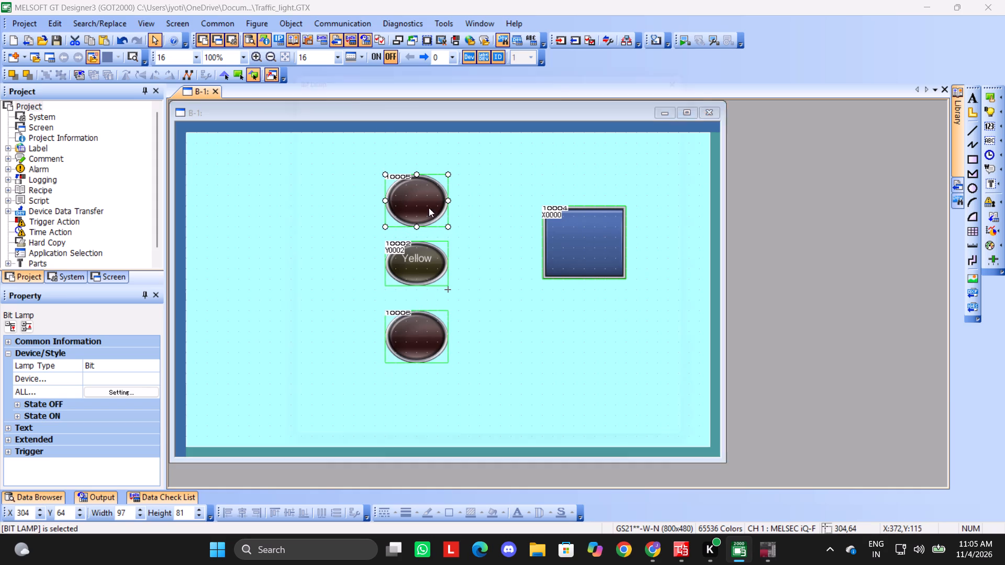
click(429, 208)
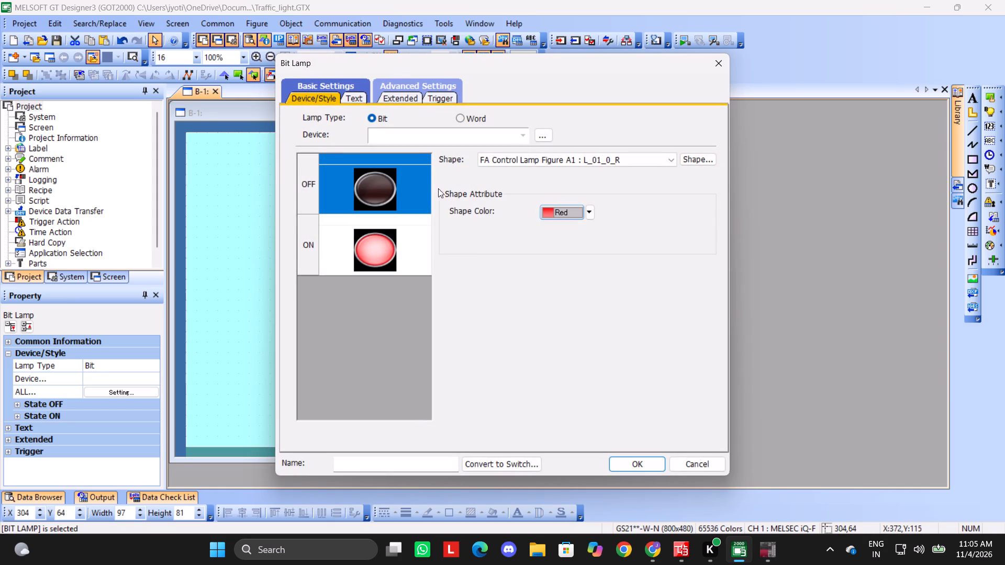
click(427, 137)
text(Y0)
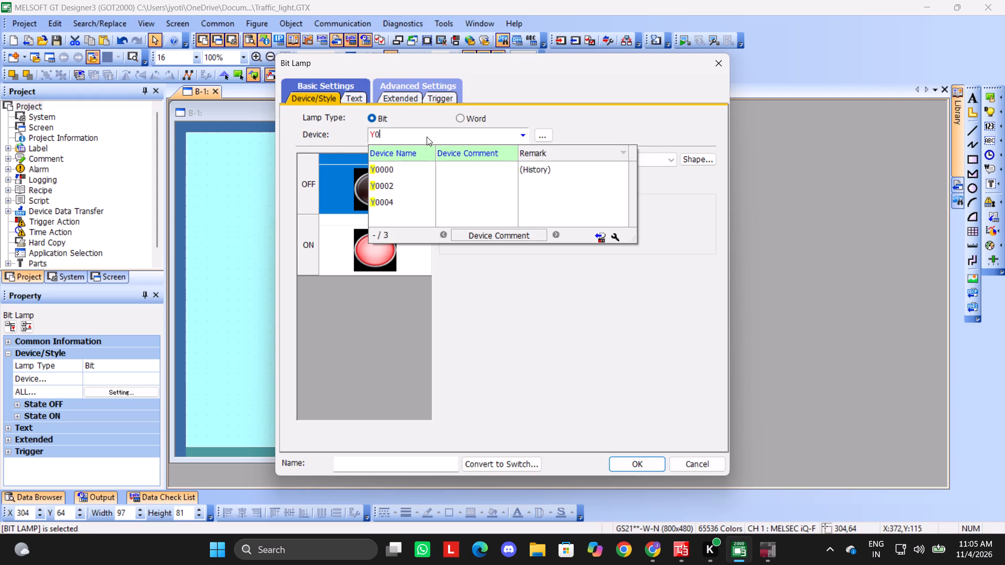
key(Return)
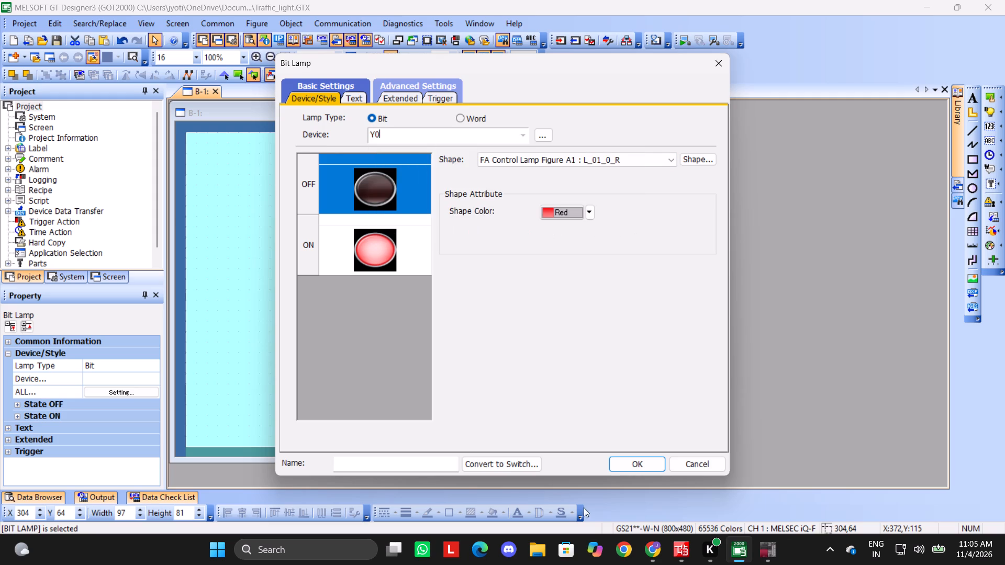
click(464, 133)
key(Return)
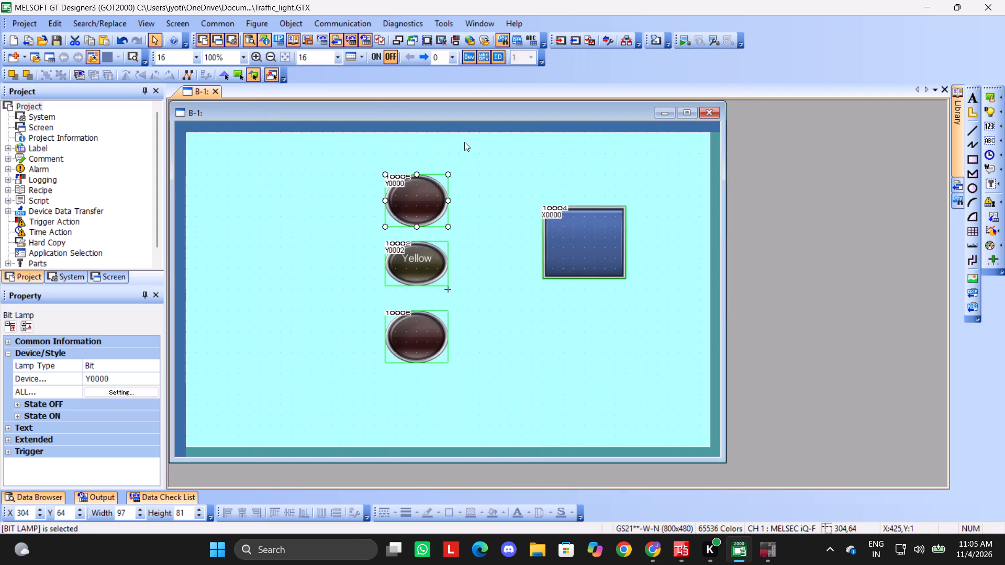
Set the bit lamp below the yellow lamp to a green ON-state shape color, assign device Y4, and apply it.
double_click(428, 345)
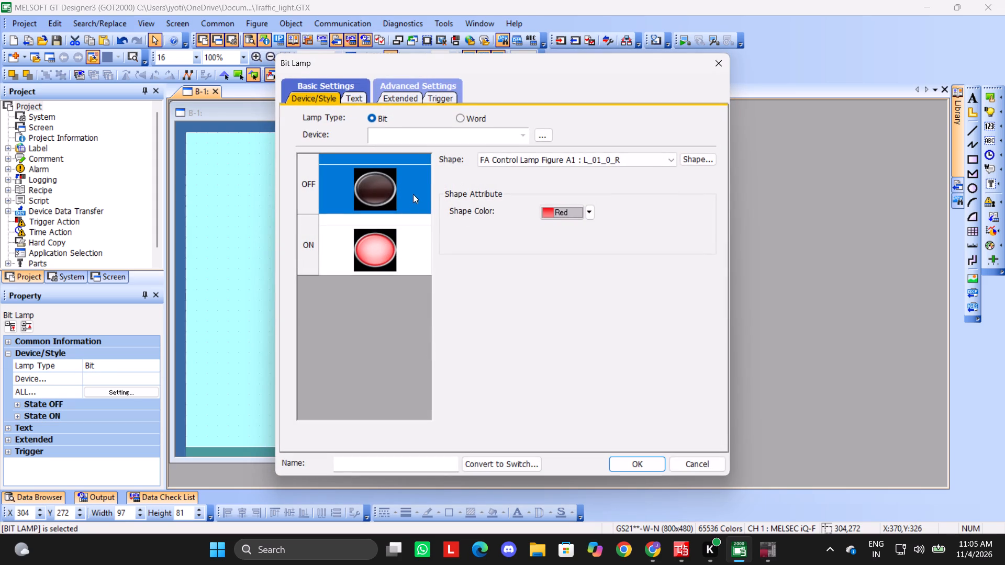
click(419, 236)
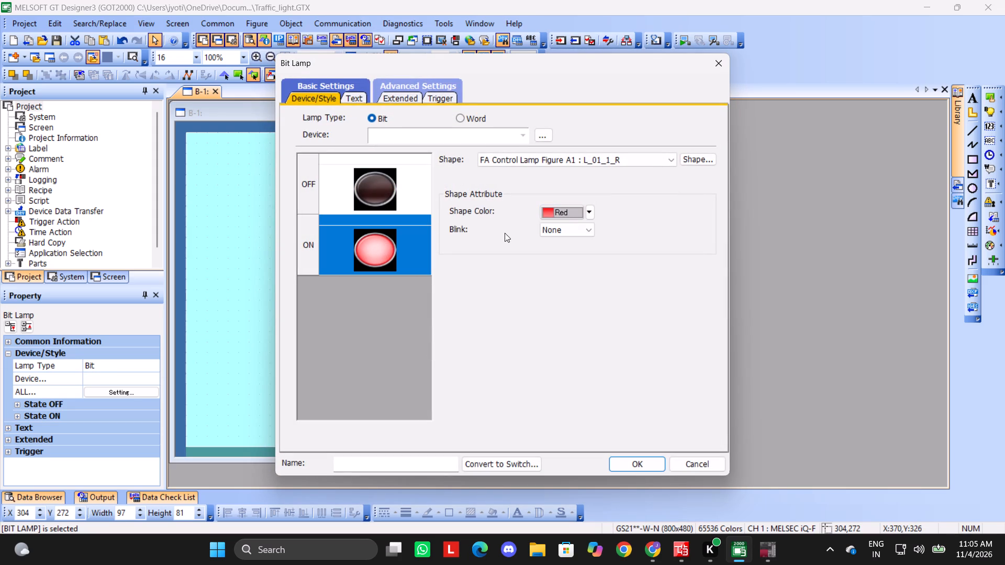
click(562, 214)
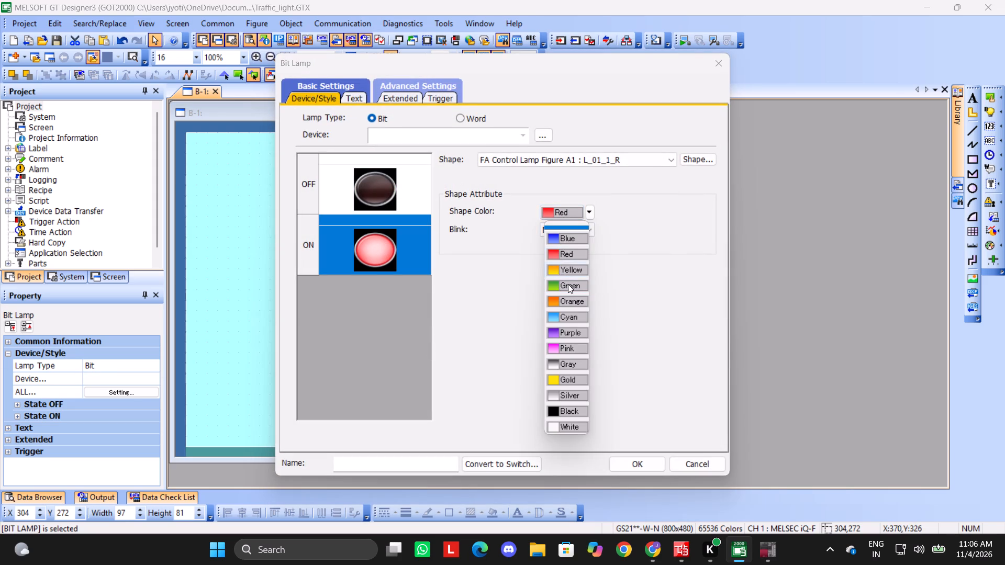
click(568, 284)
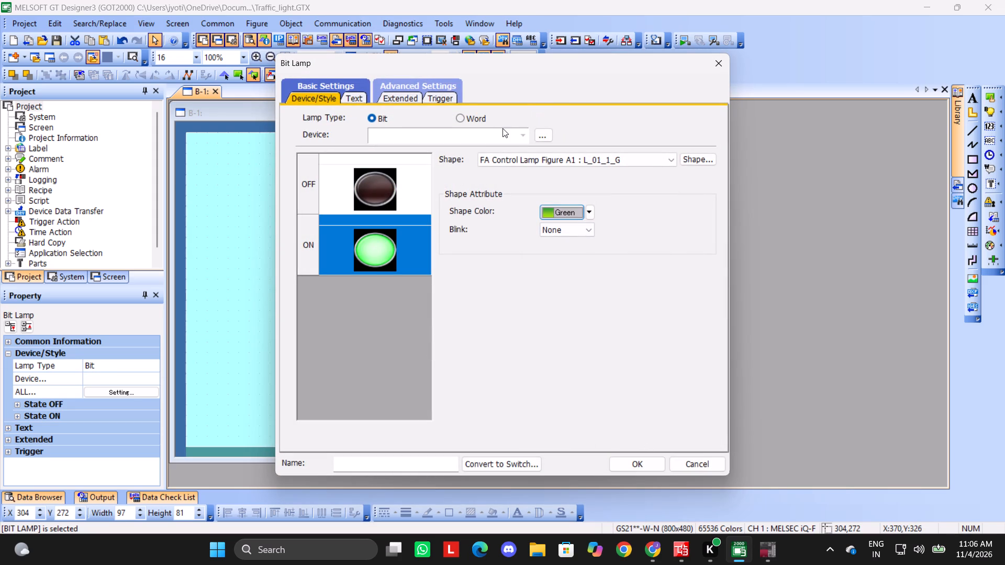
click(495, 129)
text(Y4)
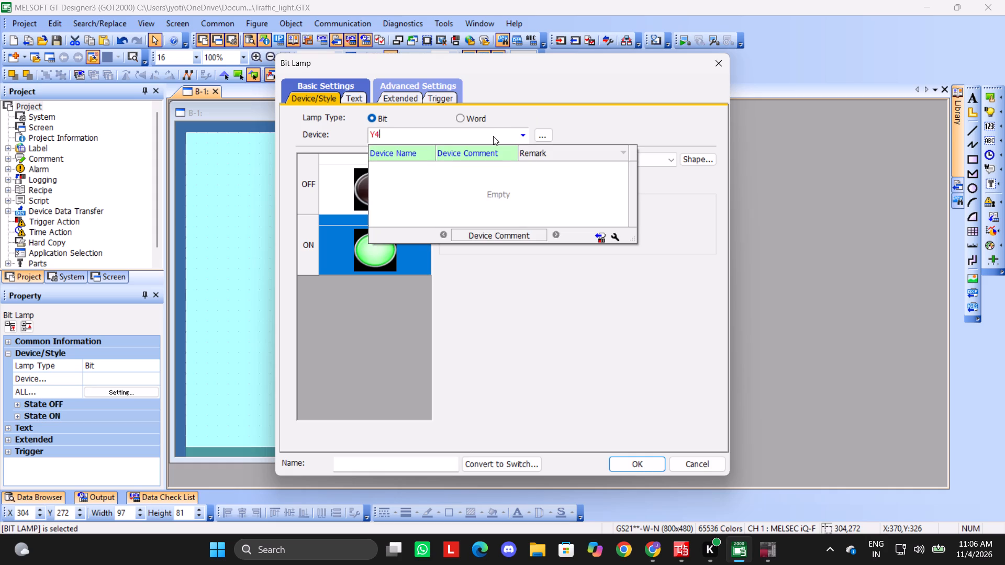
key(Return)
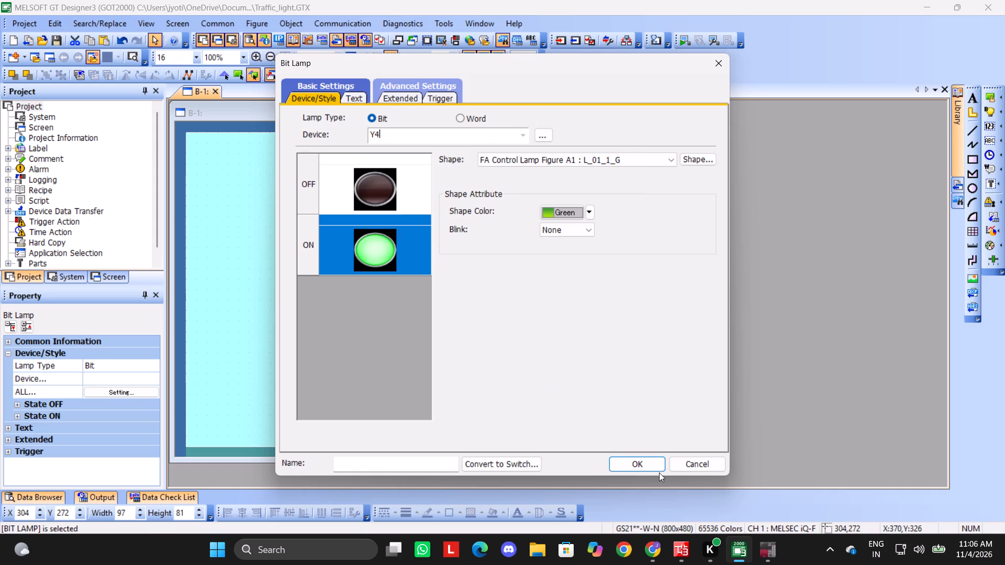
click(647, 467)
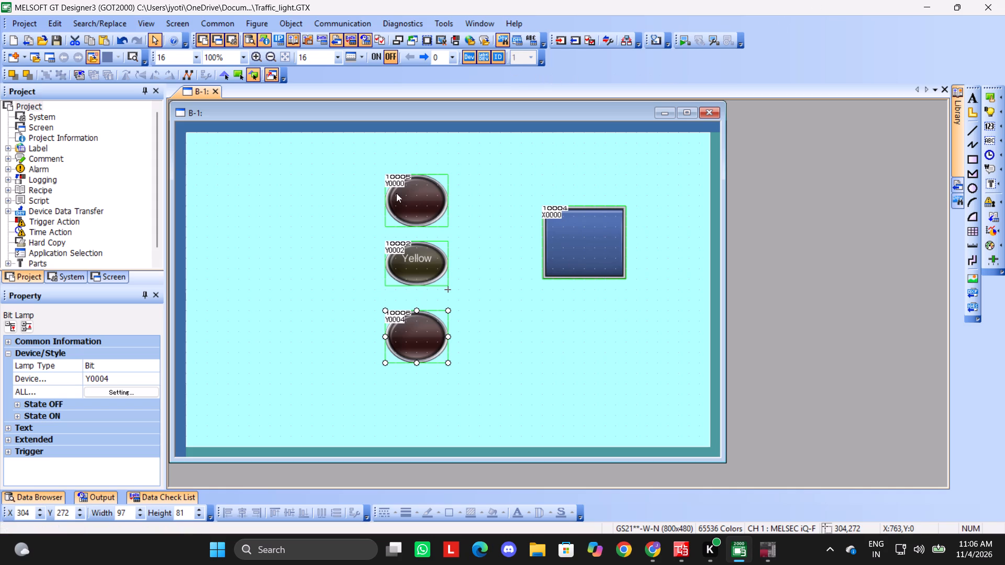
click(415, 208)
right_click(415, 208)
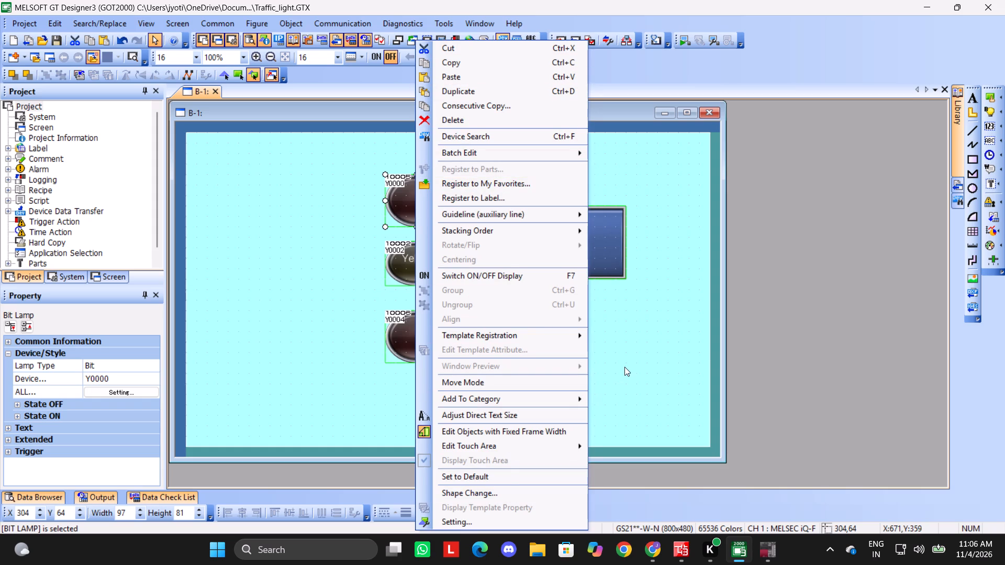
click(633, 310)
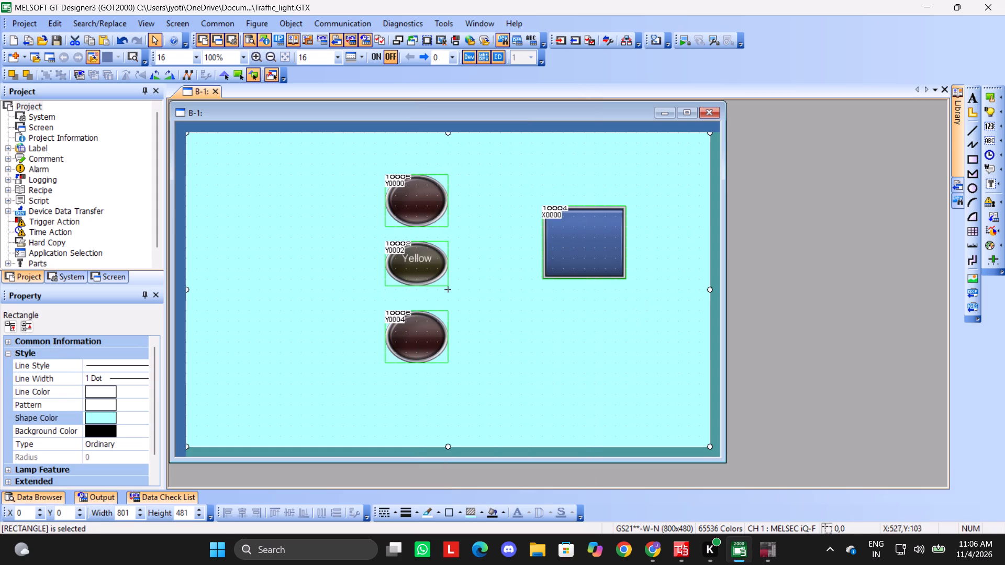
Preview the screen's objects in their ON state and return to the OFF display.
click(374, 56)
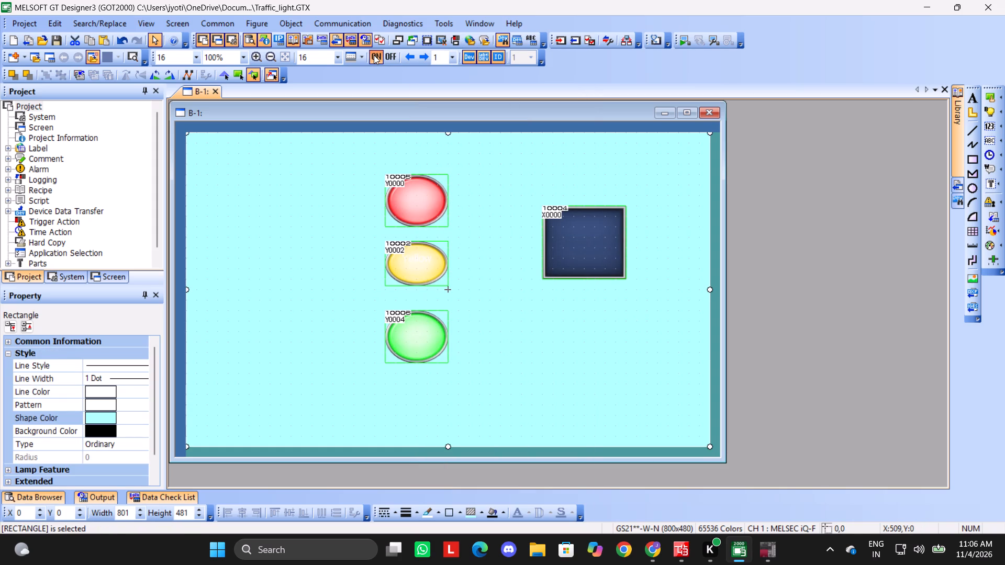
click(383, 55)
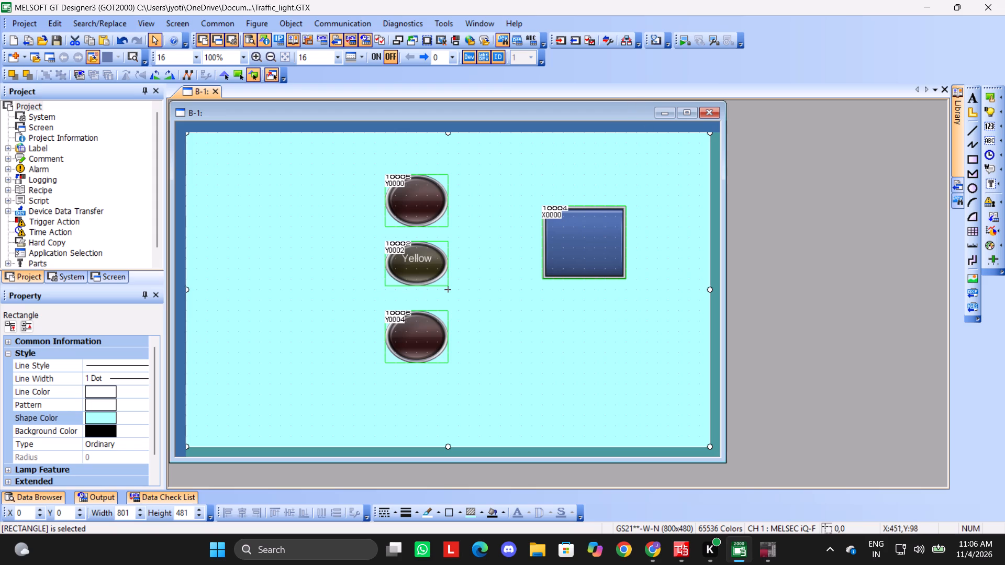
Move the upper Y0000 lamp, the yellow lamp and the lower Y0004 lamp one by one to the front of the stacking order.
click(422, 204)
right_click(422, 204)
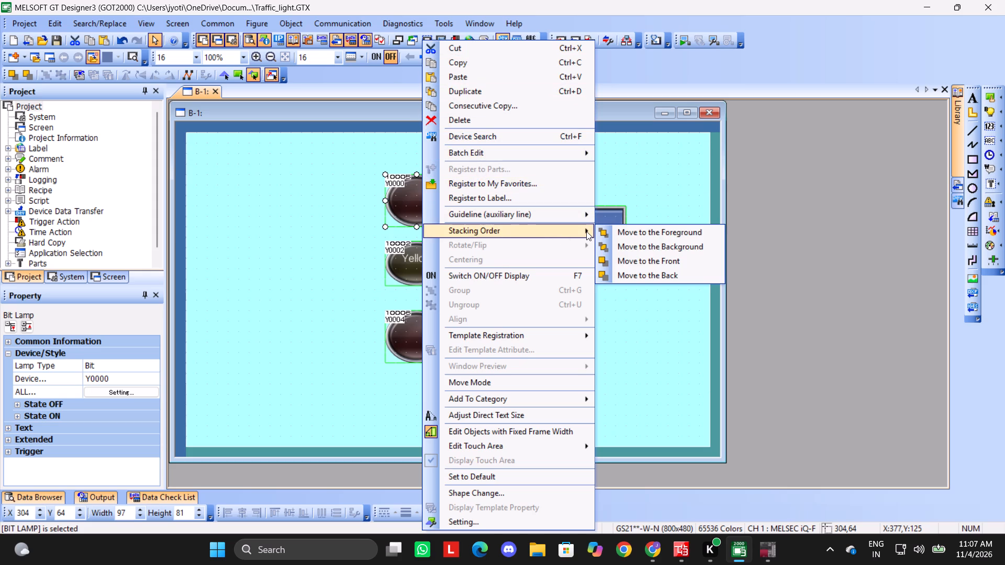
click(635, 257)
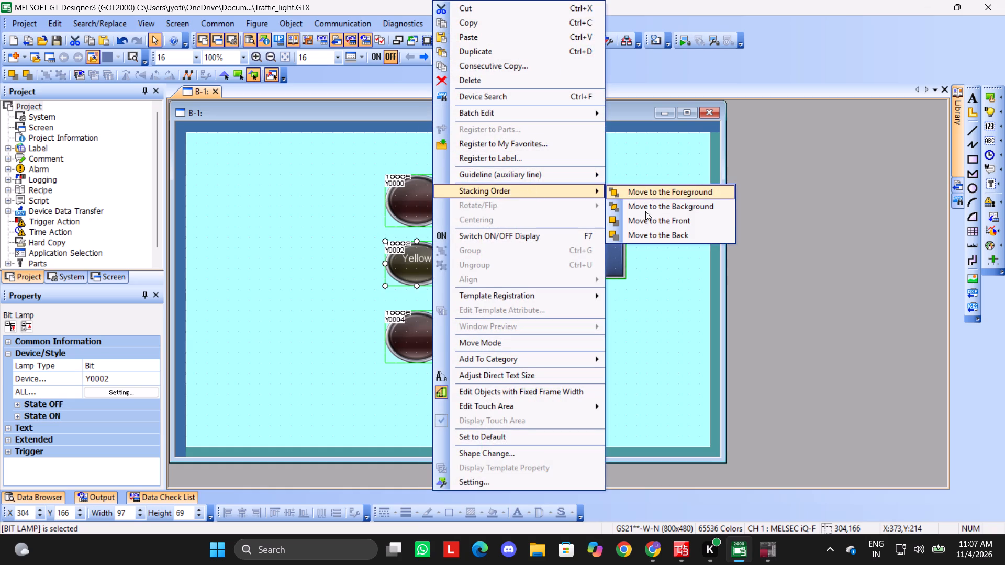
click(646, 214)
right_click(417, 334)
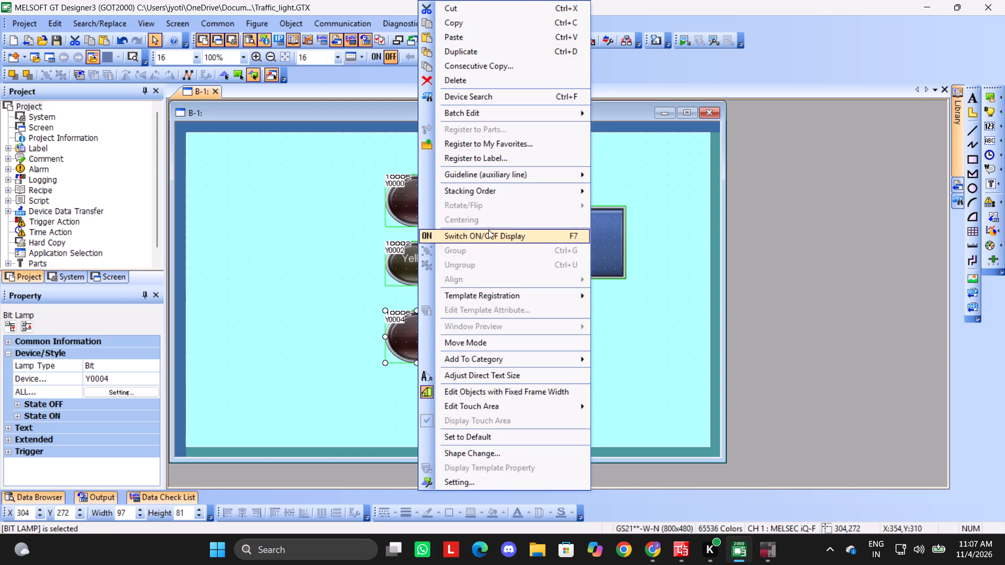
click(640, 216)
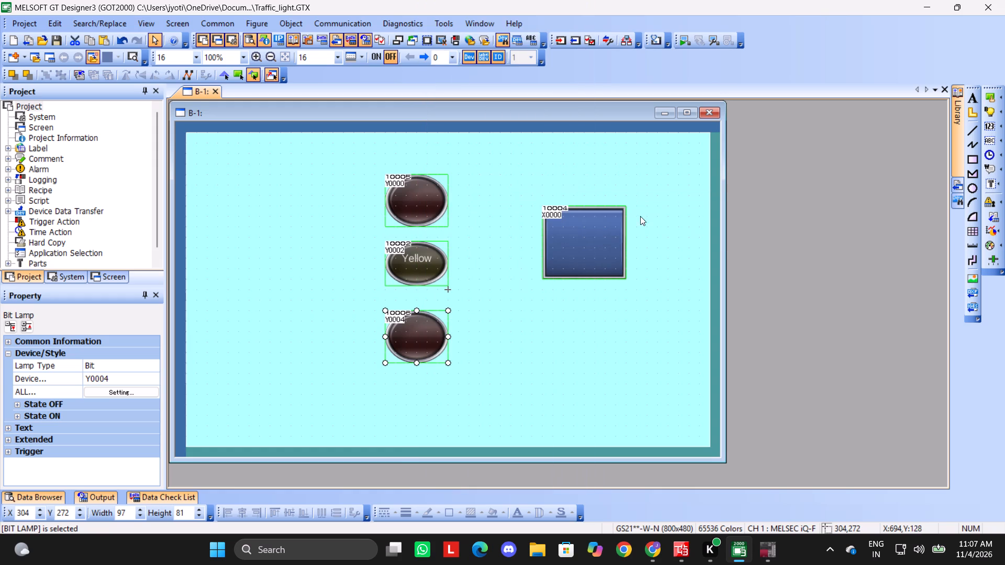
Save the Traffic_light project.
scroll(564, 333, down, 1)
key(ctrl+s)
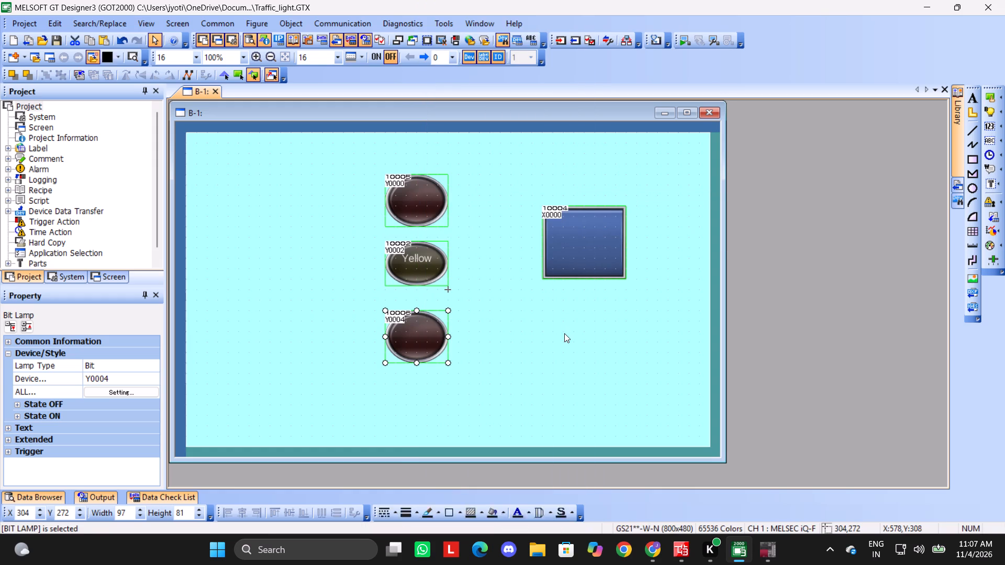
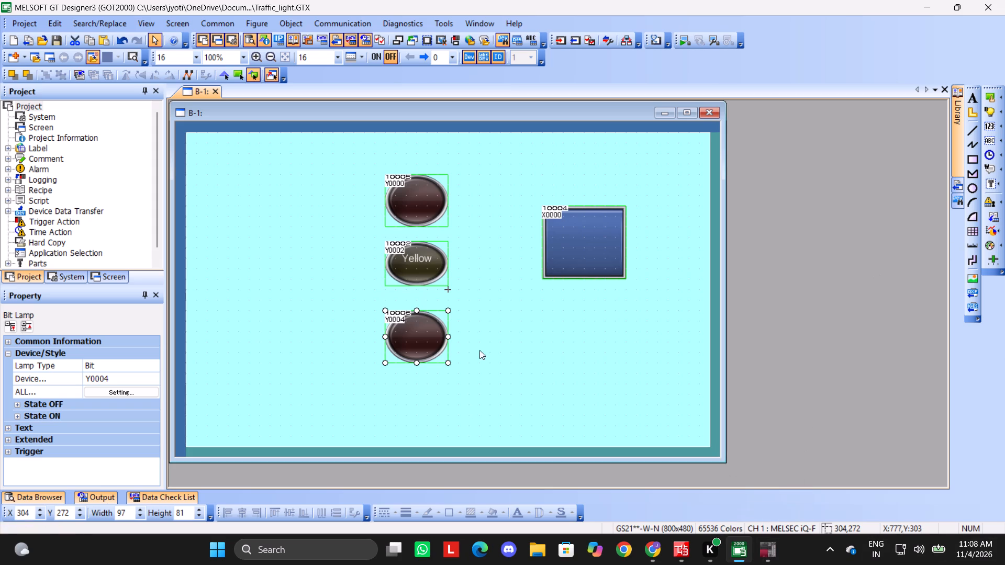
Run the screen in GT Simulator3 and place its narrowed window beside the design to compare the lamps and the switch.
scroll(695, 351, down, 1)
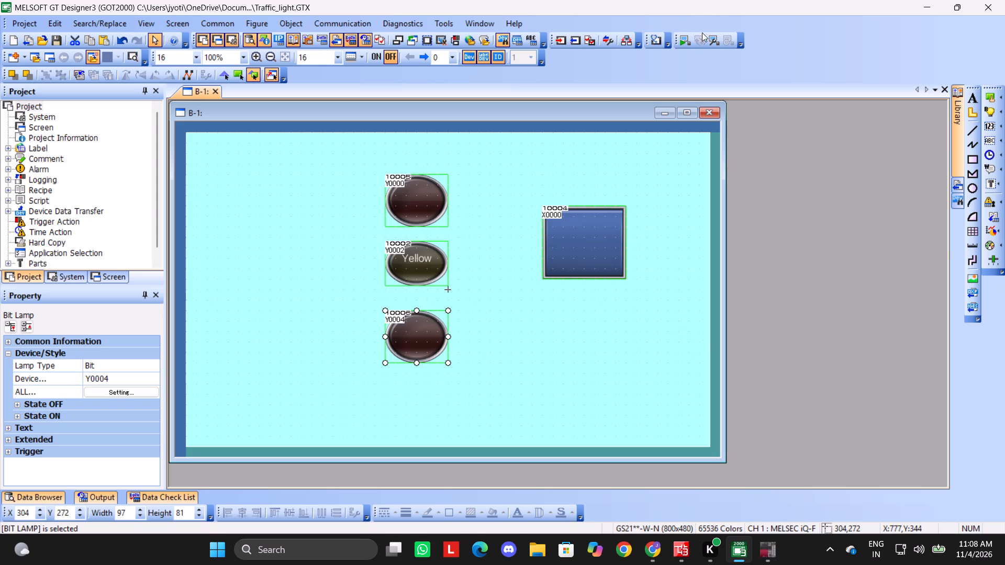
click(683, 38)
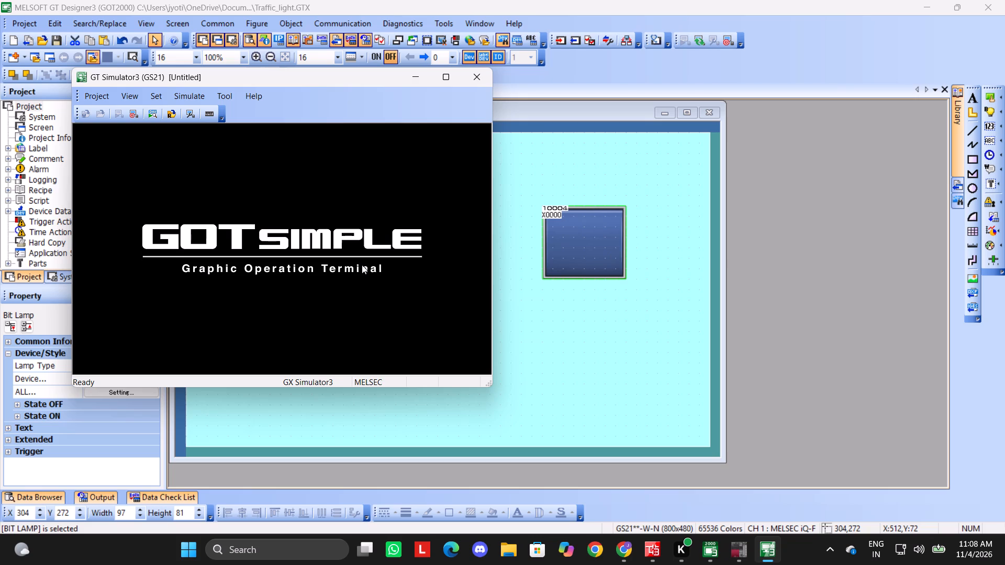
click(396, 285)
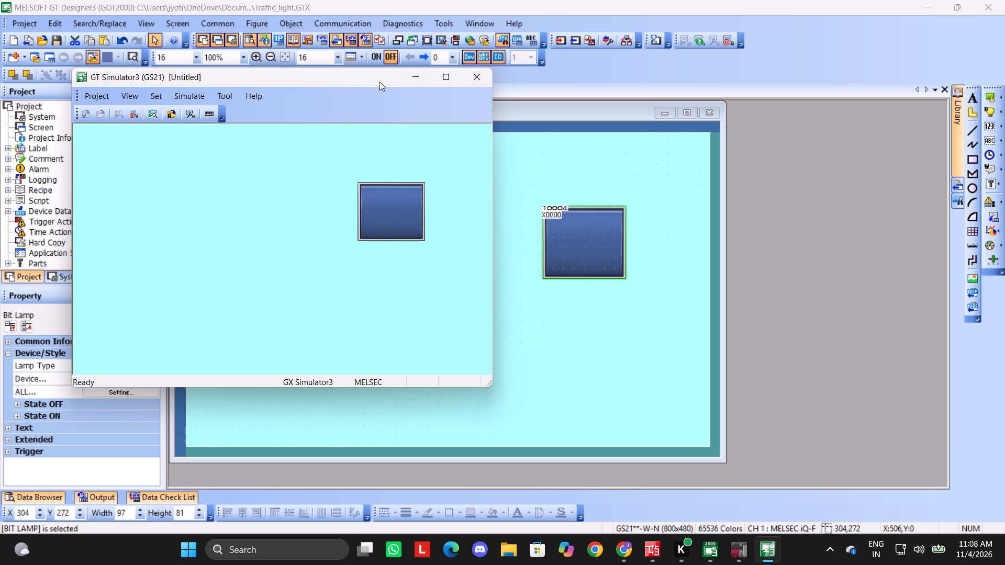
drag(350, 72, 853, 69)
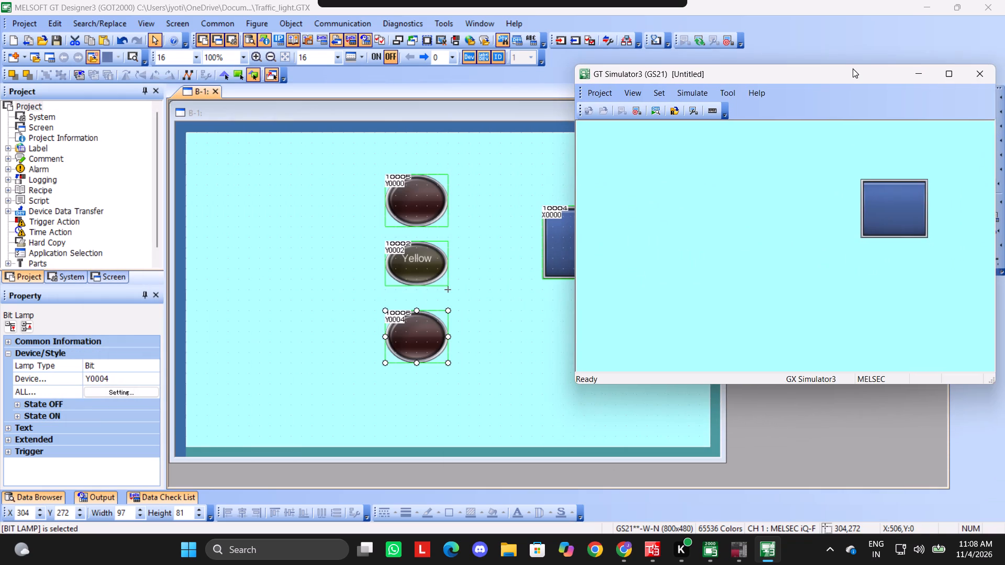
drag(853, 69, 858, 75)
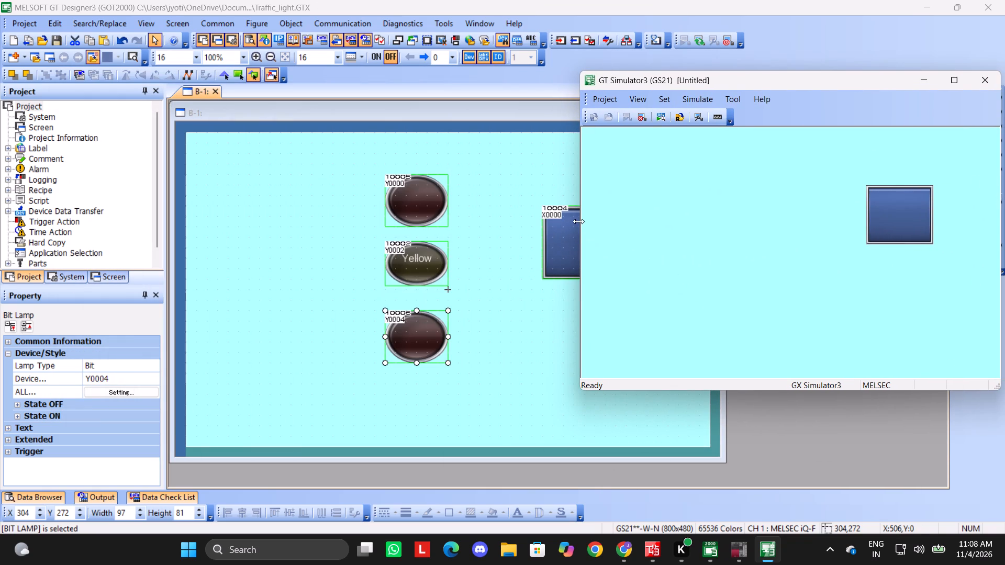
drag(578, 214, 682, 222)
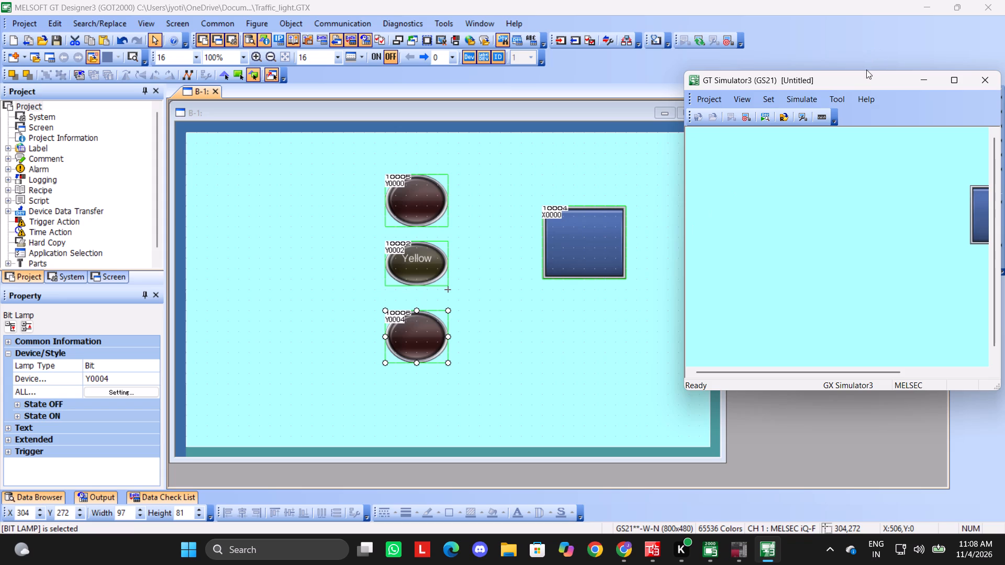
drag(864, 84, 814, 93)
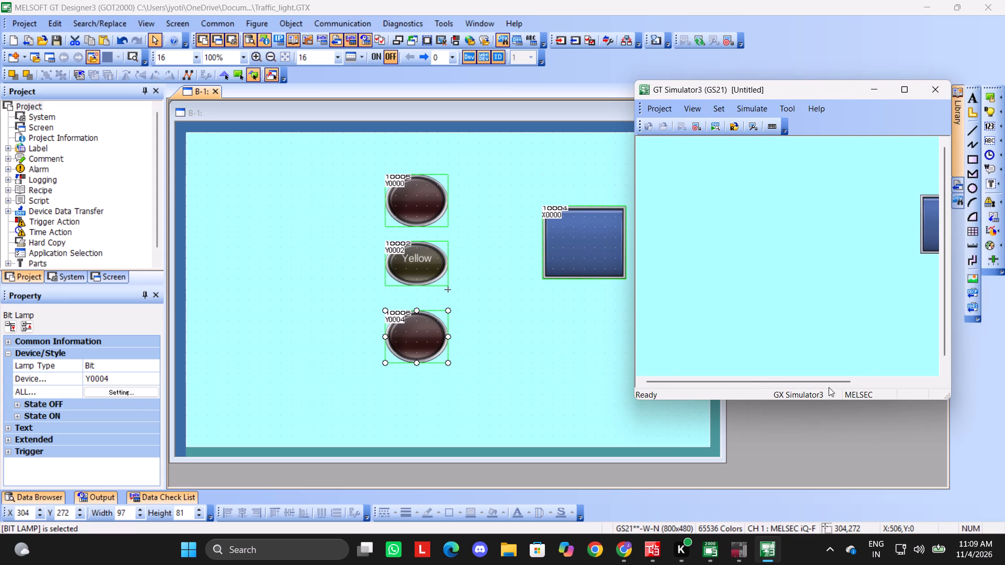
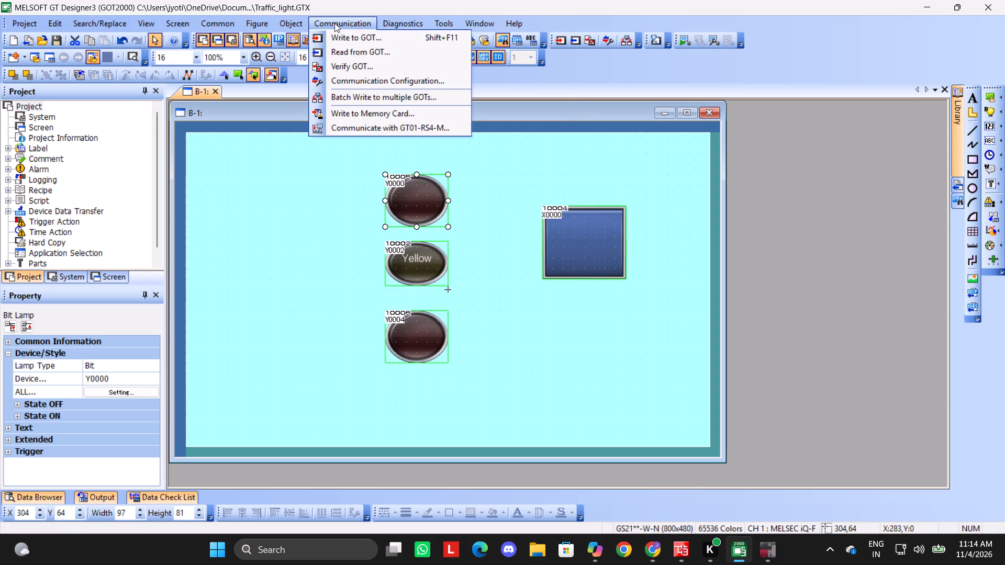
click(297, 23)
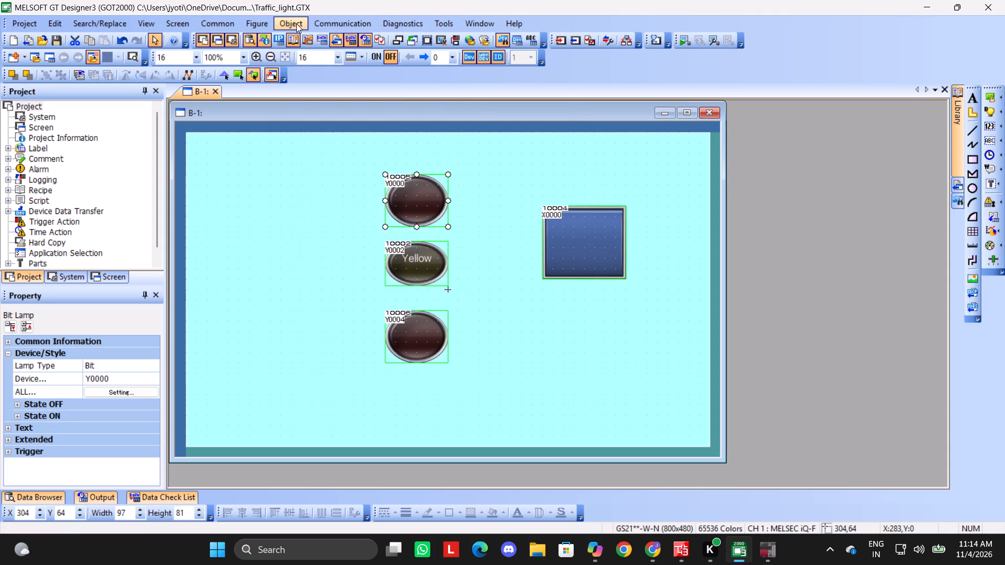
click(296, 24)
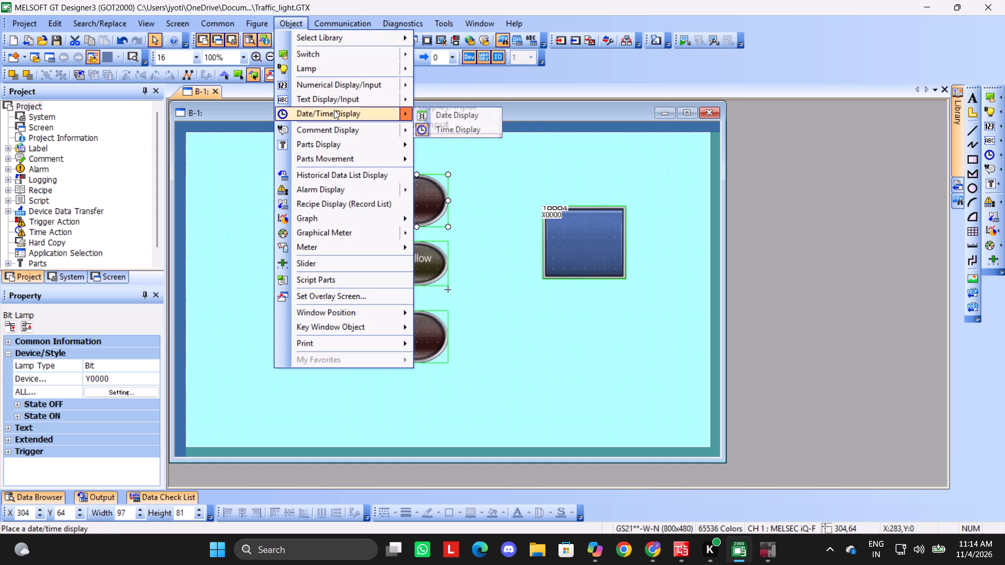
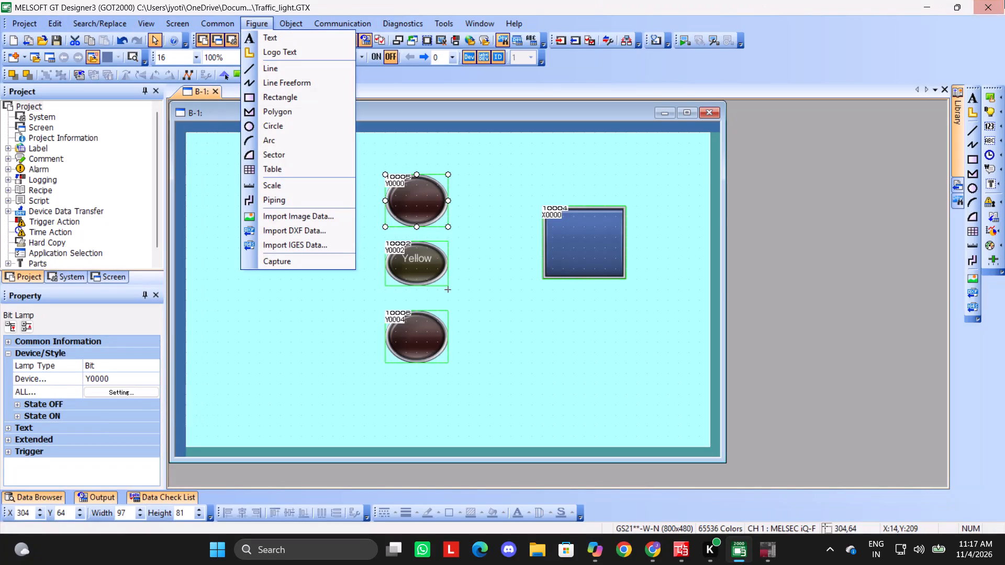
Close GT Designer3 with the Traffic_light.GTX project open.
click(1004, 0)
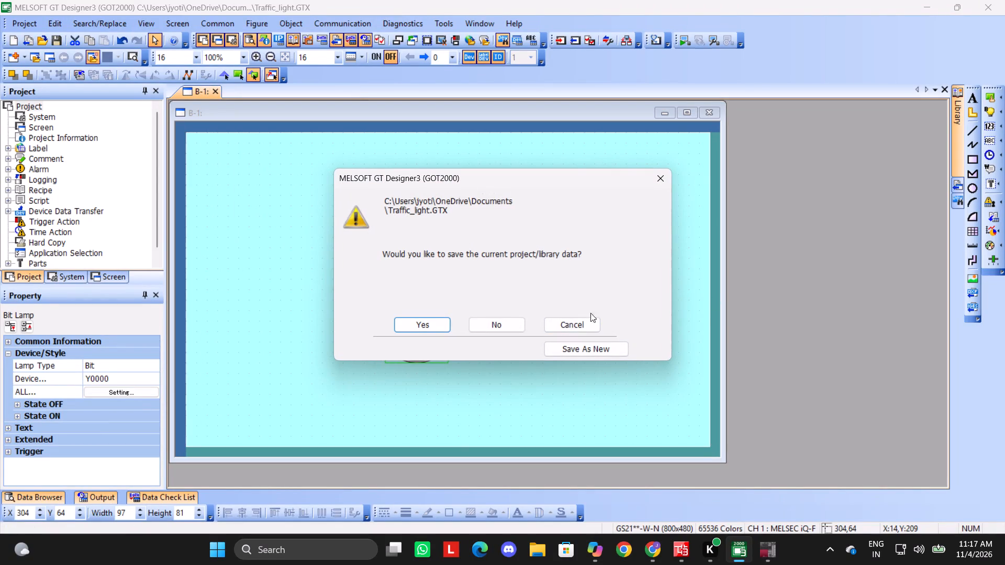
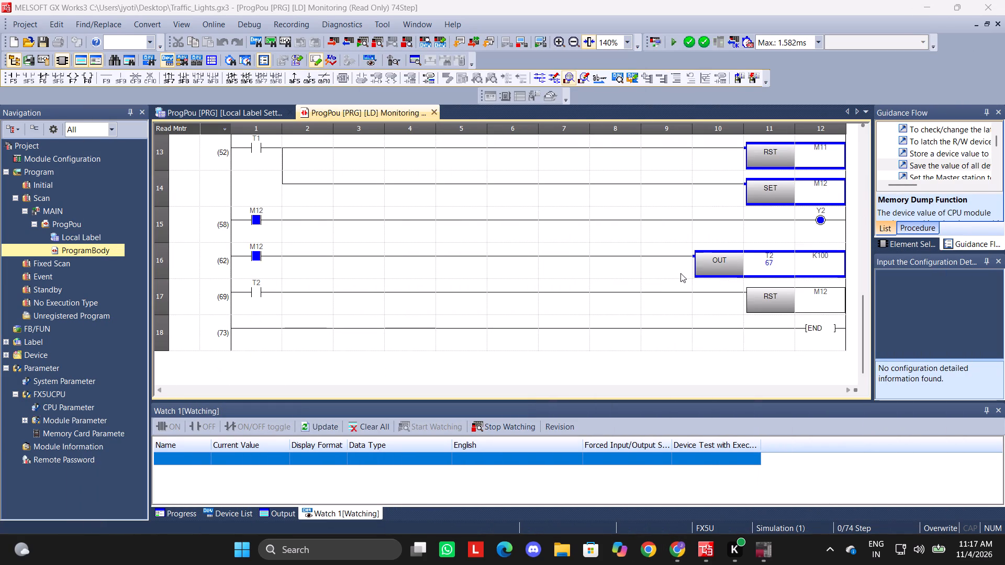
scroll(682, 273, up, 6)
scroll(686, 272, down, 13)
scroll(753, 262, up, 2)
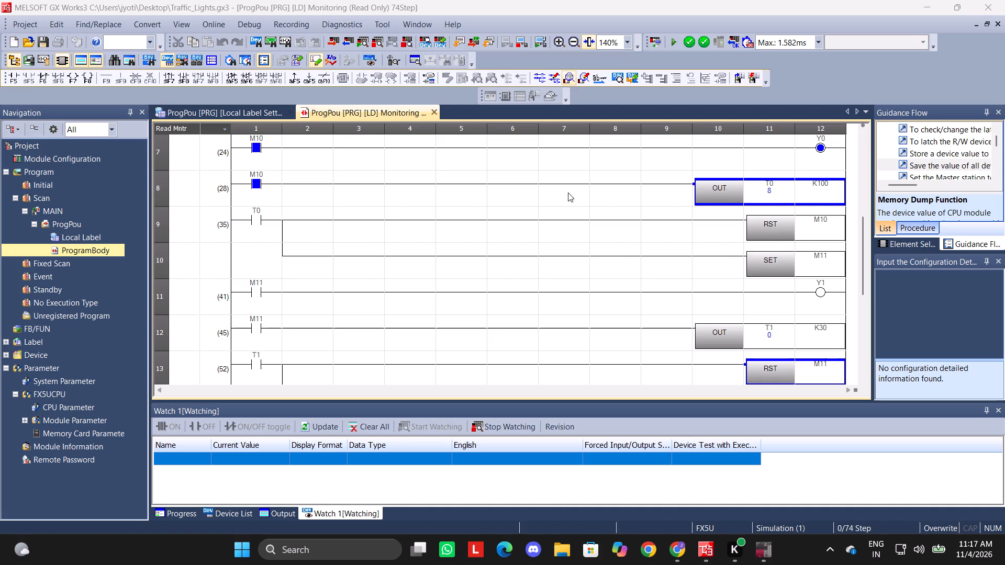
Close GX Works3 with the Traffic_Lights.gx3 project open.
key(ctrl+n)
click(1004, 0)
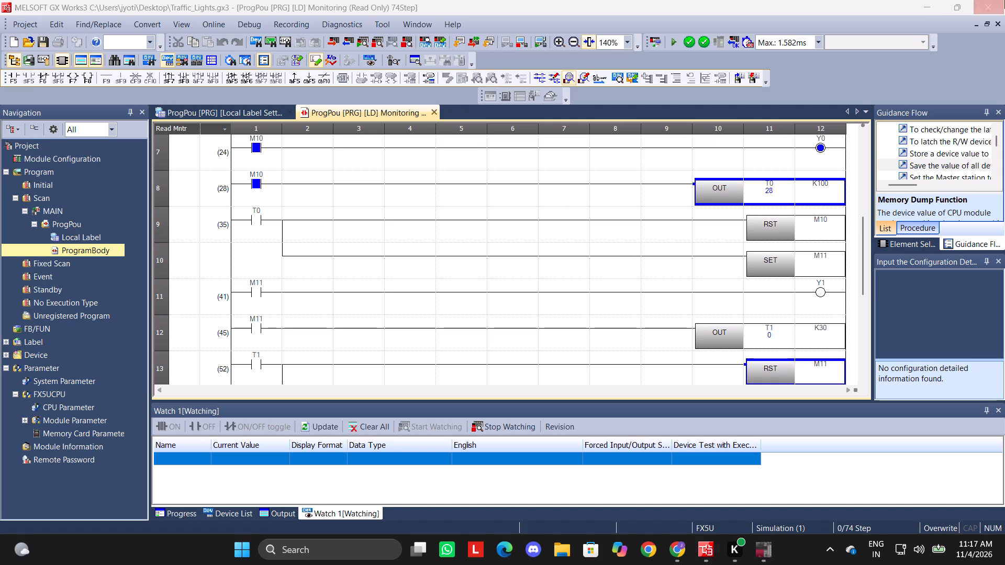